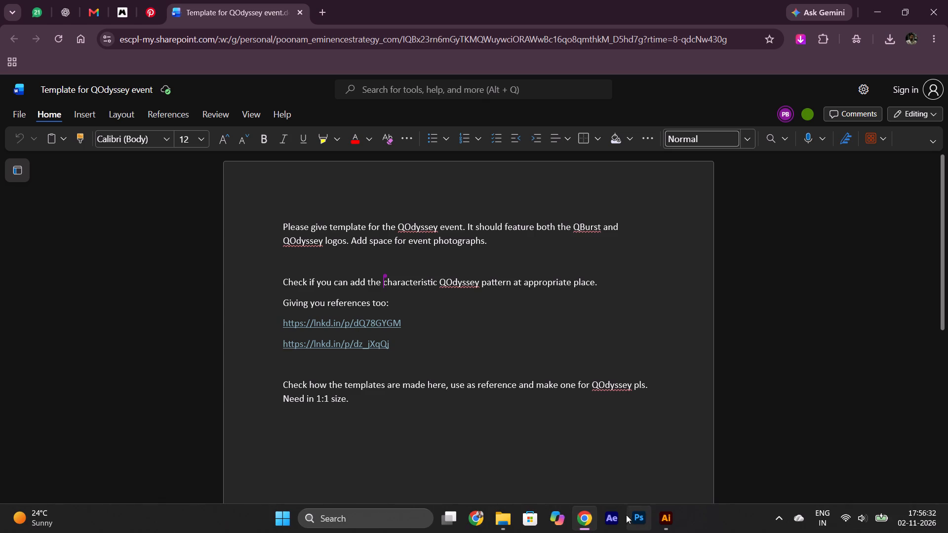
Launch Photoshop, close Illustrator, and return to the QOdyssey template brief.
left_click(632, 516)
left_click(668, 514)
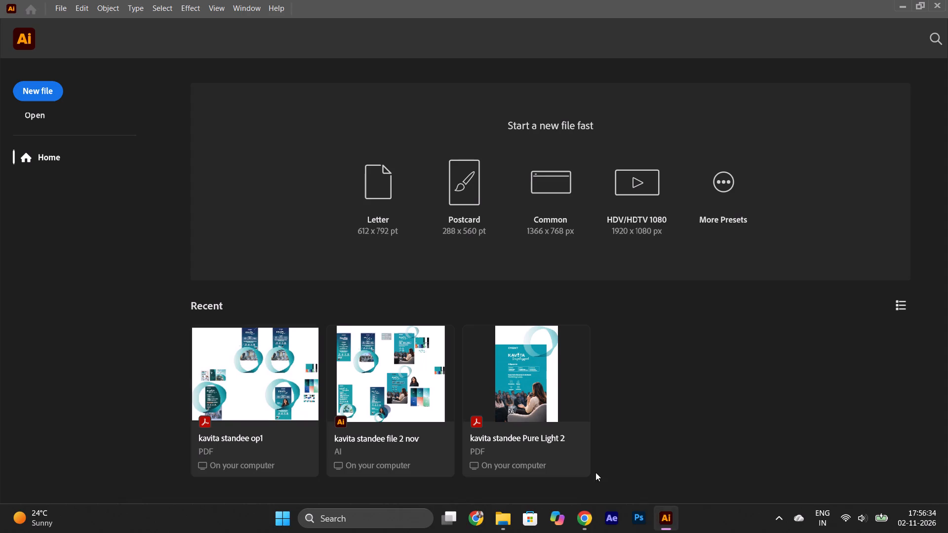
left_click(947, 0)
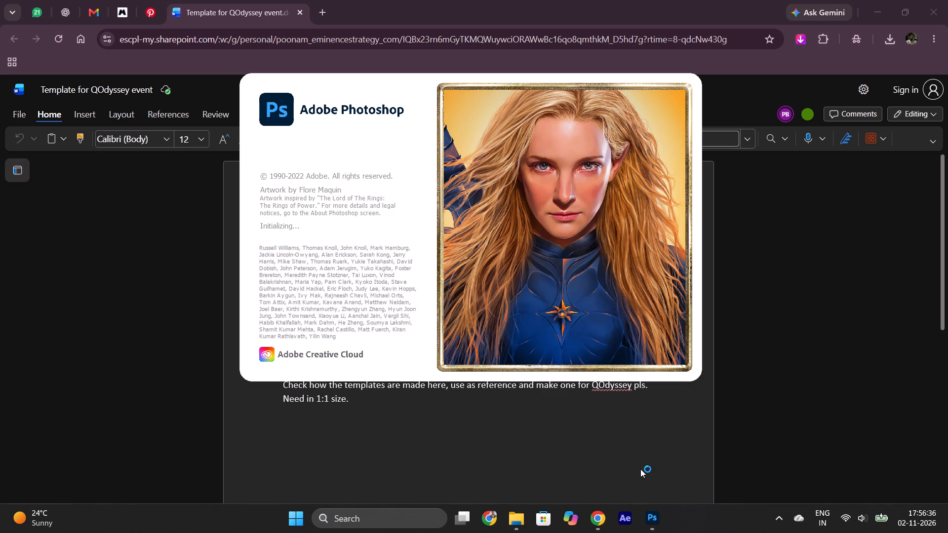
left_click(689, 463)
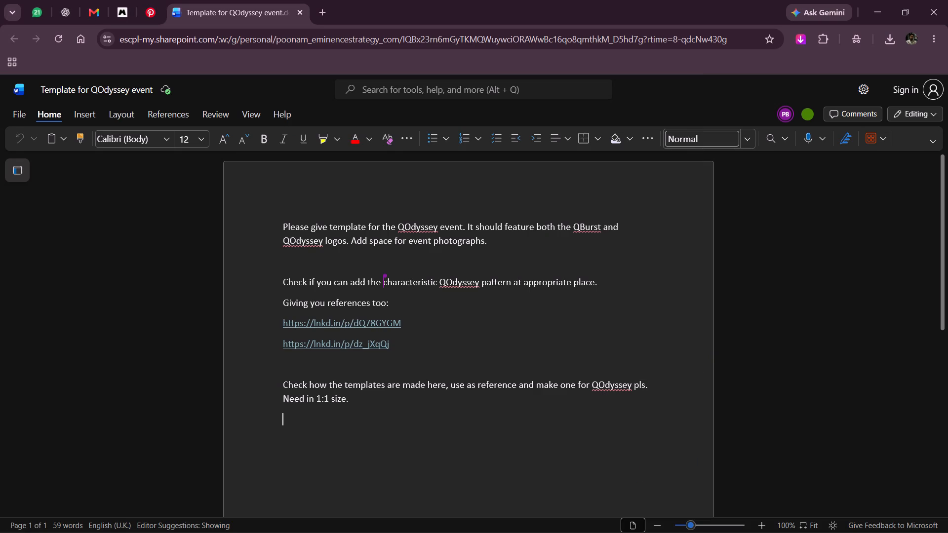
left_click(360, 320)
left_click(425, 338)
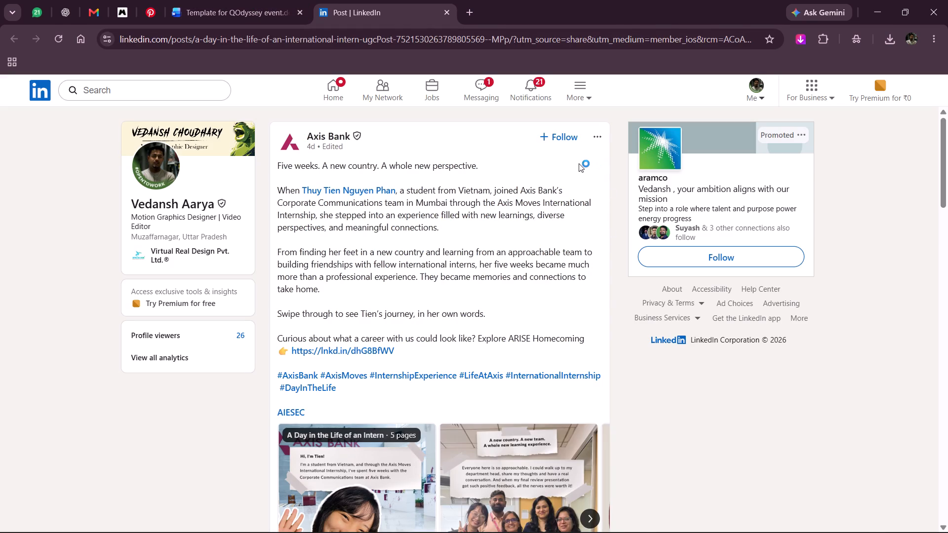
scroll(574, 163, "down", 1)
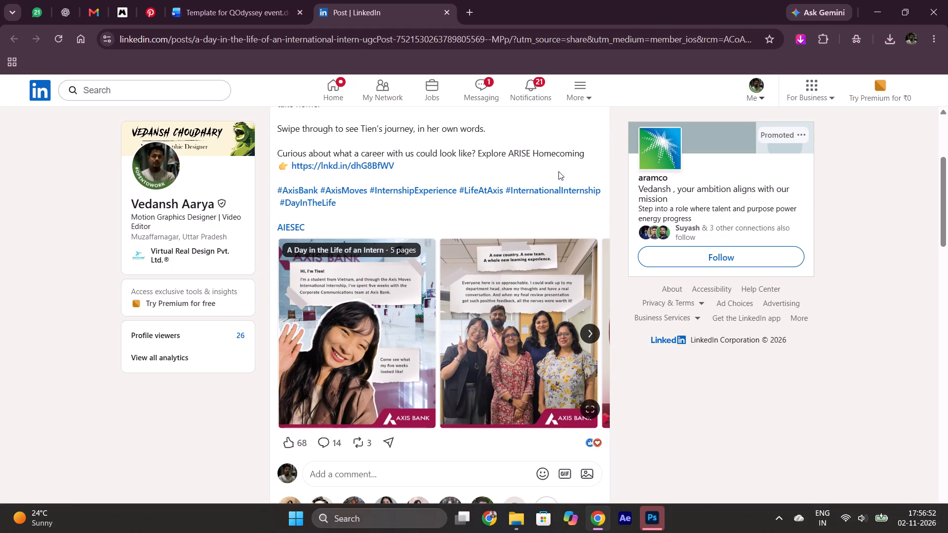
left_click(276, 0)
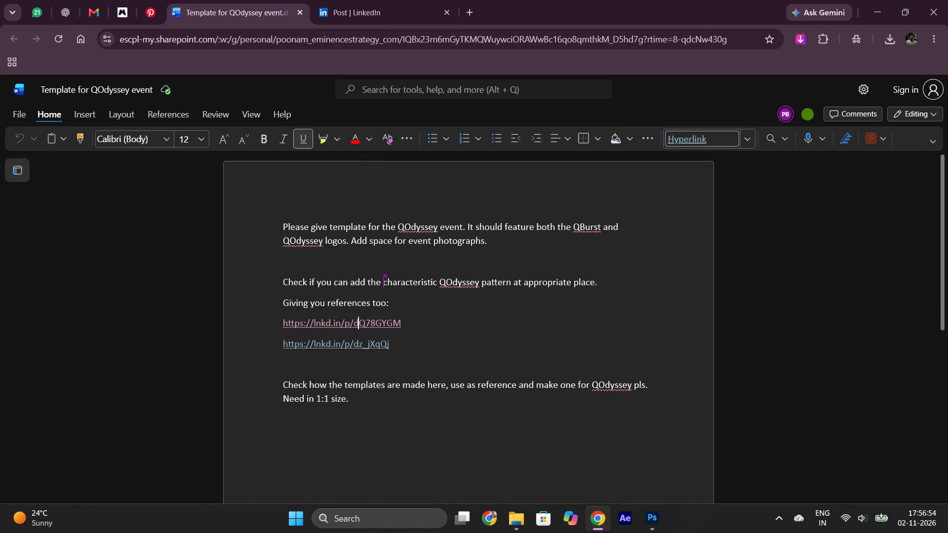
left_click(340, 345)
left_click(397, 360)
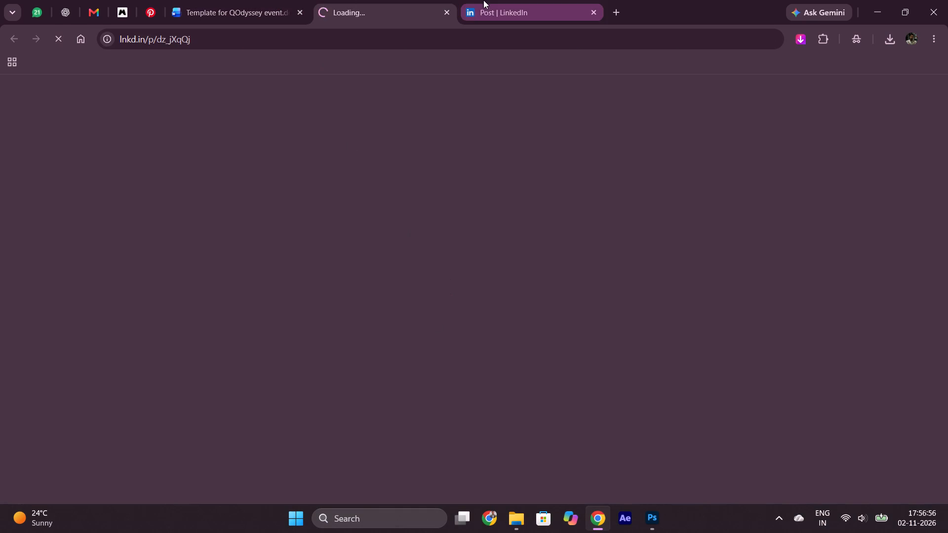
left_click(489, 0)
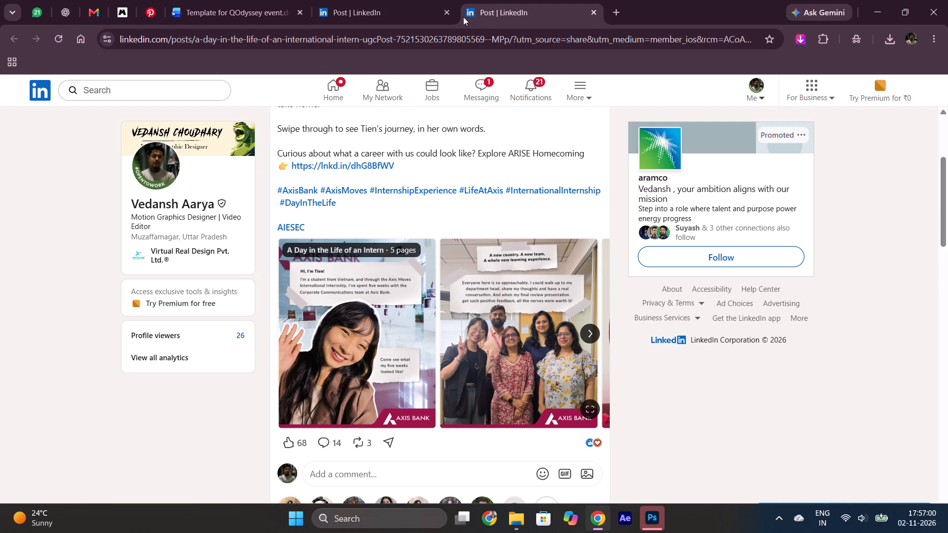
left_click(247, 0)
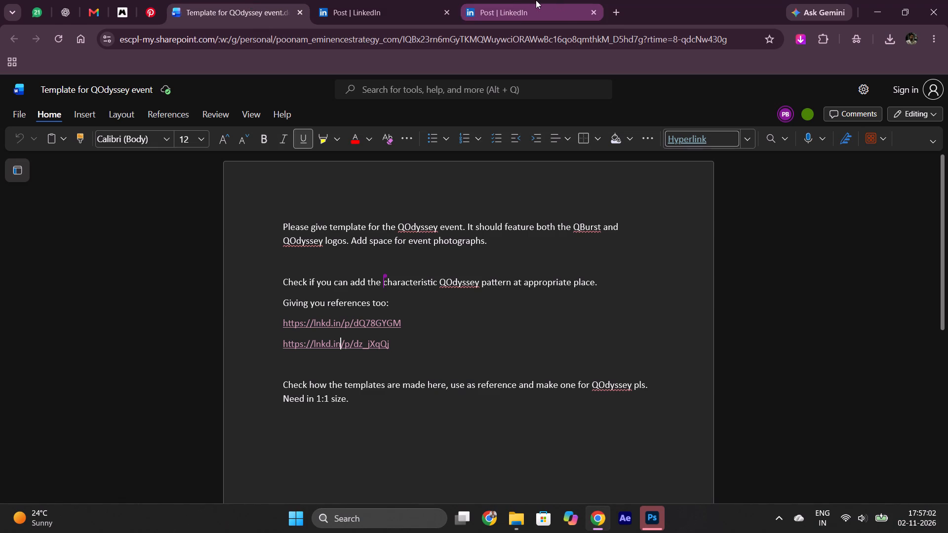
left_click(524, 0)
left_click(398, 13)
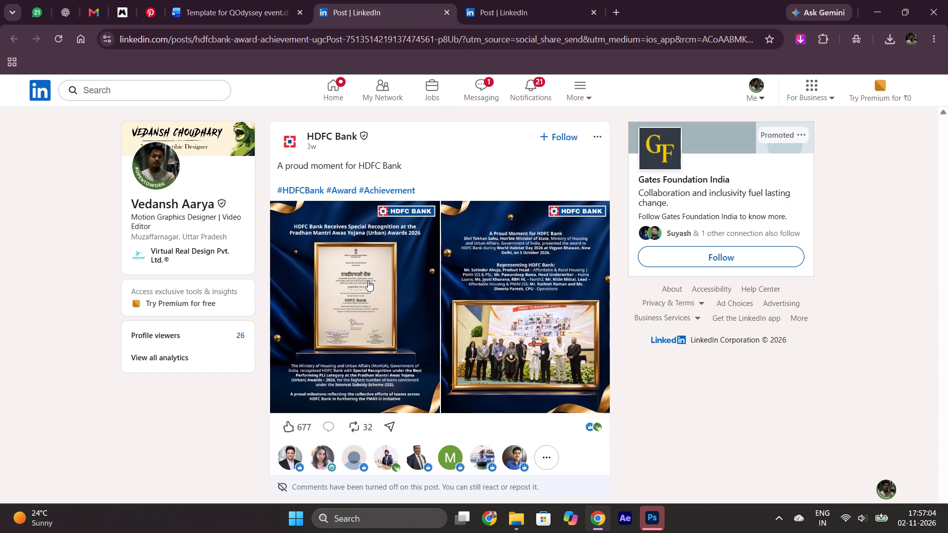
left_click(368, 280)
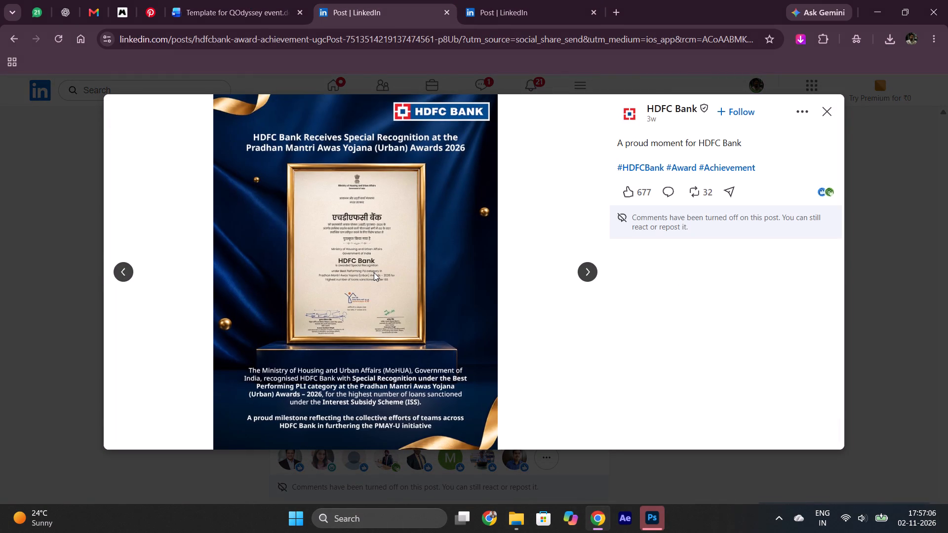
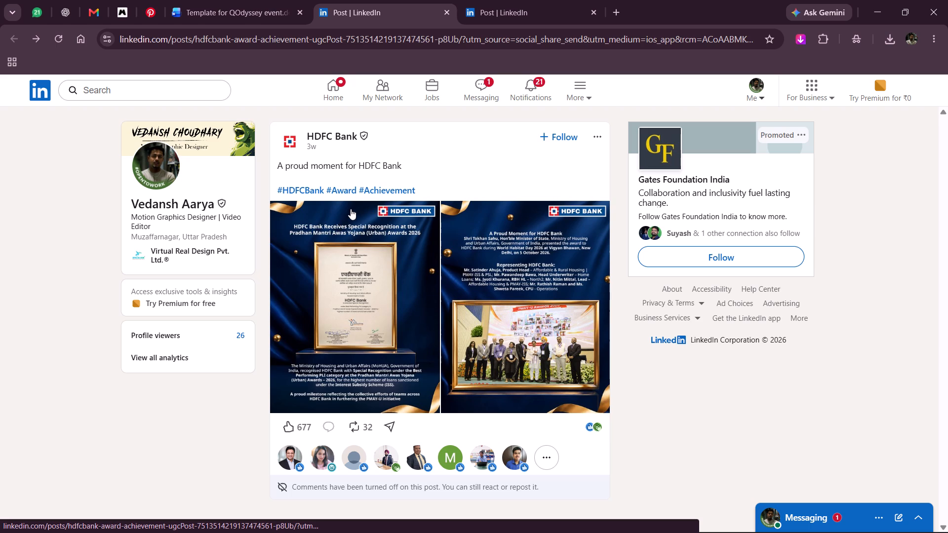
left_click(252, 0)
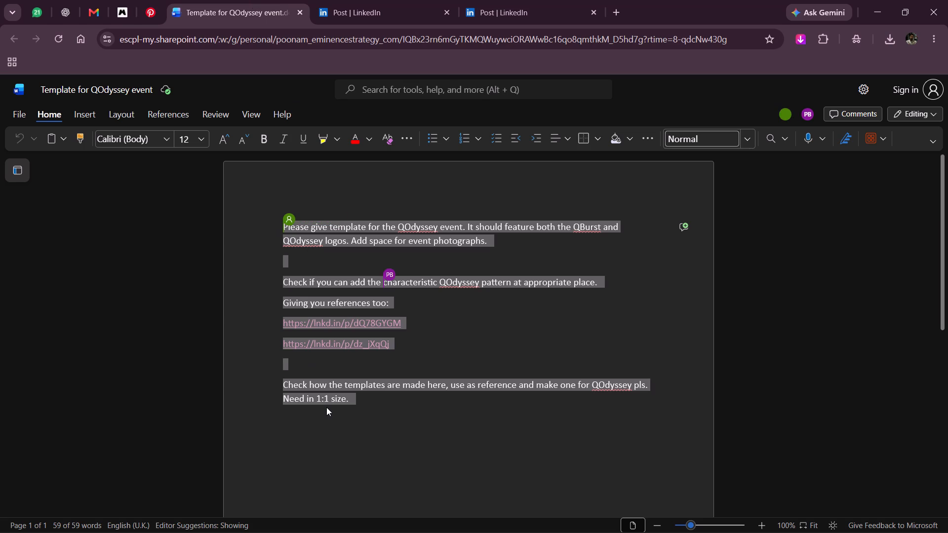
left_click(325, 408)
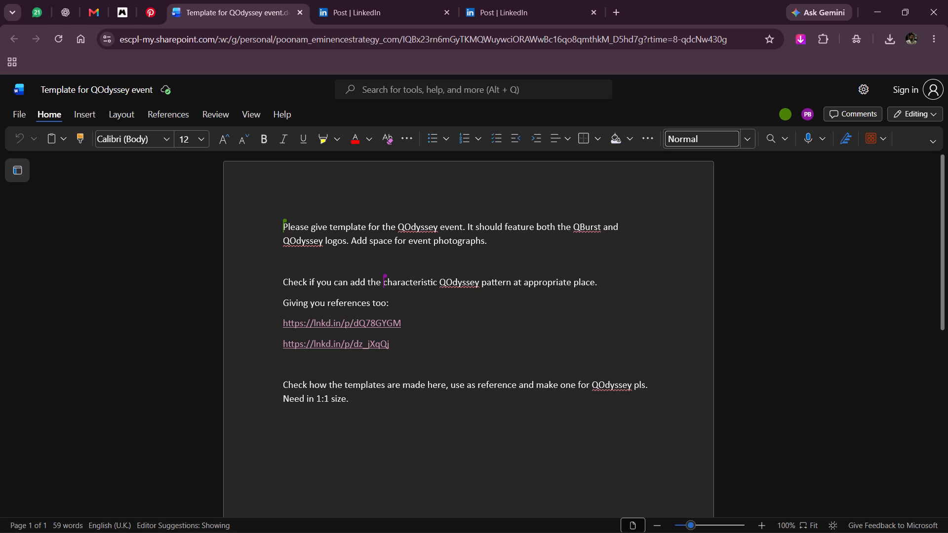
left_click(148, 0)
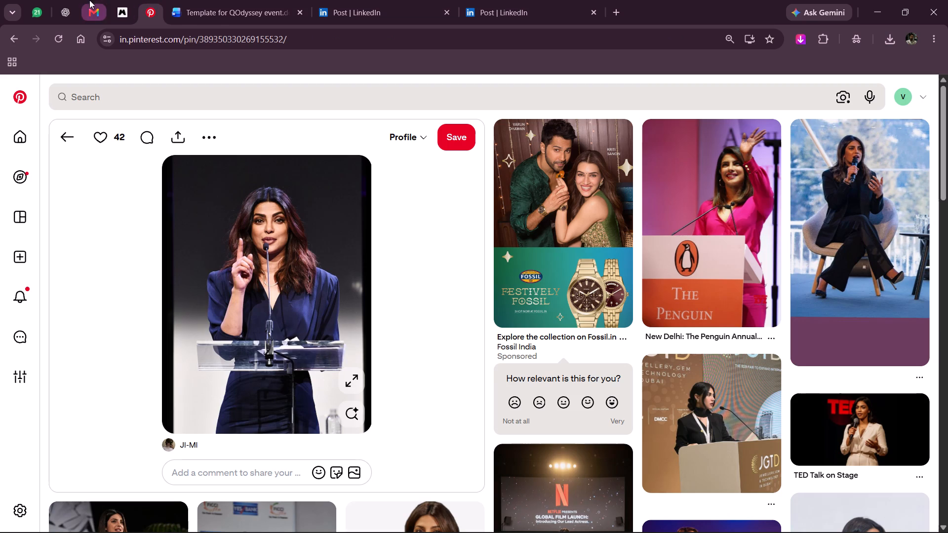
left_click(68, 0)
left_click(229, 0)
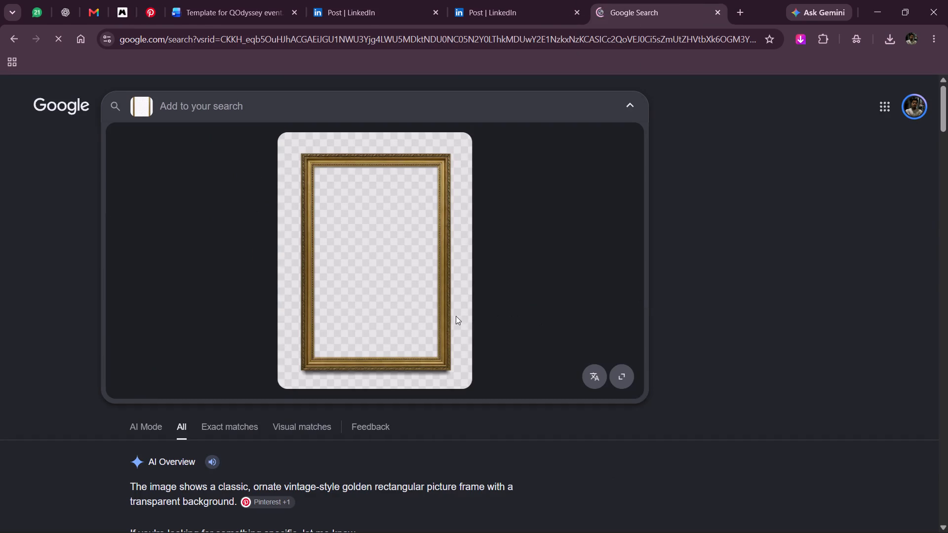
Review the exact and visual matches for the gold frame, returning to all results before closing the search tab.
scroll(243, 423, "down", 1)
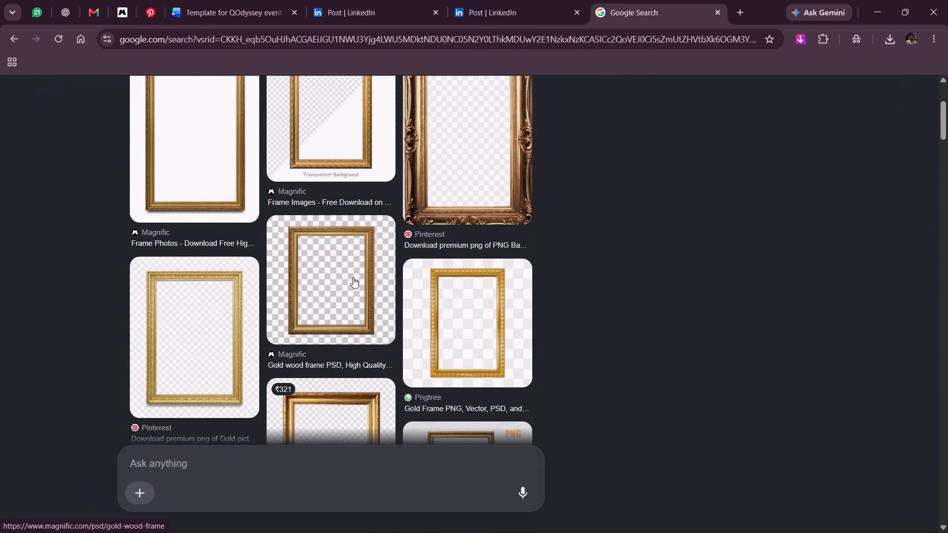
scroll(350, 275, "up", 1)
left_click(220, 148)
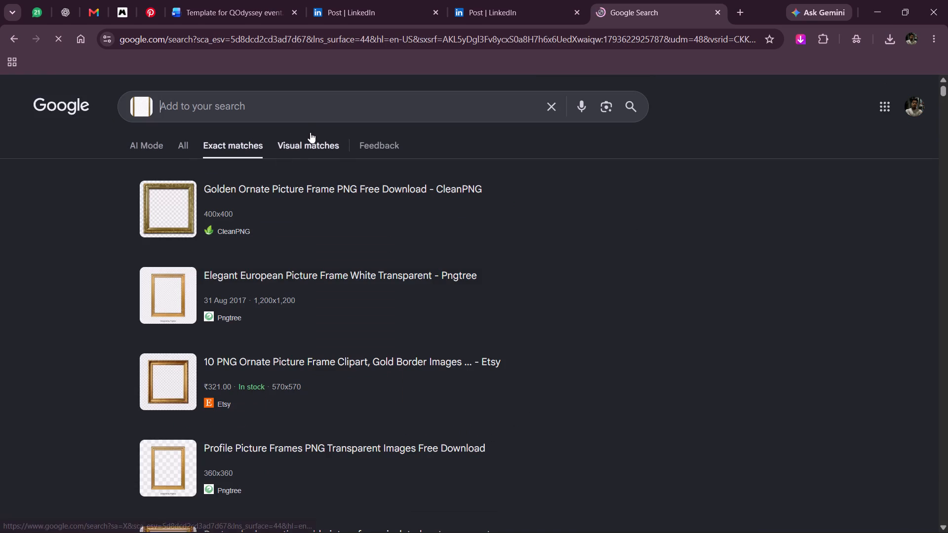
left_click(310, 132)
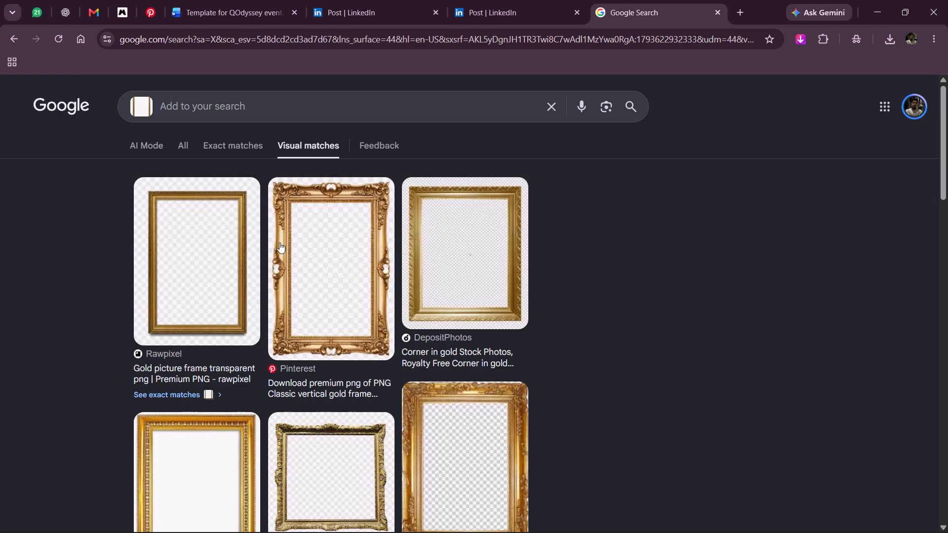
left_click(19, 40)
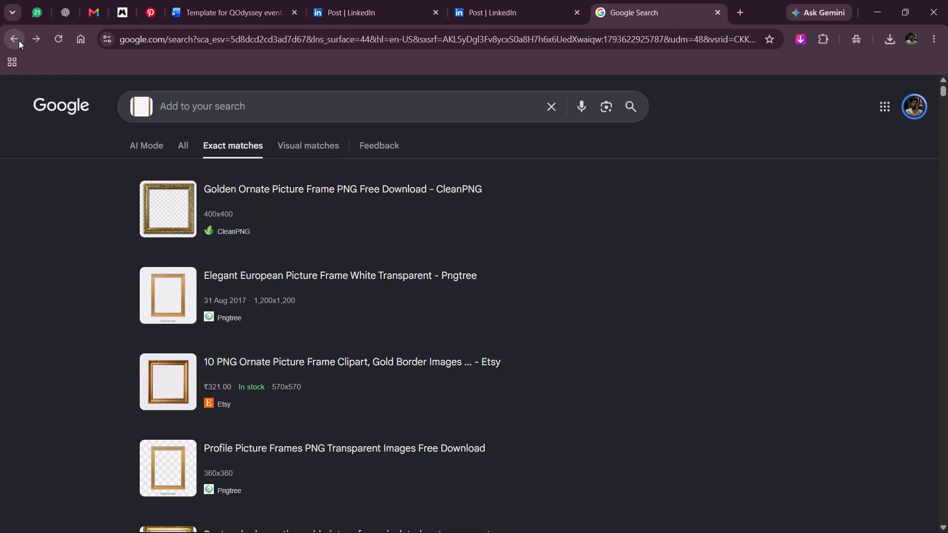
left_click(19, 40)
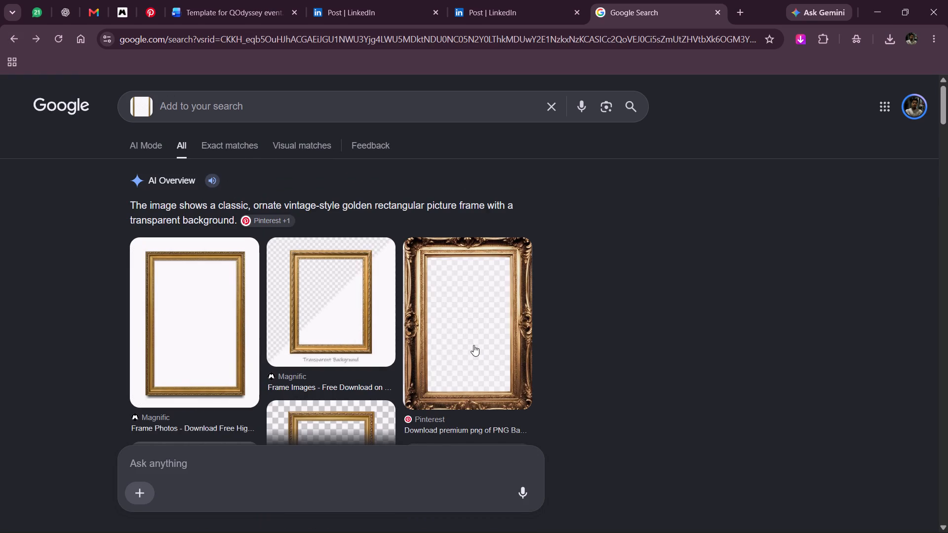
left_click(721, 12)
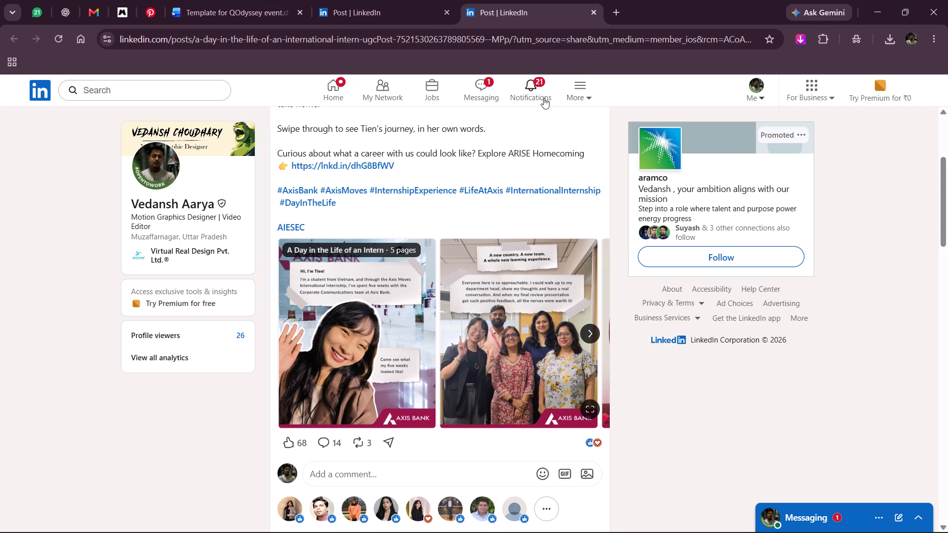
Search Google Images for "image frame" in a new tab and filter the results to transparent images.
left_click(615, 16)
left_click(434, 250)
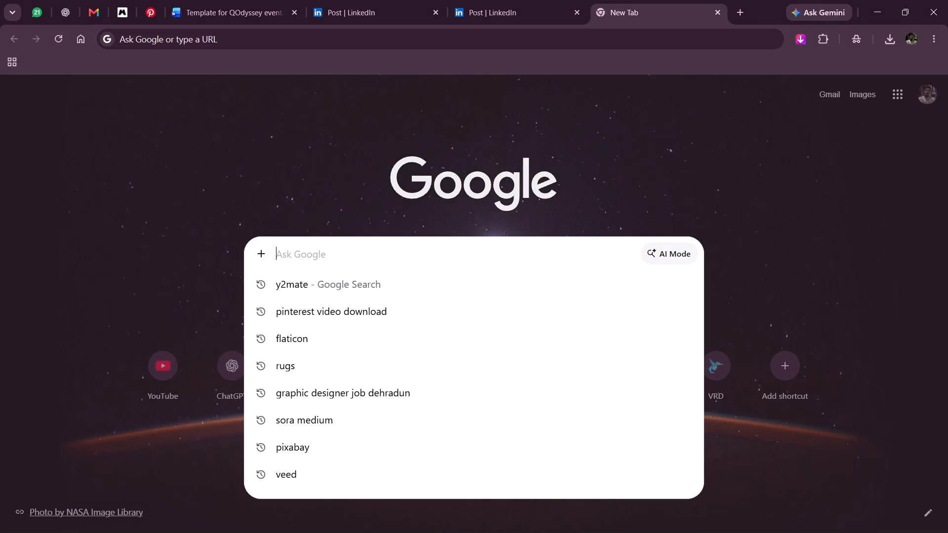
type("image freoem")
key("BackSpace")
key("BackSpace")
key("BackSpace")
key("BackSpace")
key("BackSpace")
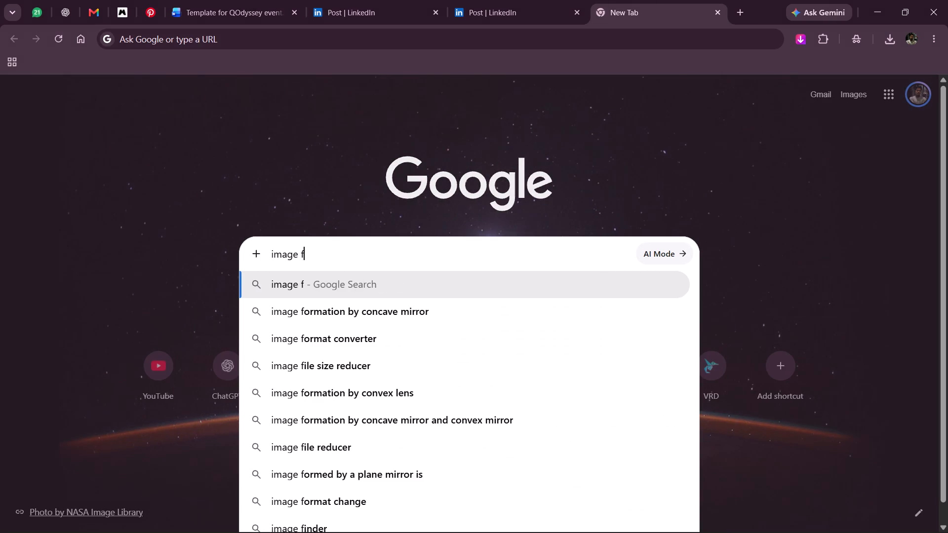
type("rame")
key("Return")
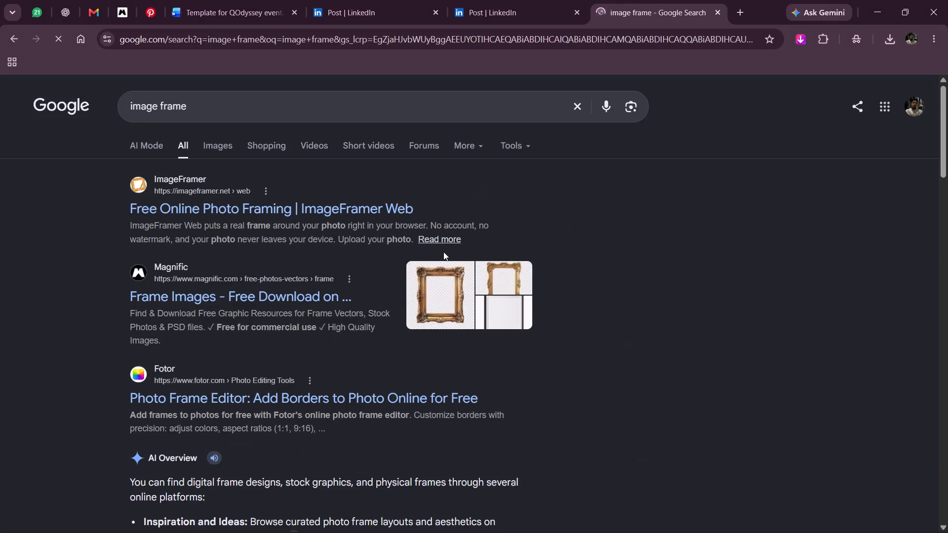
left_click(233, 150)
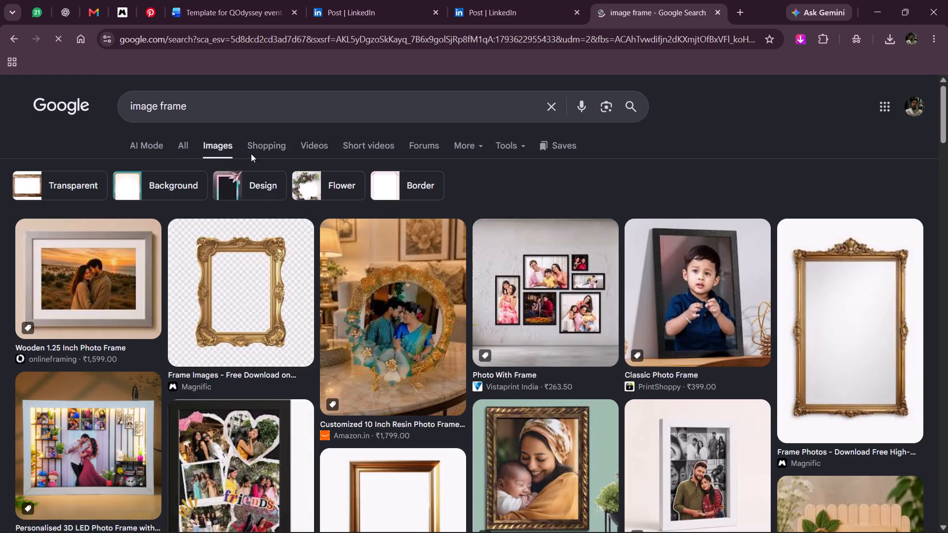
left_click(515, 146)
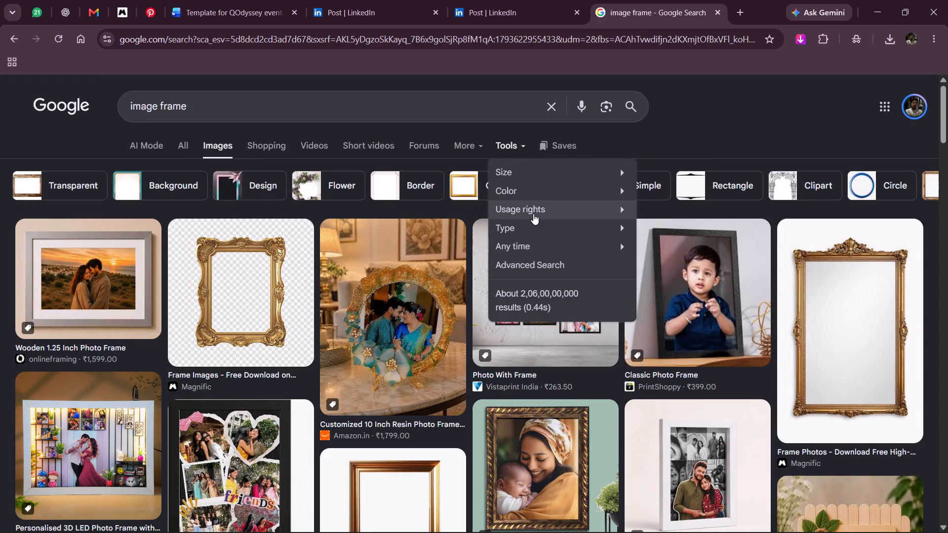
left_click(665, 225)
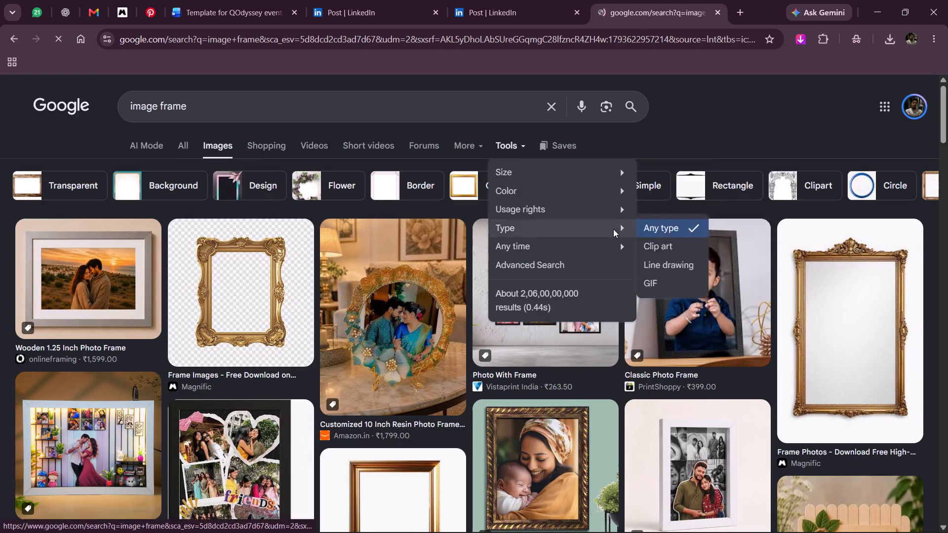
Find Vecteezy's plain gold portrait frame in the results, save its image to Downloads and close the preview.
scroll(543, 171, "down", 1)
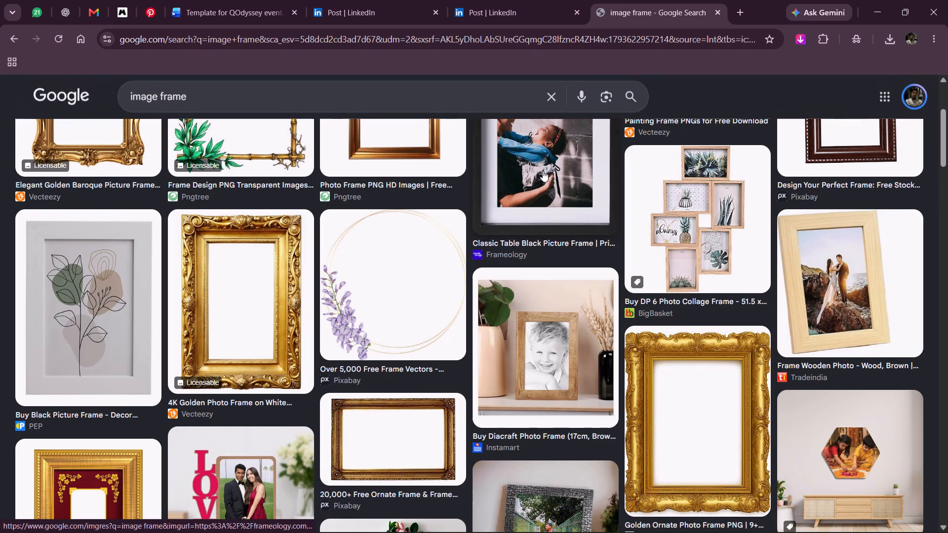
scroll(543, 171, "down", 2)
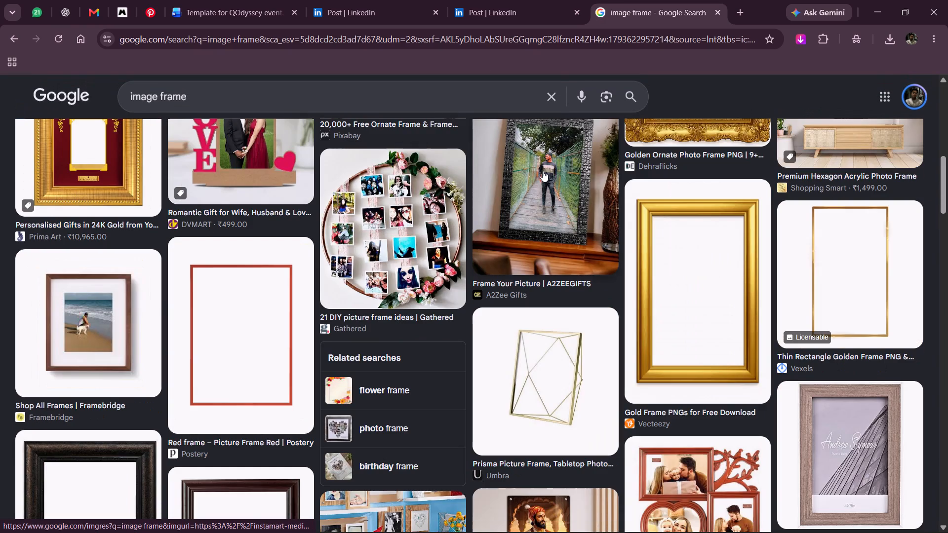
left_click(661, 257)
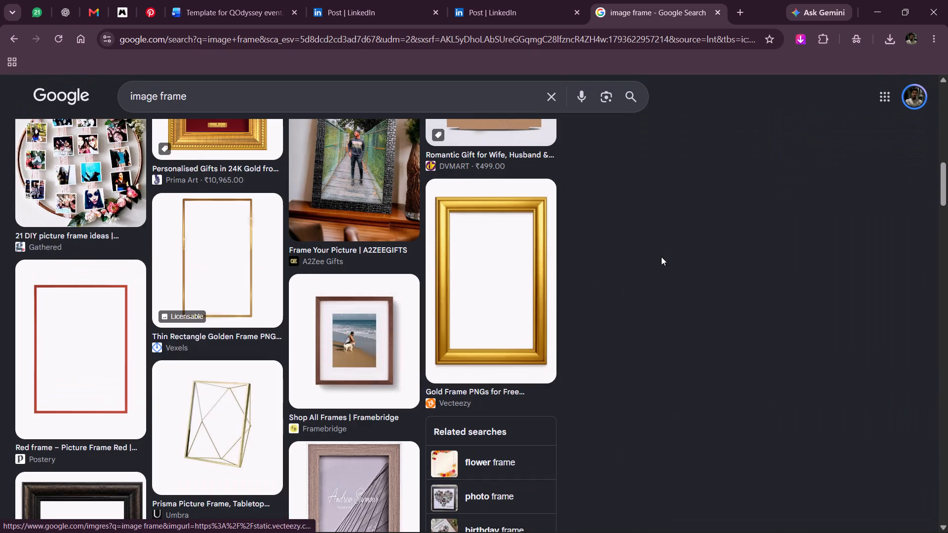
right_click(702, 252)
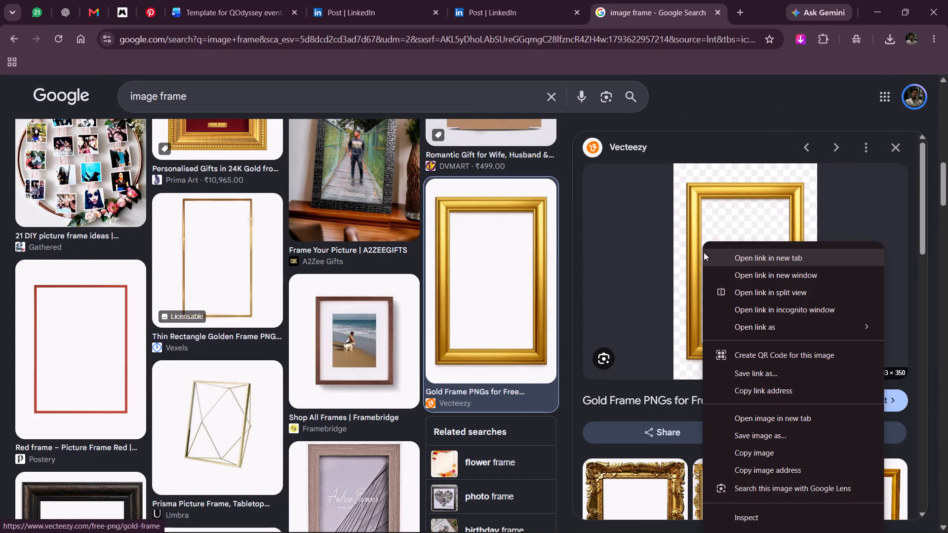
left_click(790, 434)
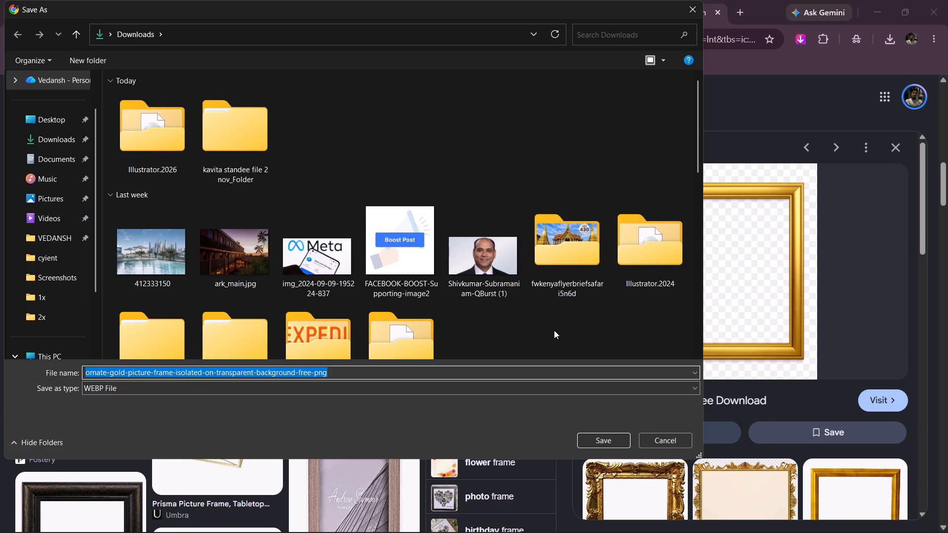
left_click(611, 438)
scroll(709, 378, "down", 2)
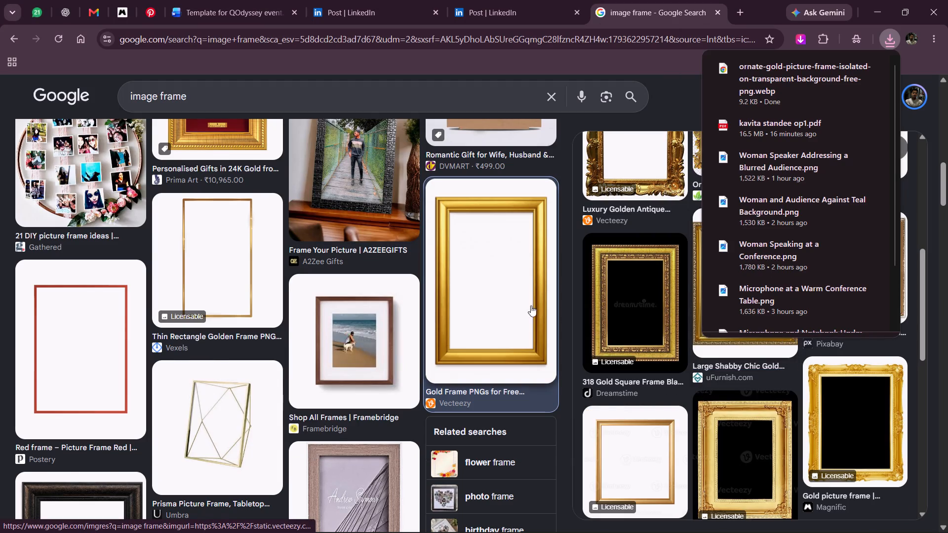
scroll(393, 333, "down", 1)
left_click(930, 66)
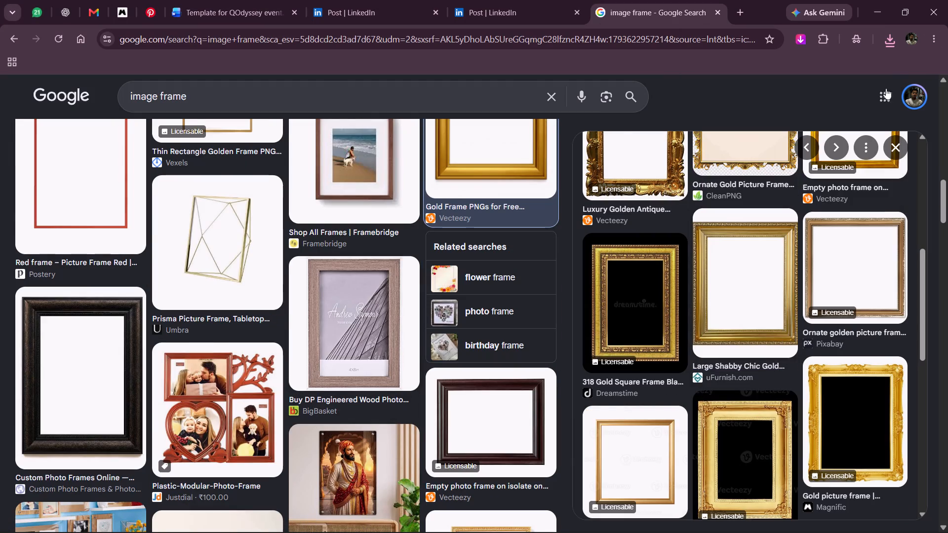
left_click(893, 147)
Find the ornate gold portrait frame from FreePNGimg further down and save it as a PNG in the Downloads folder.
scroll(474, 252, "down", 1)
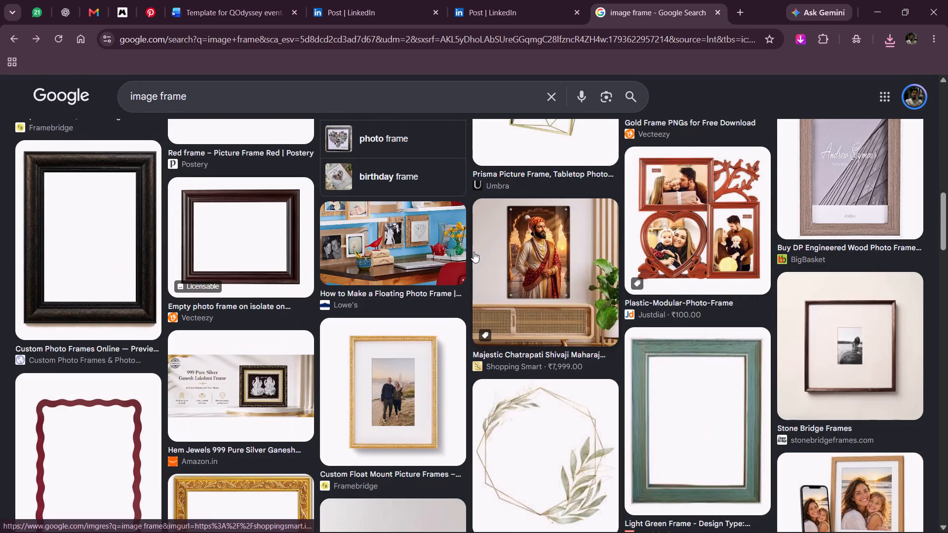
scroll(474, 252, "down", 1)
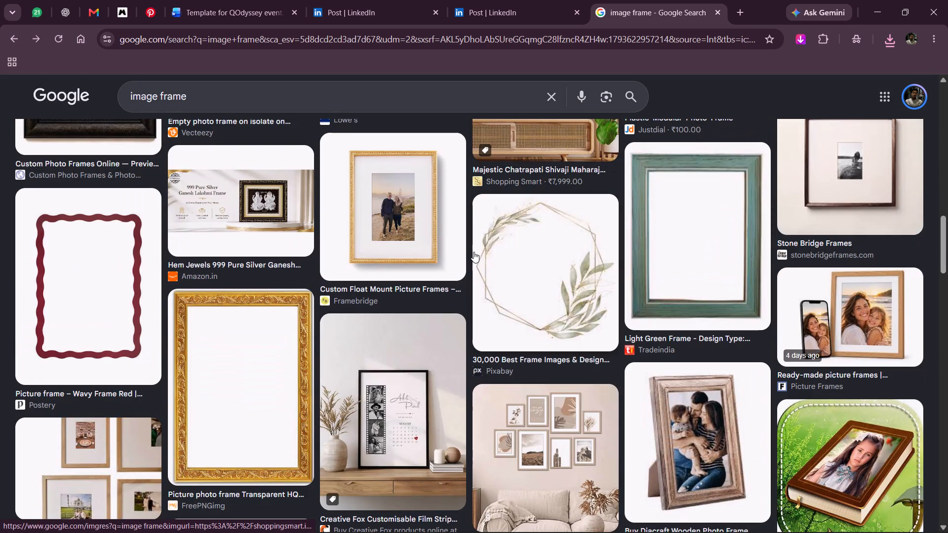
left_click(186, 380)
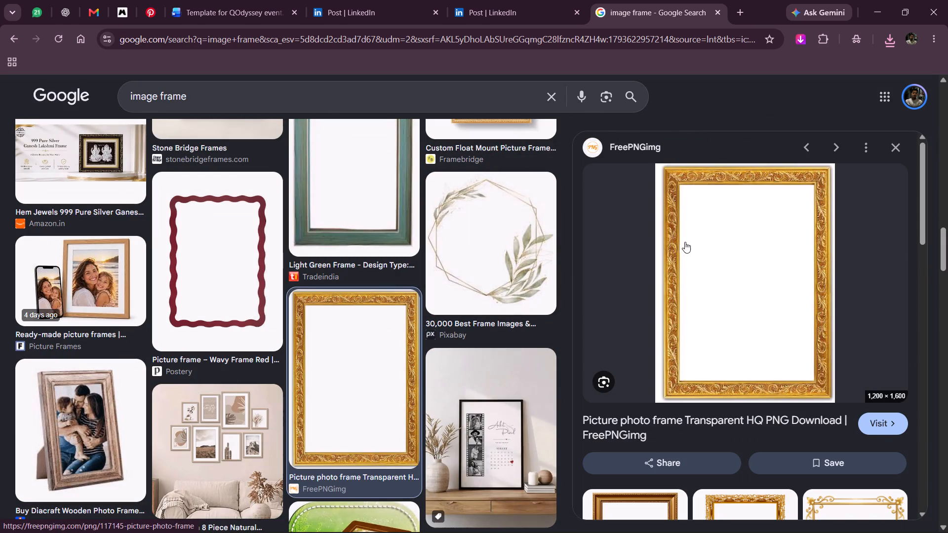
right_click(676, 180)
left_click(792, 379)
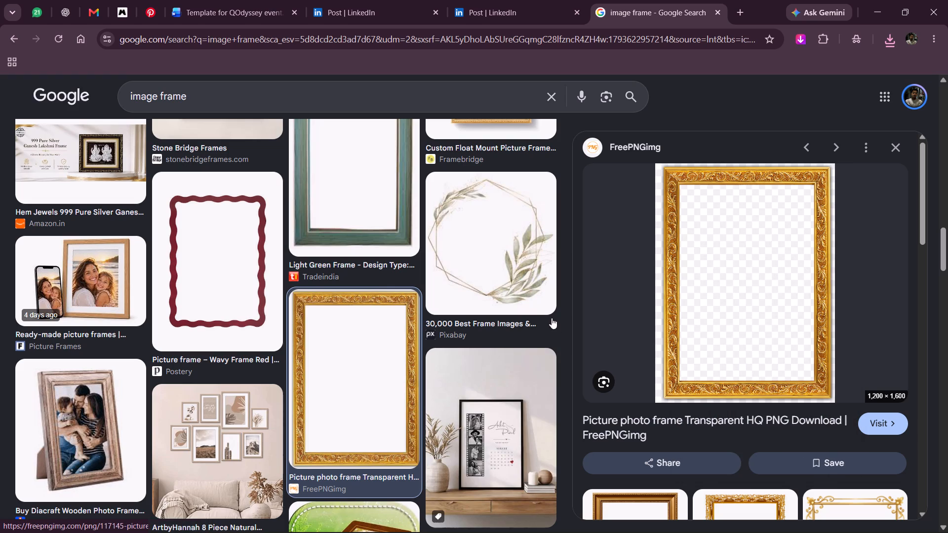
key("backslash")
key("Return")
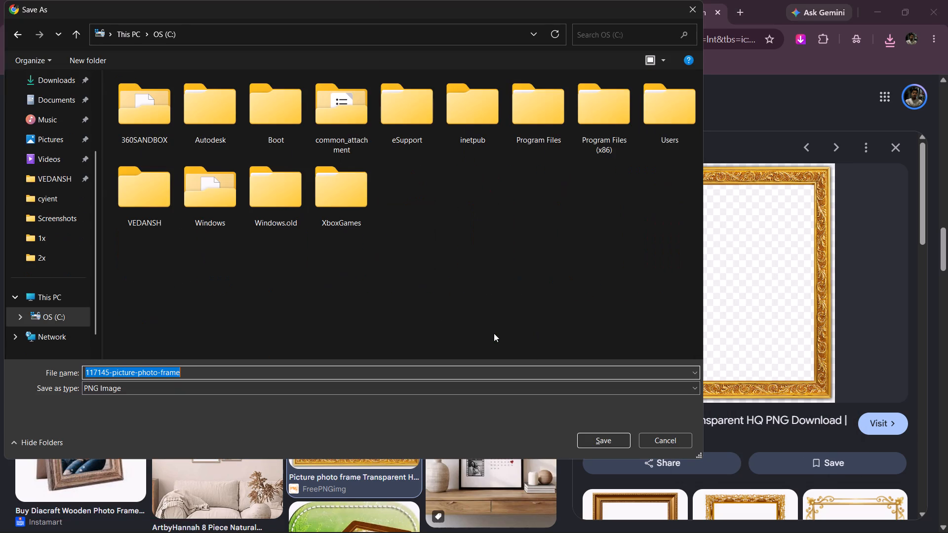
left_click(60, 82)
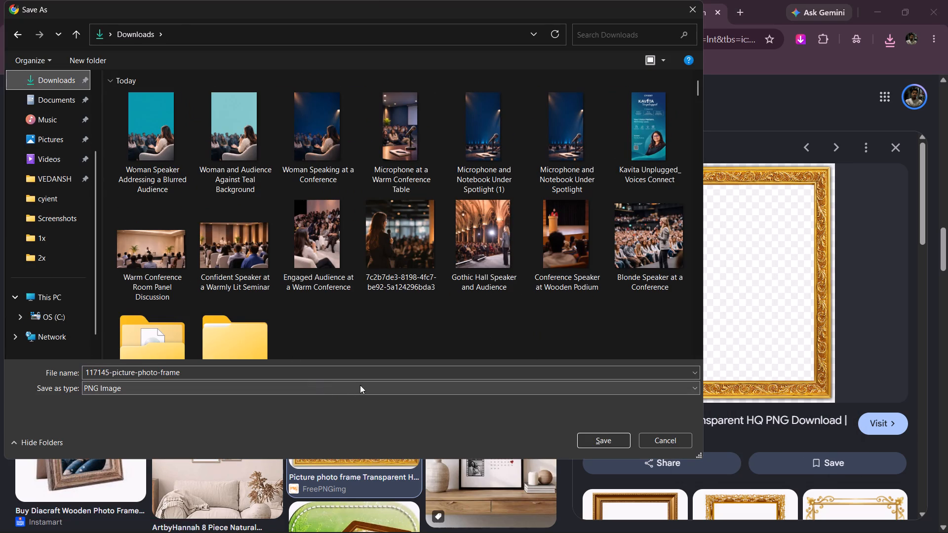
left_click(599, 436)
scroll(605, 301, "down", 2)
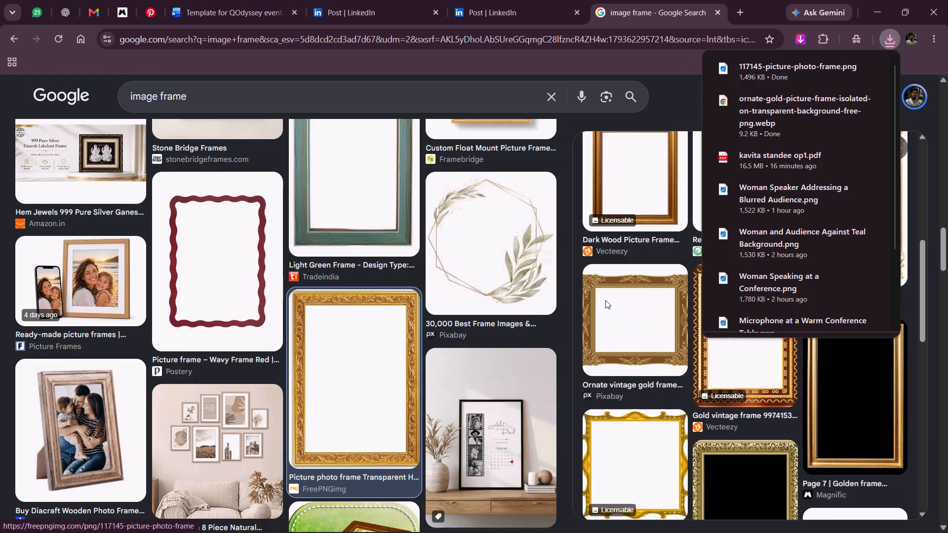
left_click(574, 254)
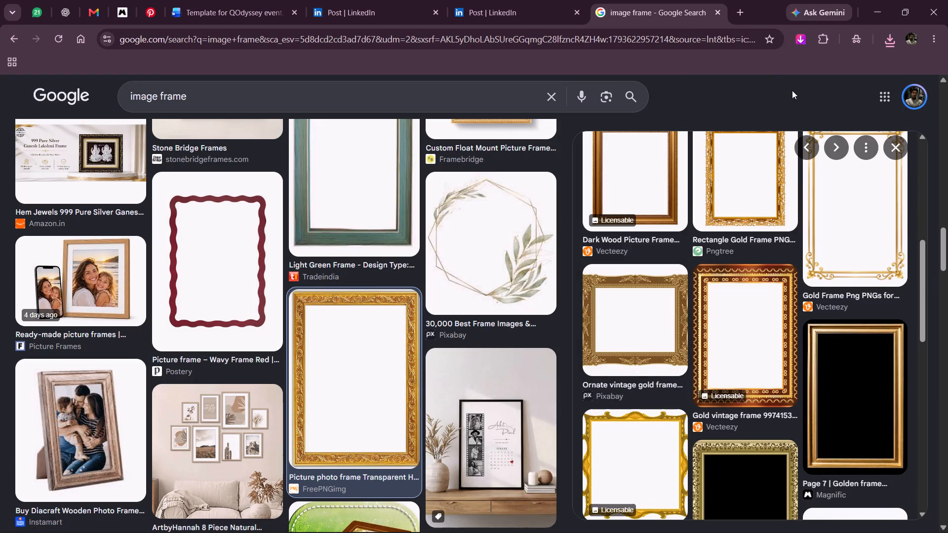
left_click(894, 139)
scroll(479, 334, "down", 1)
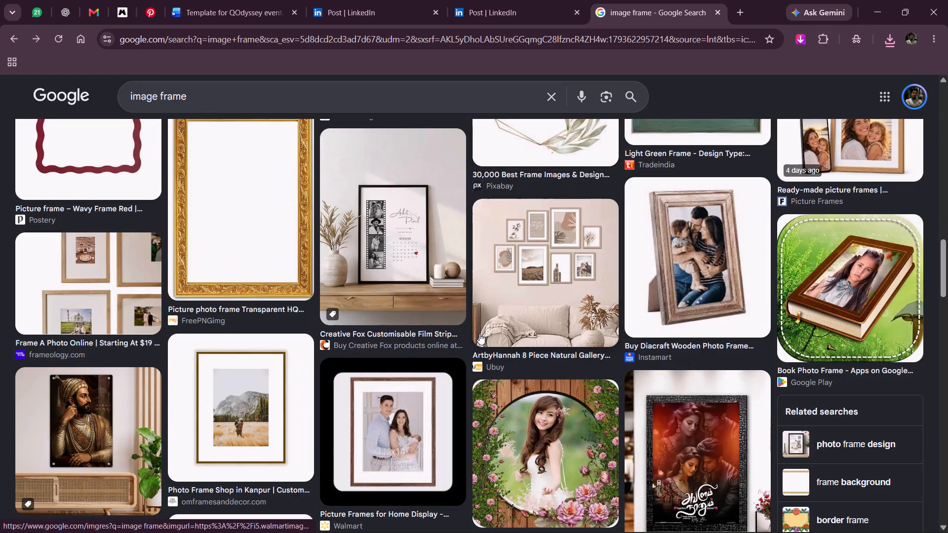
scroll(460, 333, "down", 3)
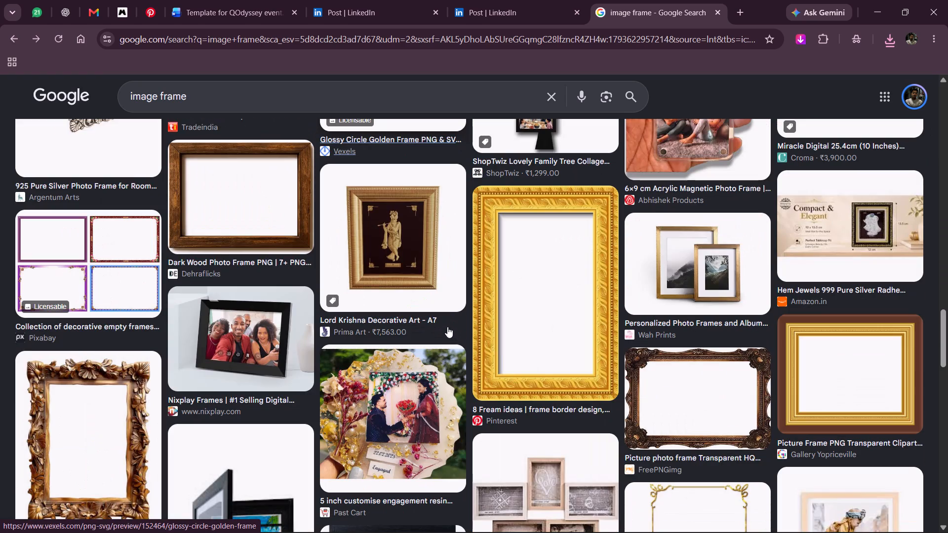
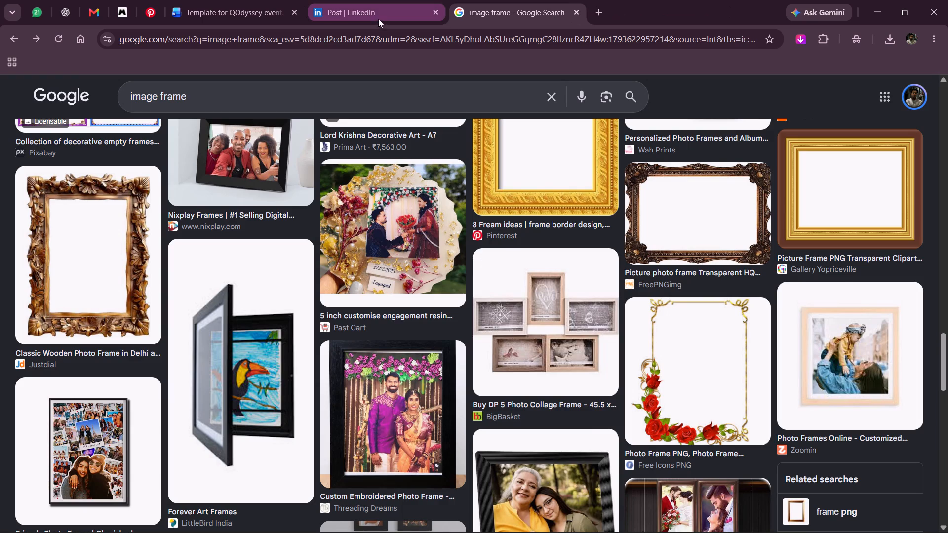
left_click(378, 19)
left_click(575, 12)
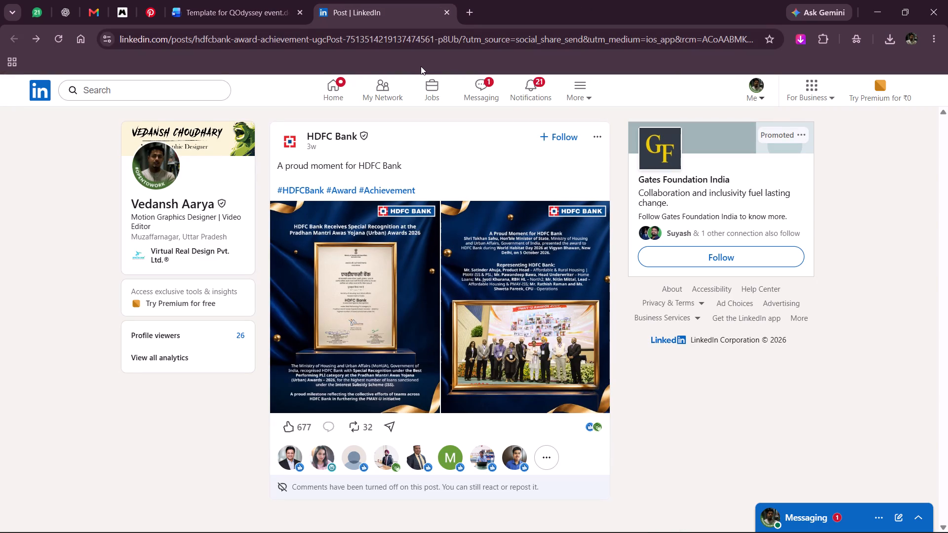
left_click(446, 10)
left_click(667, 228)
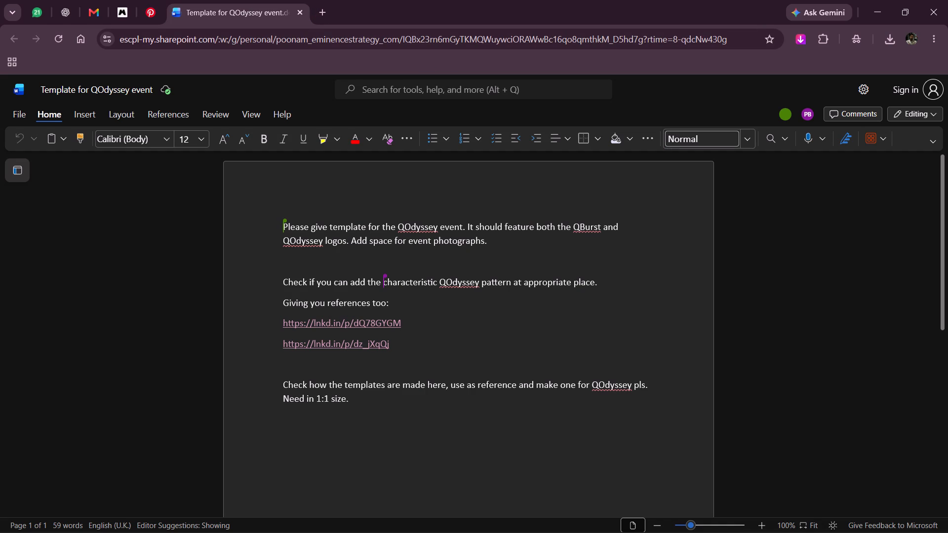
Switch to Photoshop and create a new document of 673 x 681 px at 72 ppi with a white background.
key("alt+Tab")
left_click(52, 85)
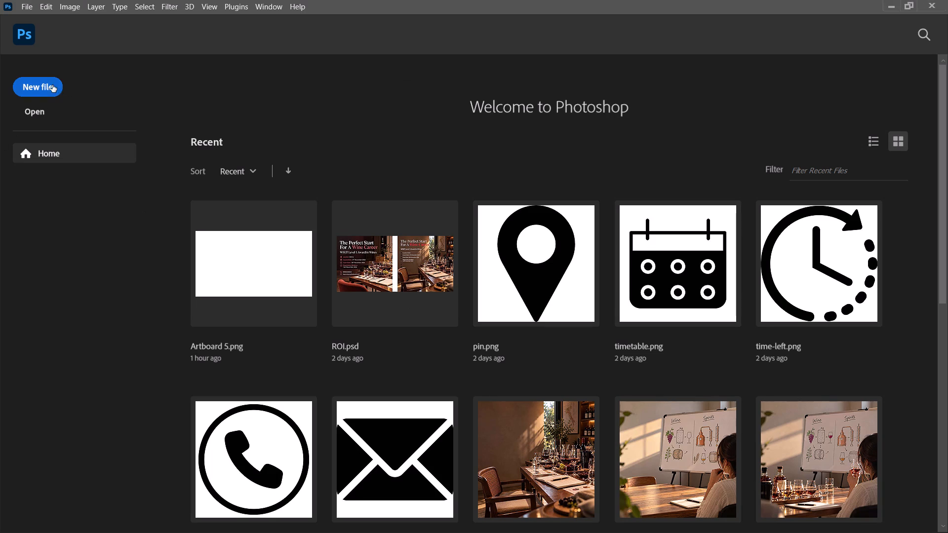
left_click(301, 198)
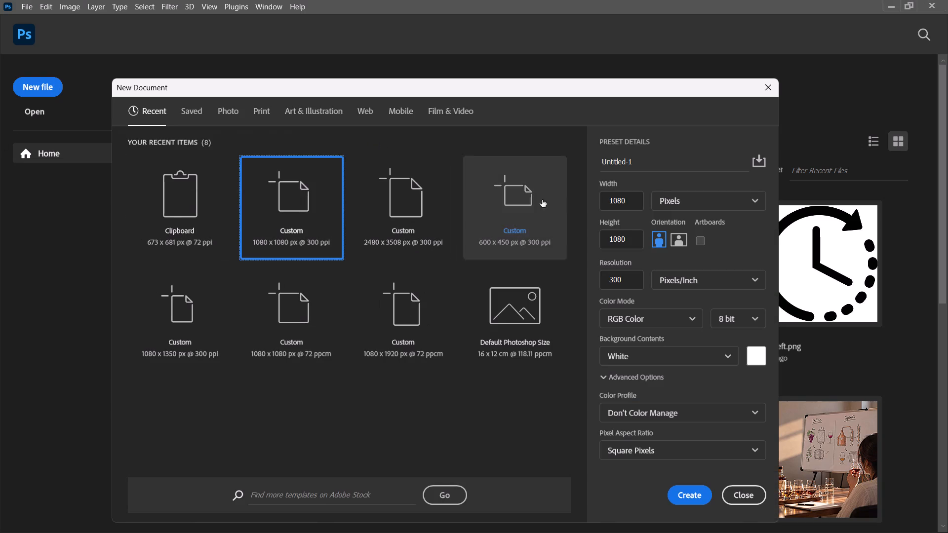
left_click(682, 498)
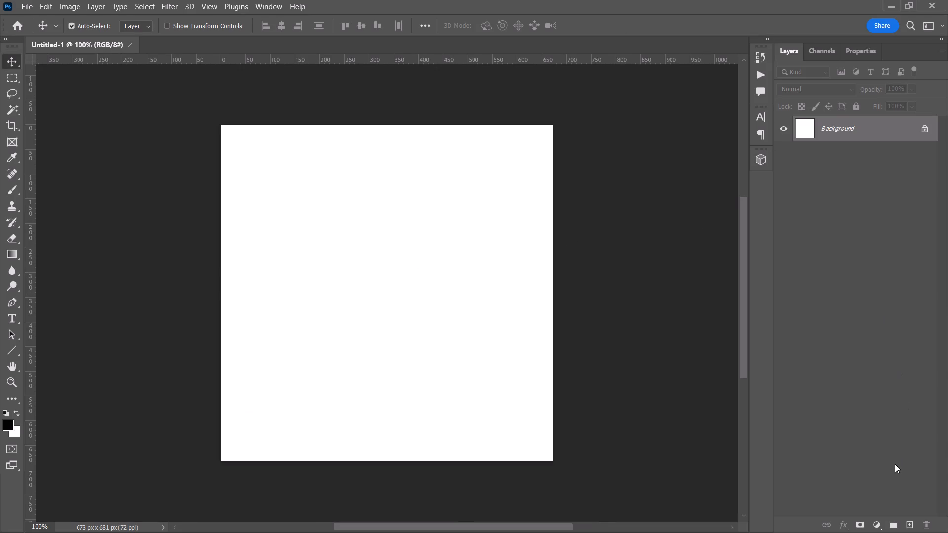
Add a solid black color fill layer above the white background.
left_click(880, 528)
left_click(899, 308)
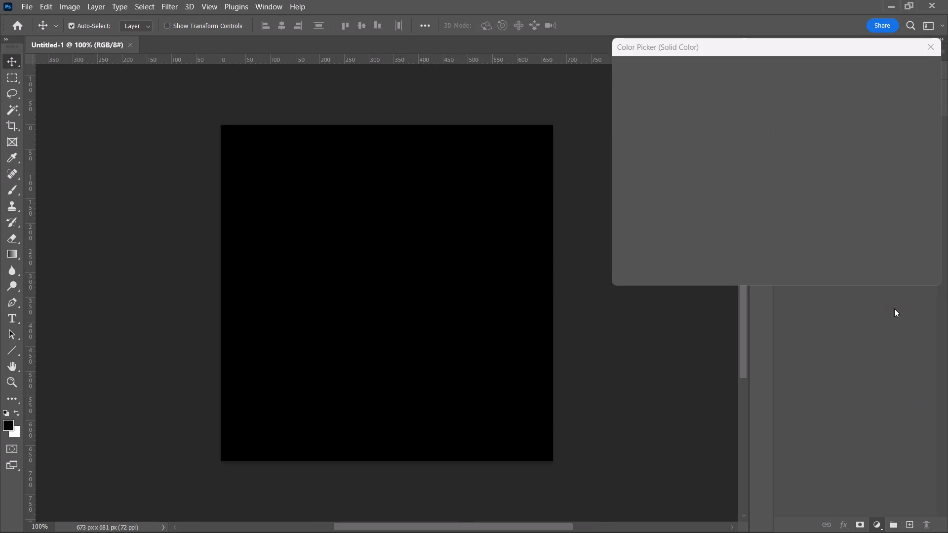
left_click(908, 66)
left_click(603, 252)
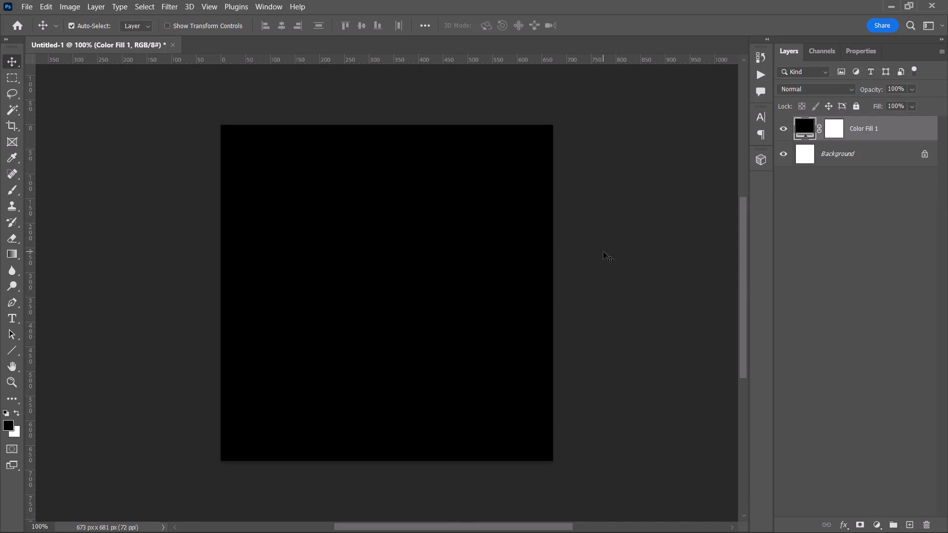
Search Pinterest in Chrome for "red shapes" and look through the results for background shape ideas.
key("alt+Tab")
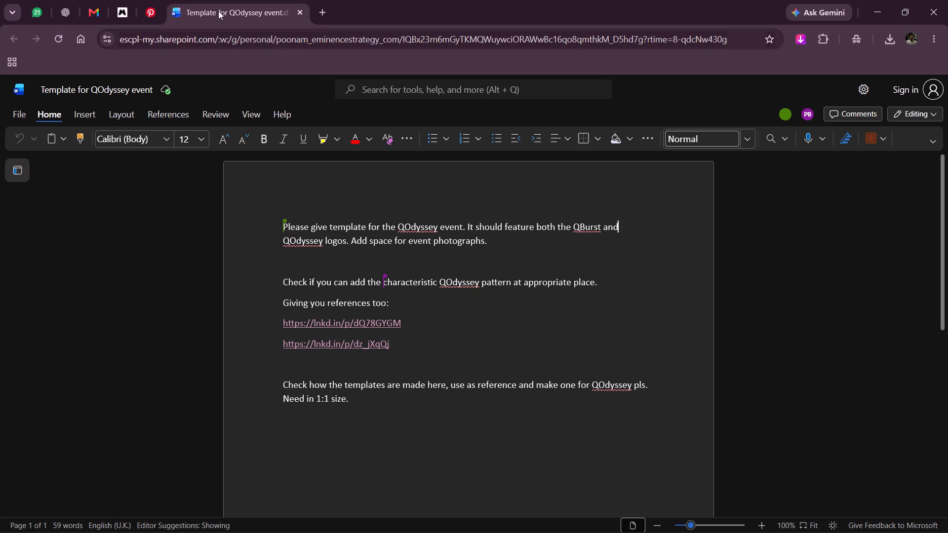
left_click(146, 0)
left_click(283, 103)
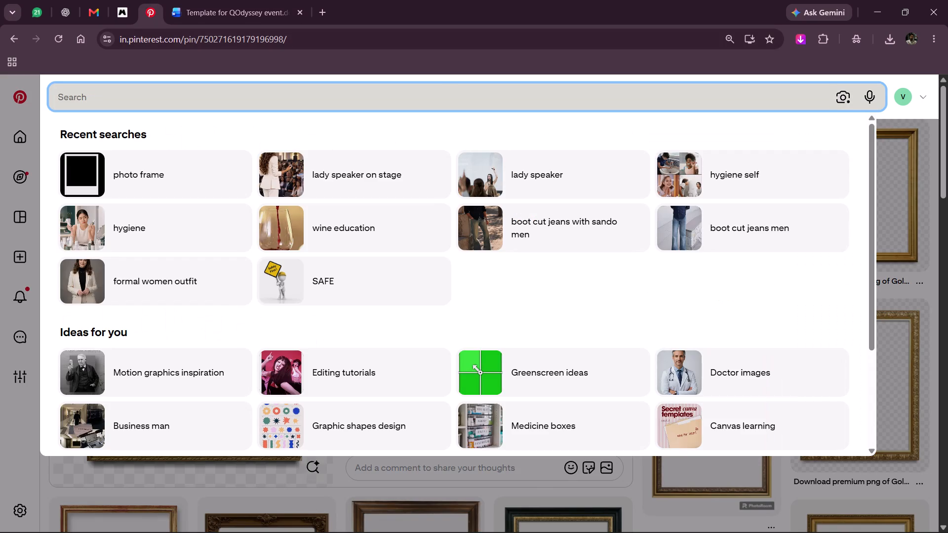
type("red shape")
key("s")
key("Return")
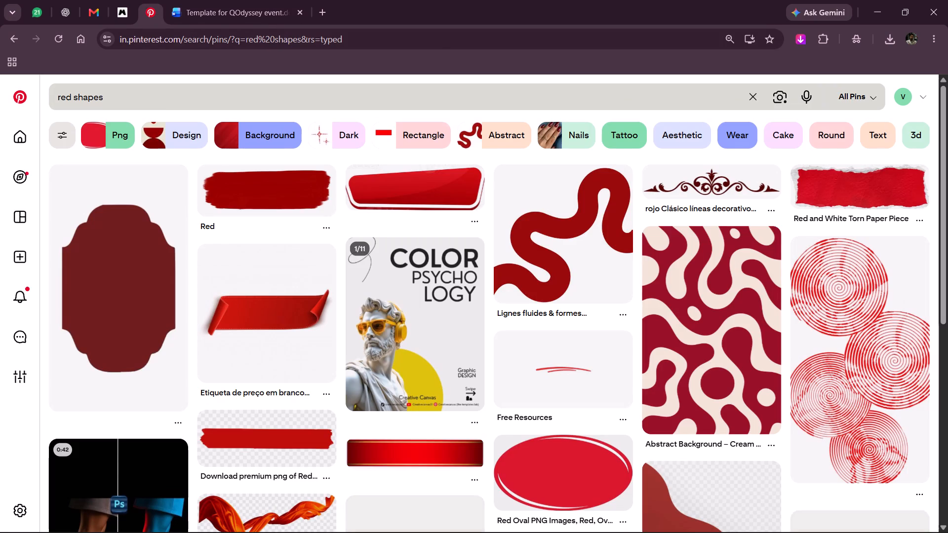
scroll(327, 148, "down", 1)
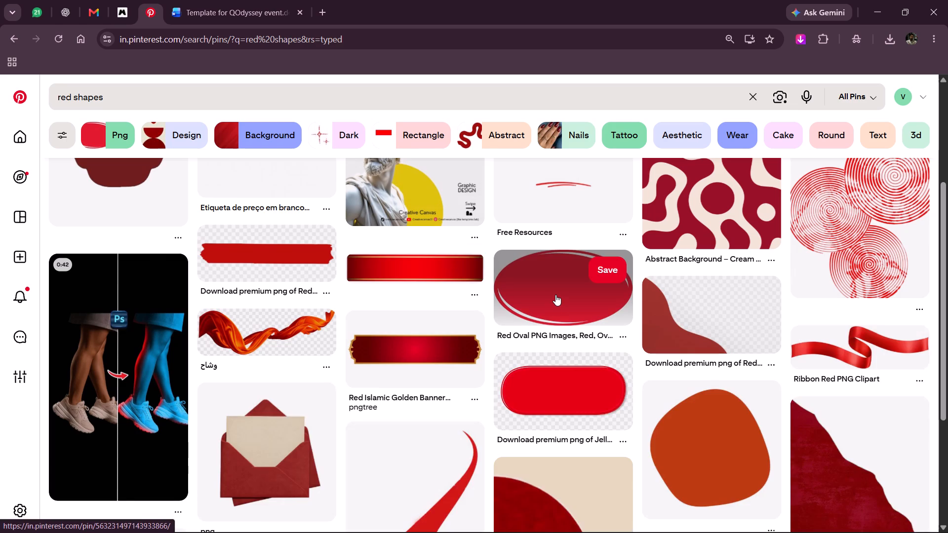
scroll(555, 295, "down", 1)
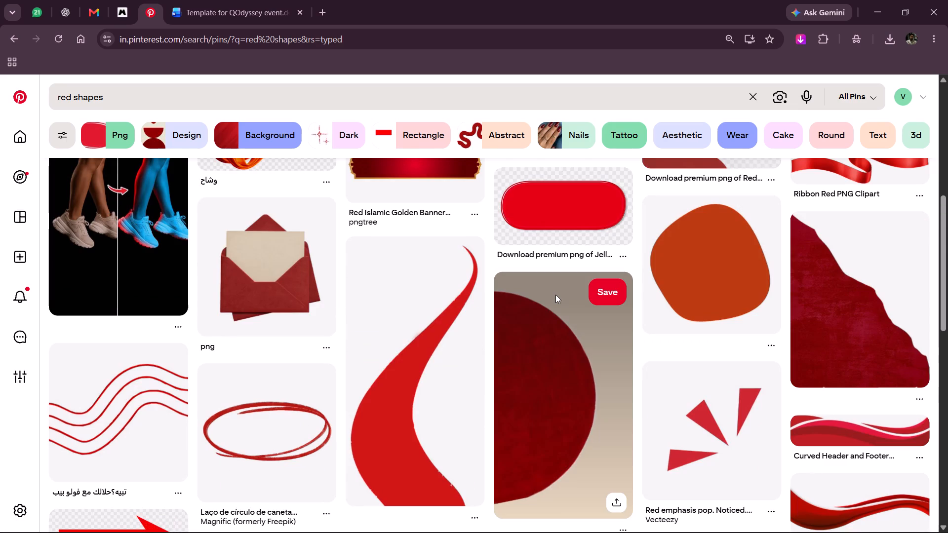
scroll(555, 295, "down", 1)
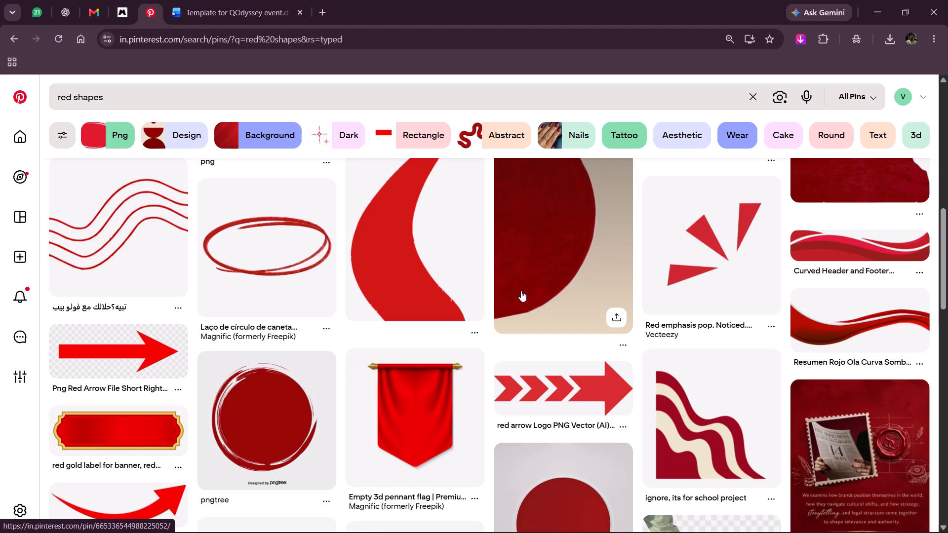
Switch to Photoshop and open both downloaded gold picture frame images from the Downloads folder.
key("alt+Tab")
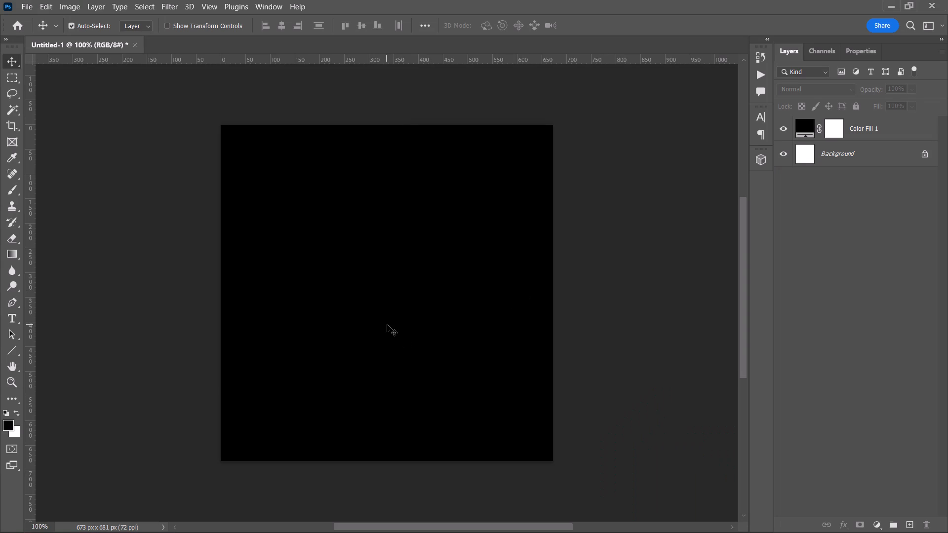
key("ctrl+o")
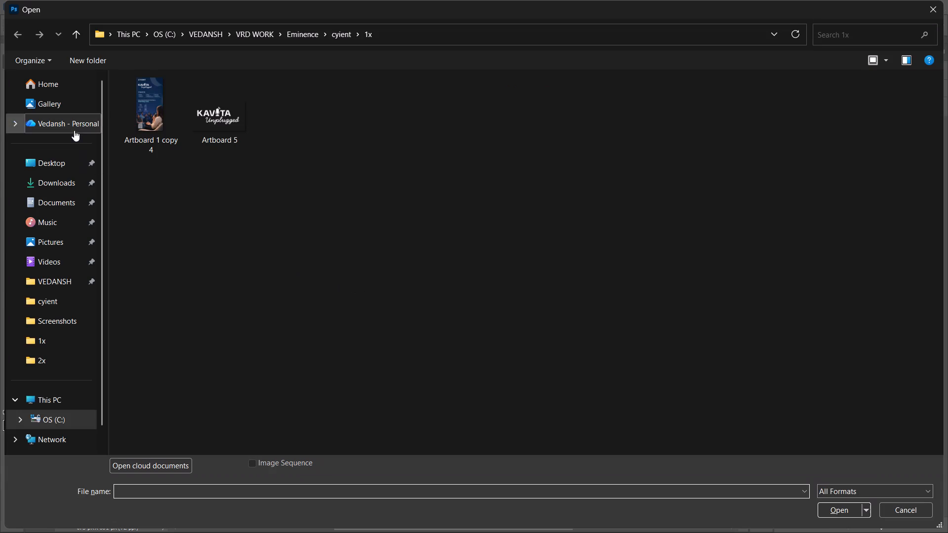
left_click(49, 186)
left_click(220, 140)
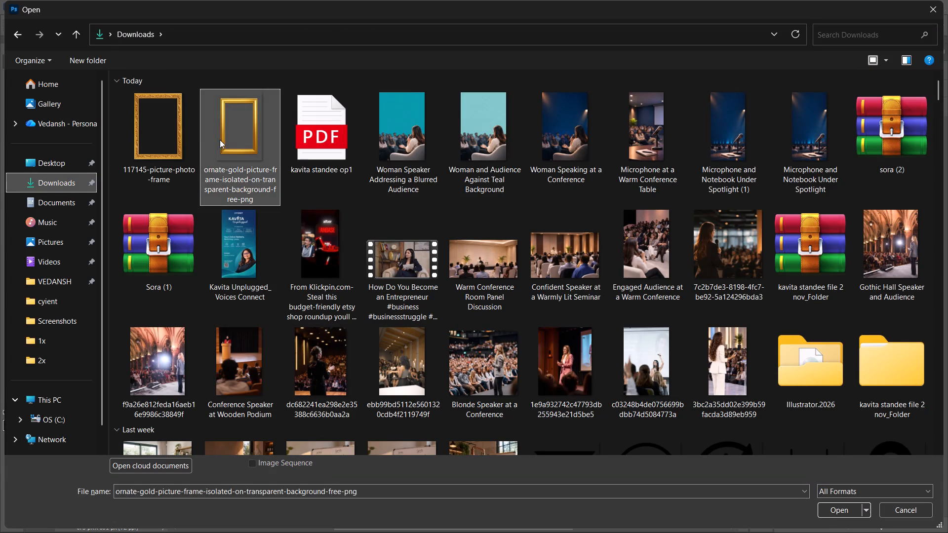
left_click(172, 141, "shift")
key("Return")
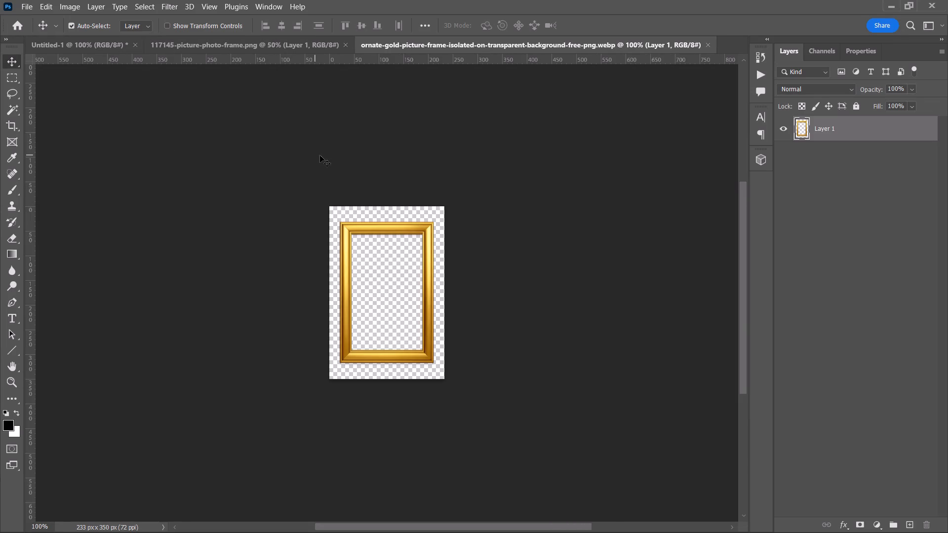
Copy the ornate gold frame from 117145-picture-photo-frame.png into the black Untitled-1 document.
left_click(300, 36)
left_click(266, 47)
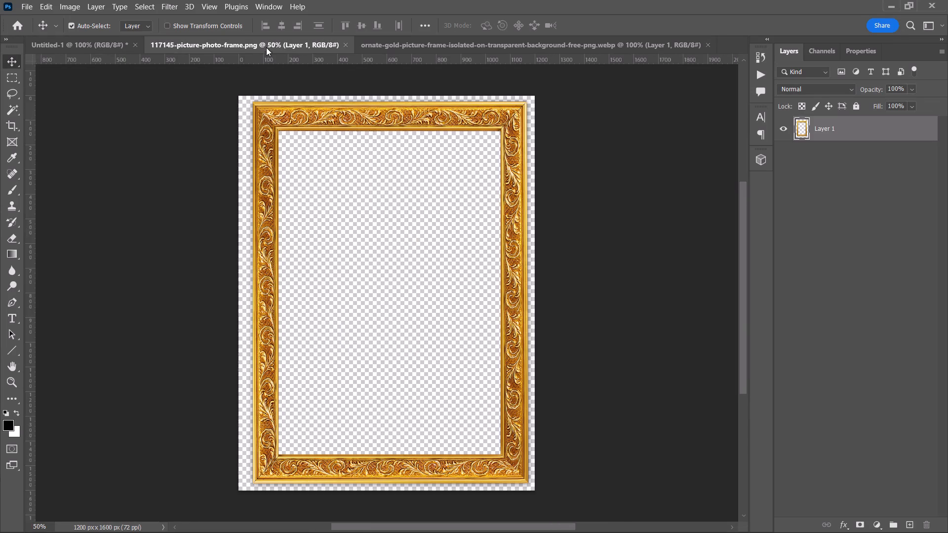
left_click_drag(315, 115, 329, 208)
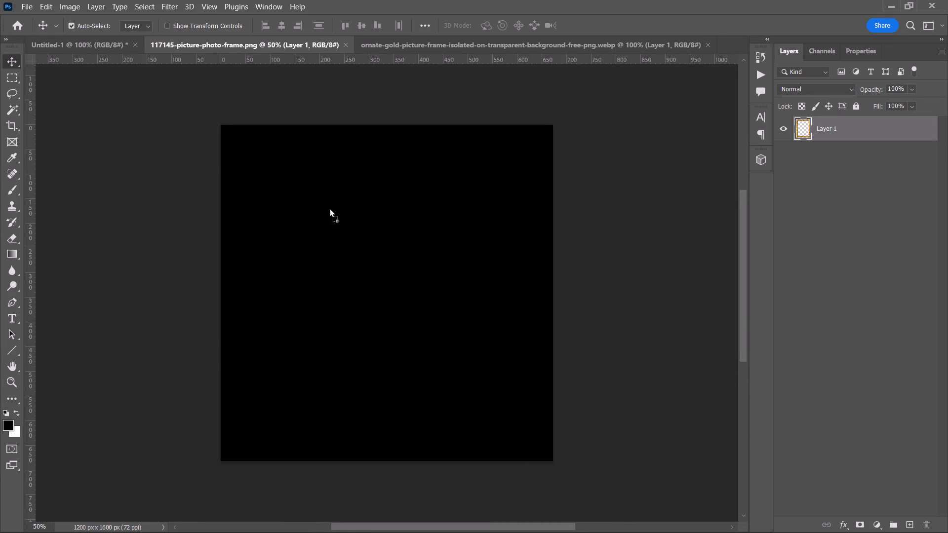
left_click_drag(329, 208, 345, 229)
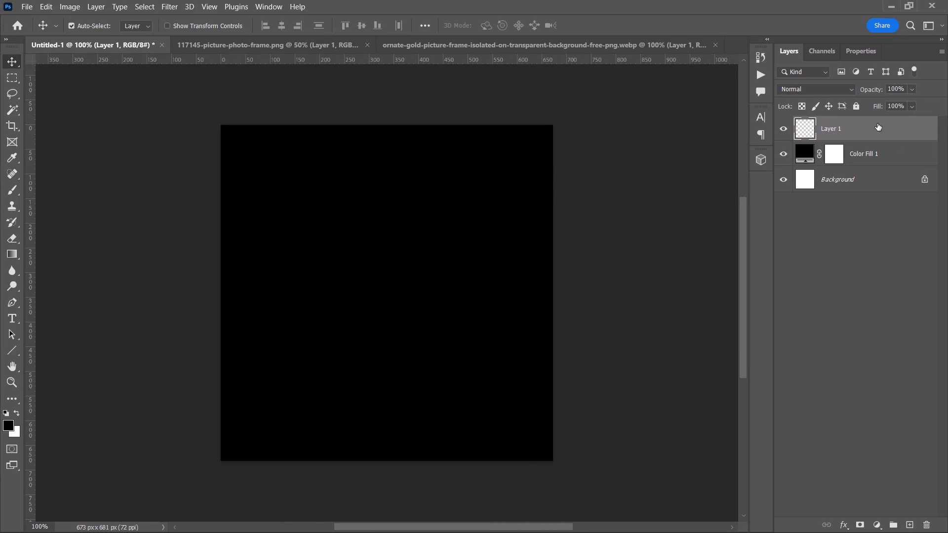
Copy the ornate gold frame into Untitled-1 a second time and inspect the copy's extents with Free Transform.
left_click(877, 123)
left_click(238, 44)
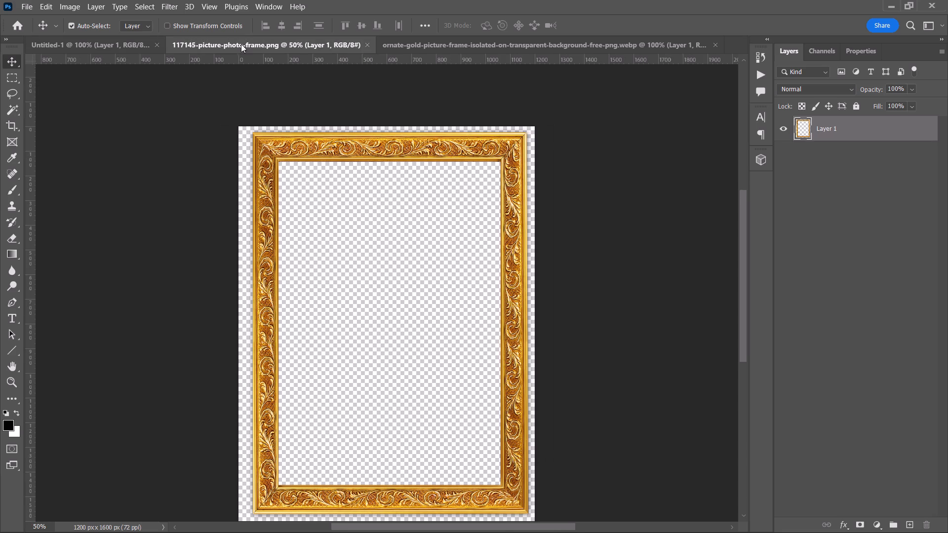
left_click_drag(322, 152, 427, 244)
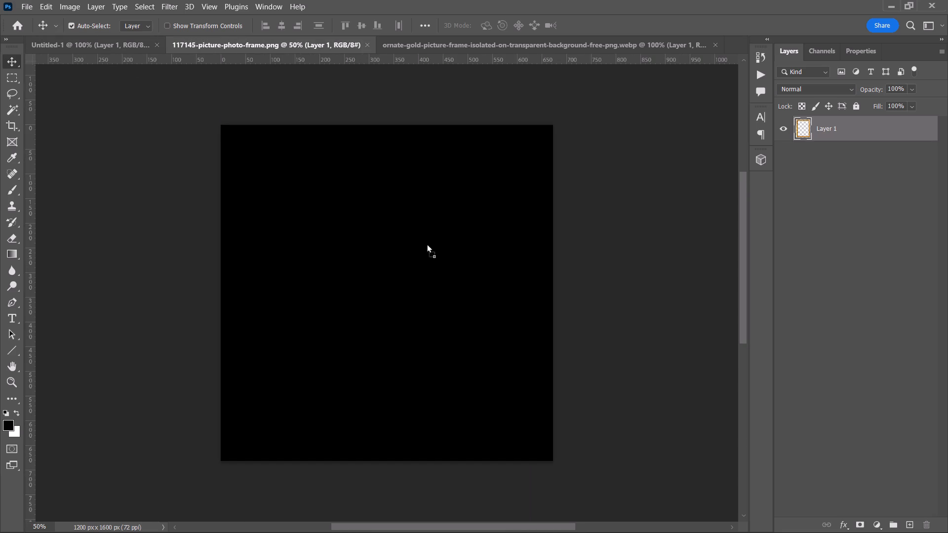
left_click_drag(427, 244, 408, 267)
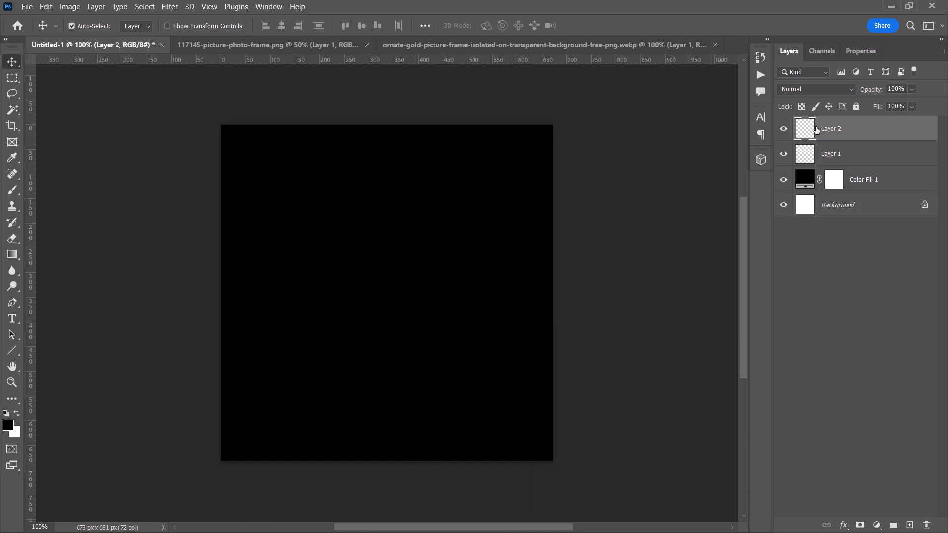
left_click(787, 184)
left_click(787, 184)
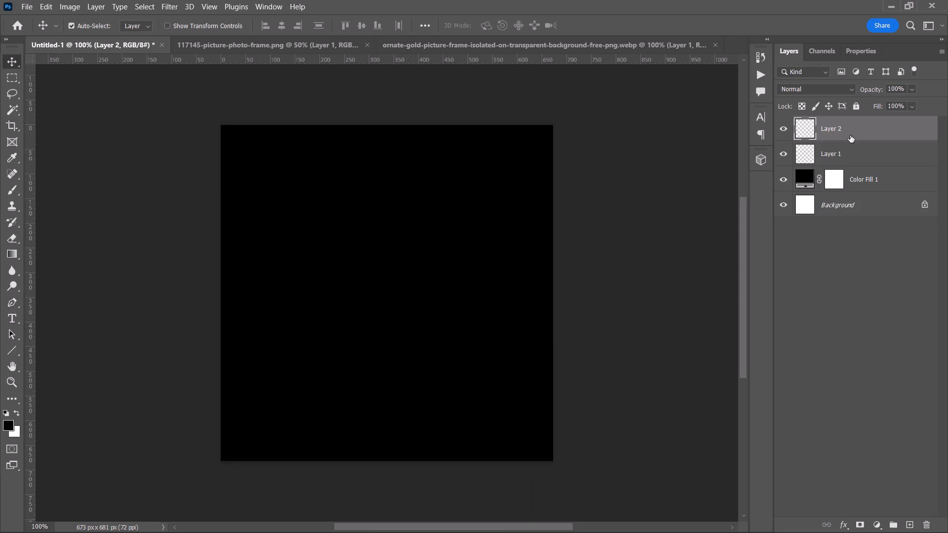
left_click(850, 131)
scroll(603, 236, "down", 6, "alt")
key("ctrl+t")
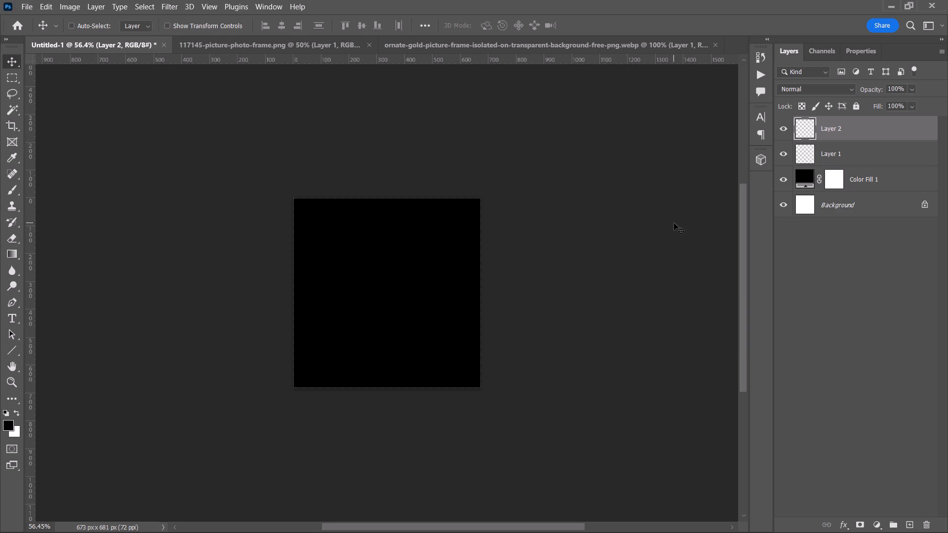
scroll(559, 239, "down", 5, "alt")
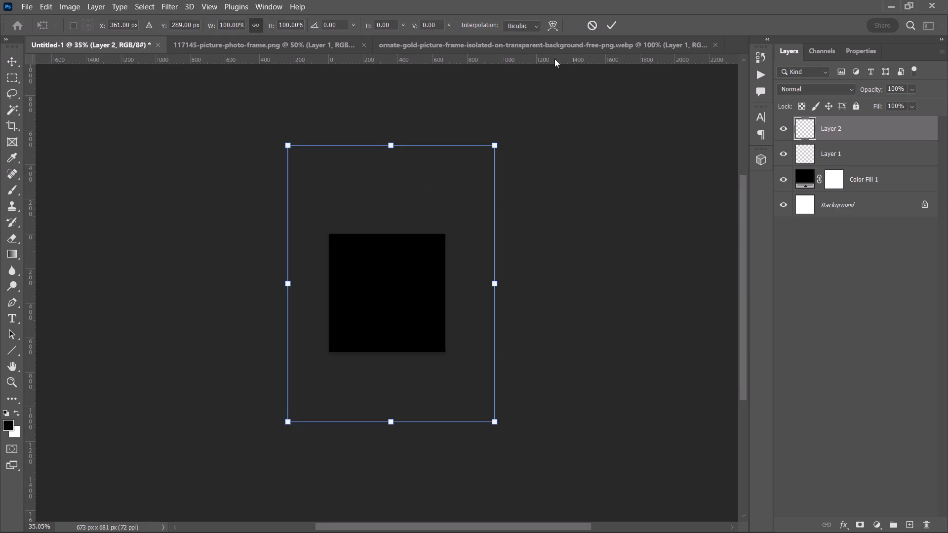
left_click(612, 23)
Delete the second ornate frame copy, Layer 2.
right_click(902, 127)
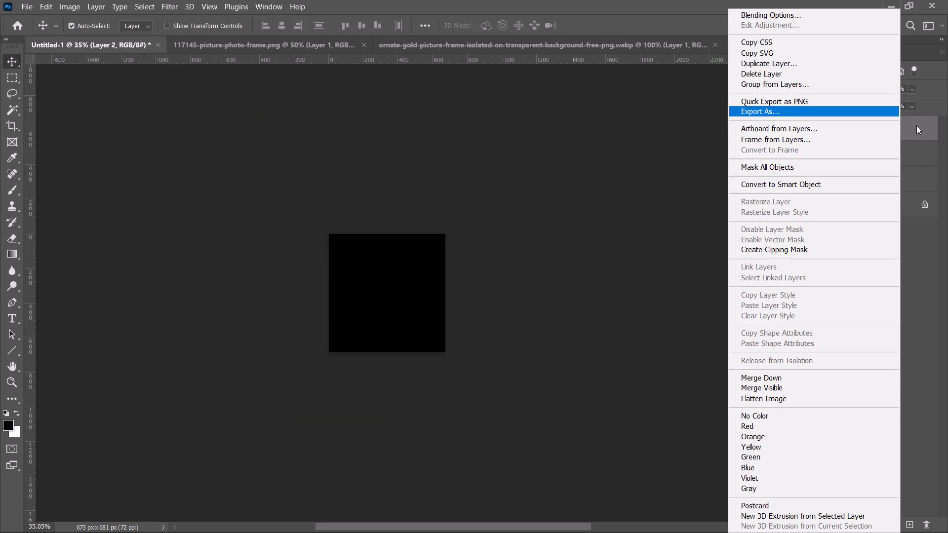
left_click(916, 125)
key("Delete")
Convert the remaining ornate frame layer, Layer 1, to a smart object.
left_click(902, 135)
right_click(902, 135)
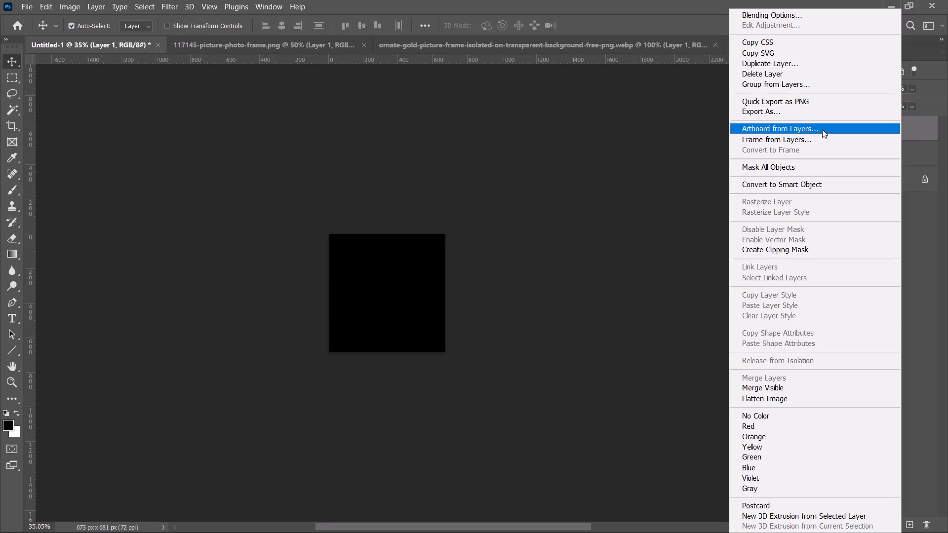
left_click(831, 184)
Scale the ornate gold frame to about 28.4% and centre it on the black canvas.
key("ctrl+t")
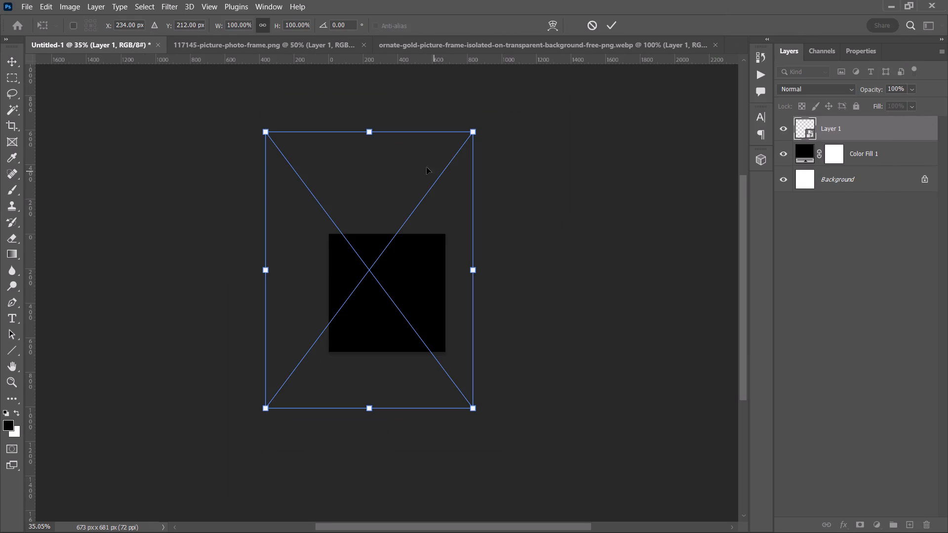
left_click_drag(367, 131, 389, 330)
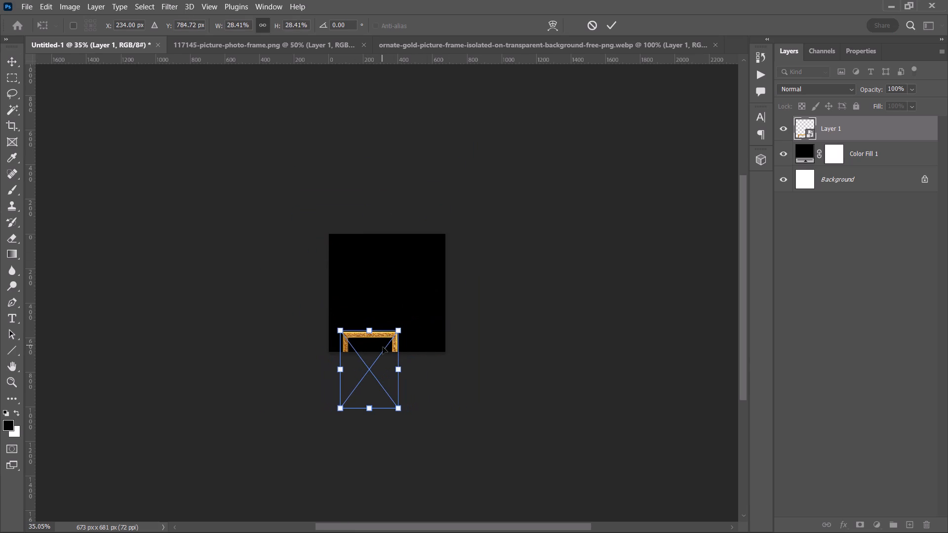
left_click_drag(383, 347, 398, 273)
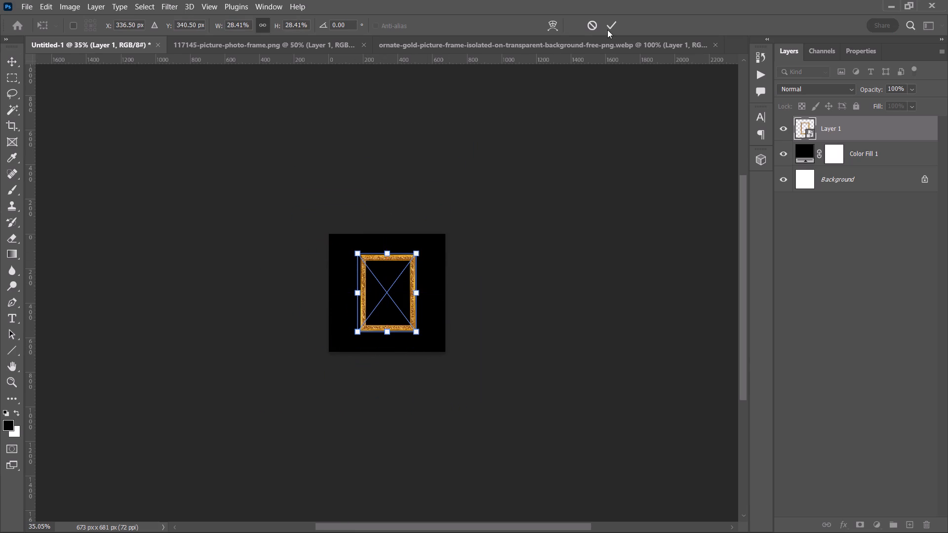
left_click(609, 26)
Rotate the ornate gold frame by -90° to landscape and move it down the canvas to about Y 412 px.
left_click(410, 316)
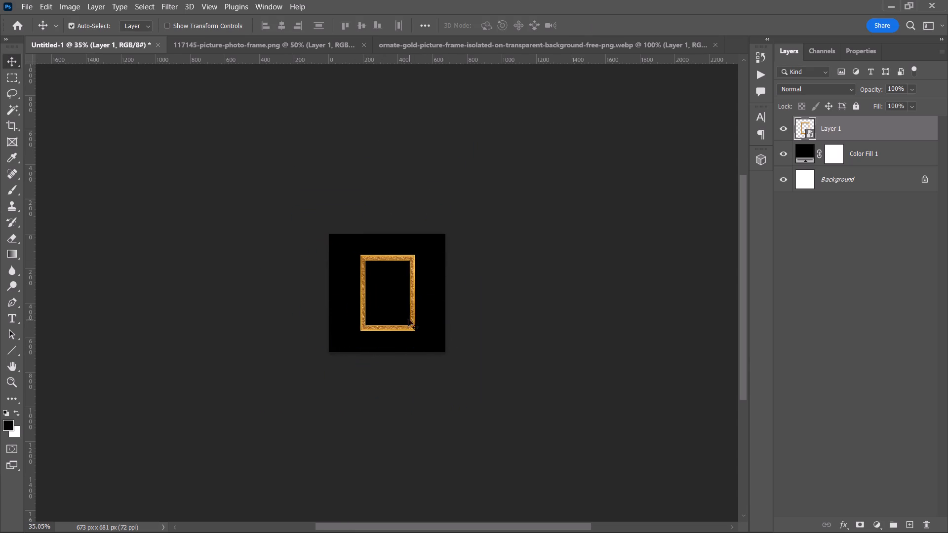
key("ctrl+t")
left_click_drag(435, 353, 459, 256, "shift")
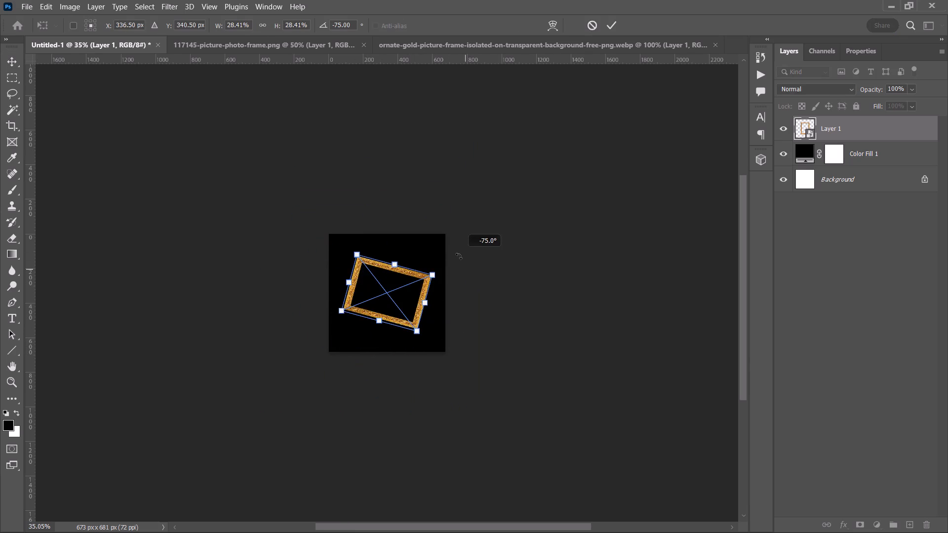
left_click_drag(459, 256, 448, 240, "shift")
left_click_drag(390, 290, 388, 302)
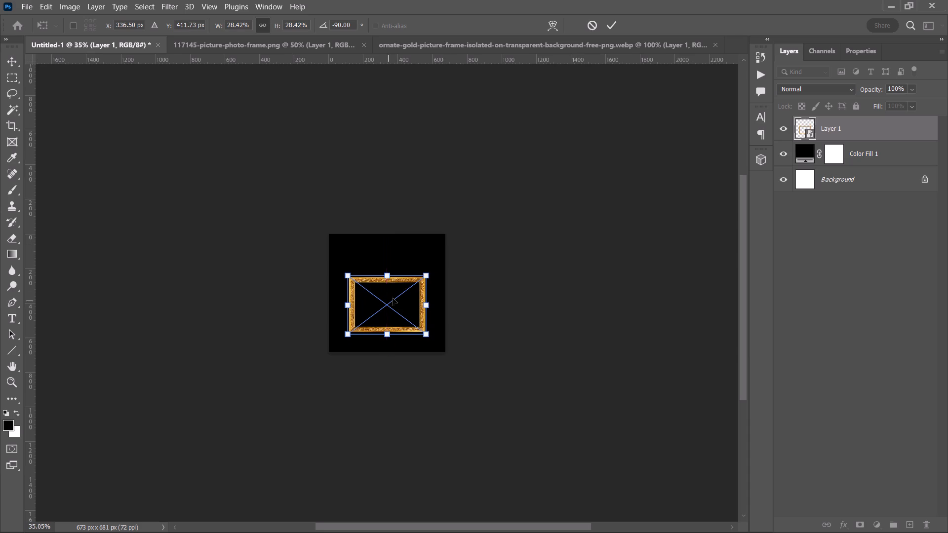
left_click(604, 23)
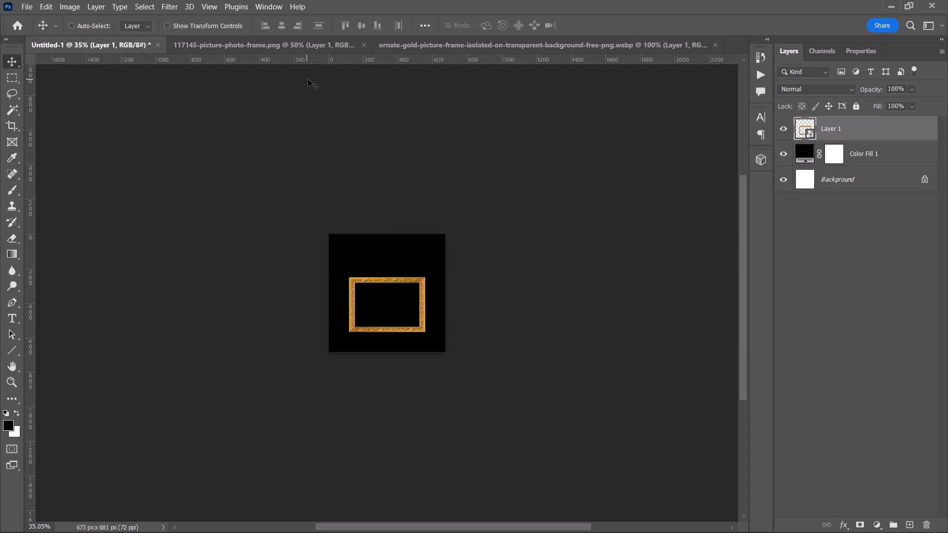
Align the gold frame to the horizontal centre of the whole canvas and clear the selection.
key("ctrl+a")
left_click(452, 161)
scroll(498, 238, "up", 5, "alt")
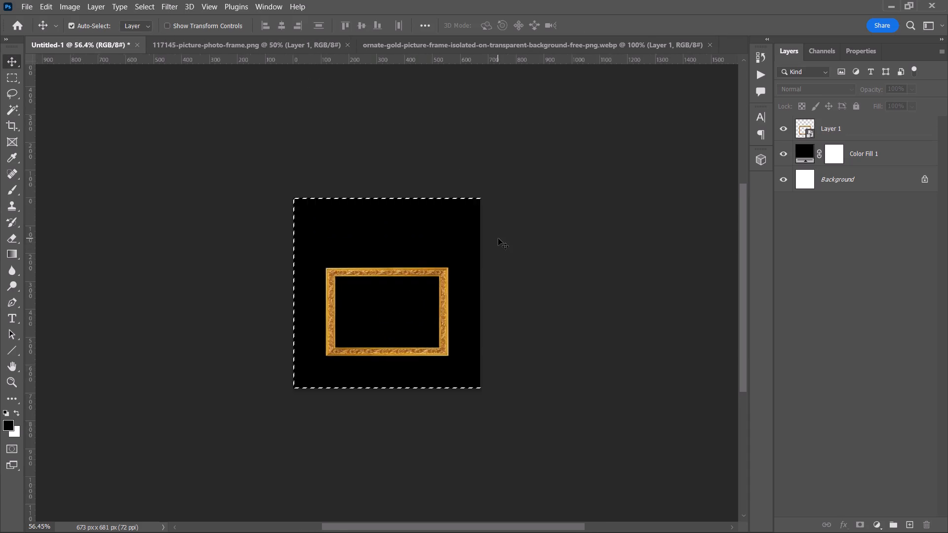
scroll(503, 242, "up", 4, "alt")
key("ctrl+d")
scroll(560, 283, "up", 2, "alt")
left_click(434, 259)
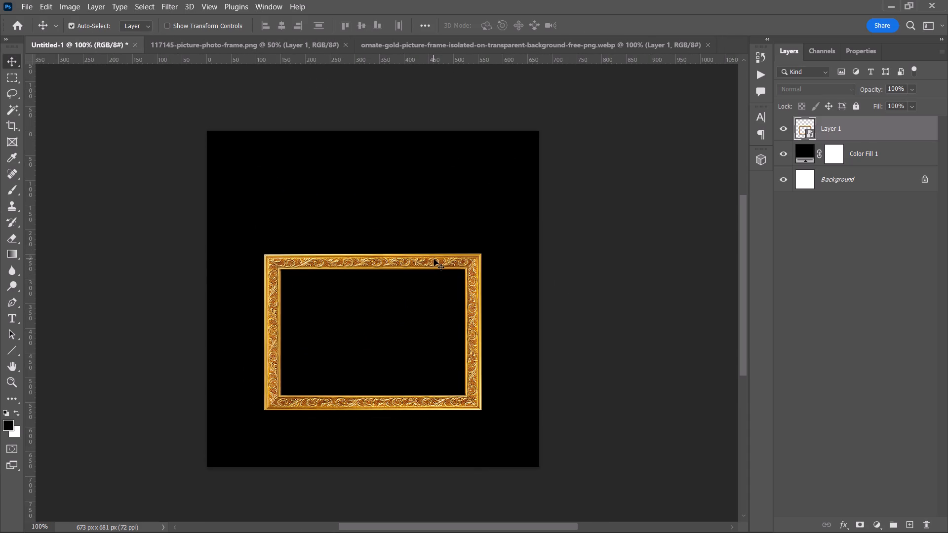
key("ctrl+a")
left_click(280, 24)
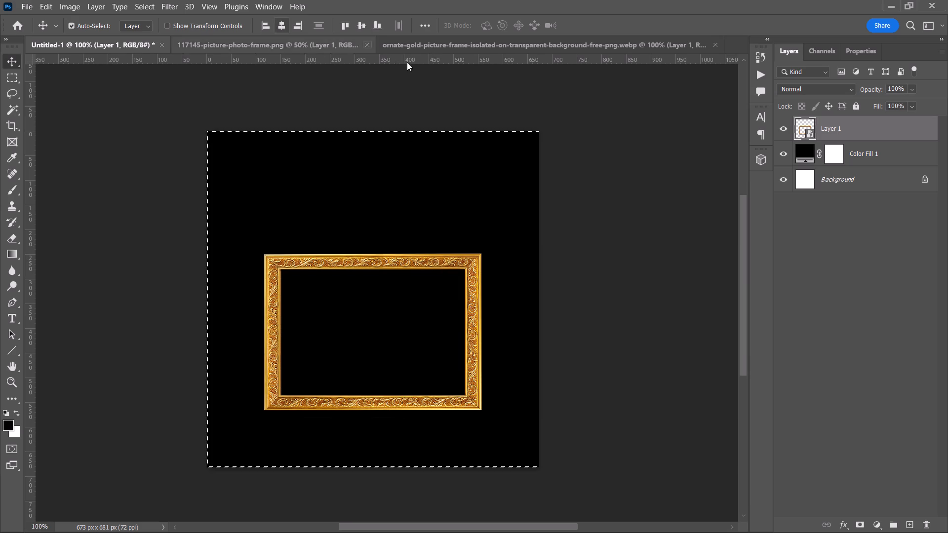
key("ctrl+d")
Hide the rulers.
left_click(384, 265)
key("ctrl+r")
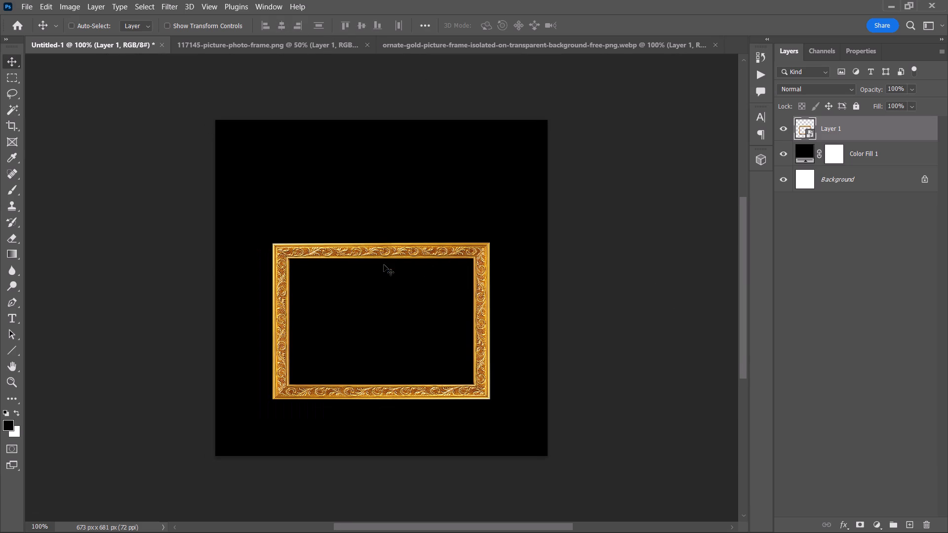
Scale the landscape gold frame down slightly about its centre and move it up a little on the canvas.
left_click(376, 251)
key("ctrl+t")
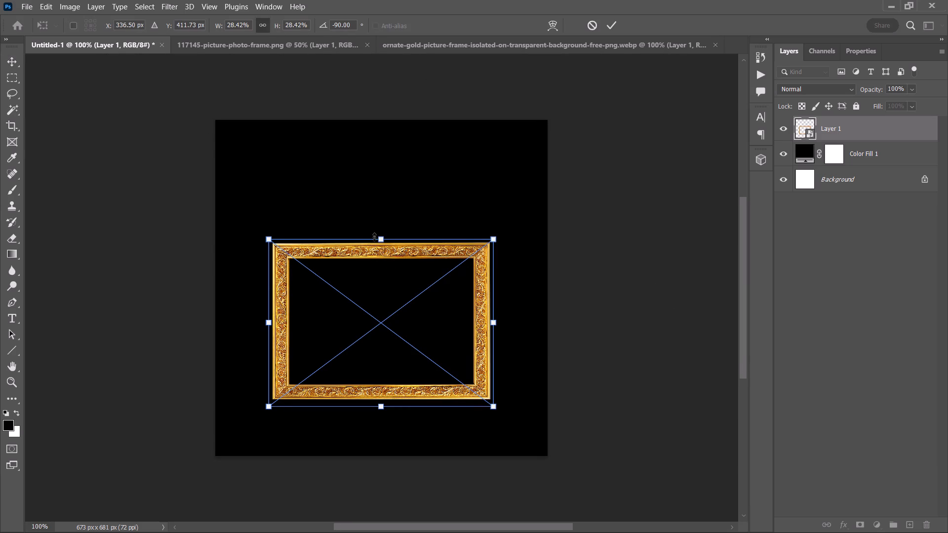
left_click_drag(374, 237, 372, 251)
left_click_drag(392, 293, 391, 272)
left_click(617, 24)
left_click(625, 174)
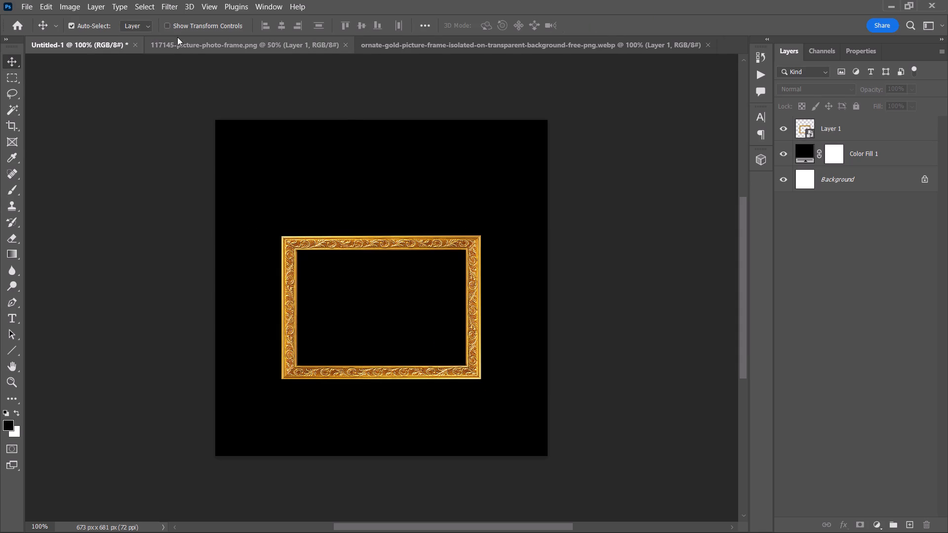
Close the two source documents, 117145-picture-photo-frame.png and the ornate gold frame .webp, leaving only Untitled-1 open.
left_click(190, 46)
left_click(342, 43)
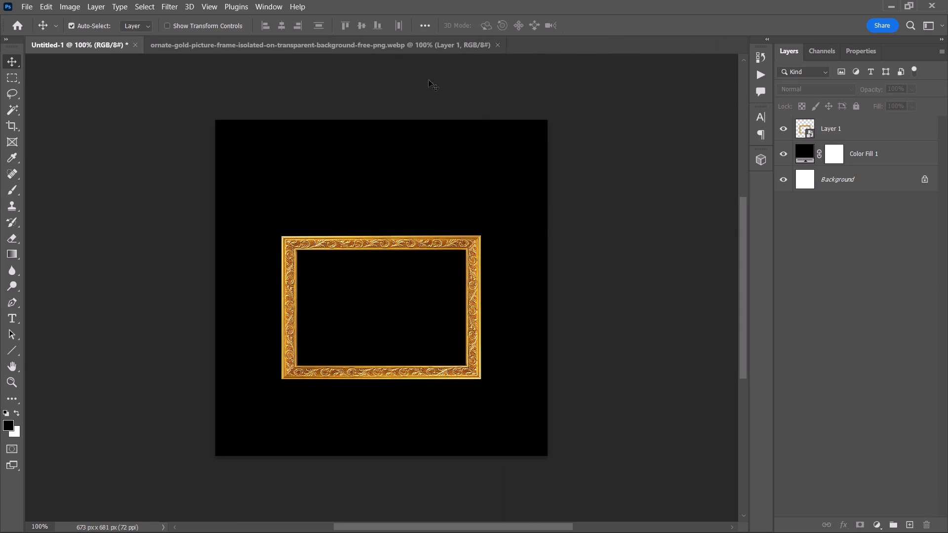
left_click(496, 43)
left_click(596, 101)
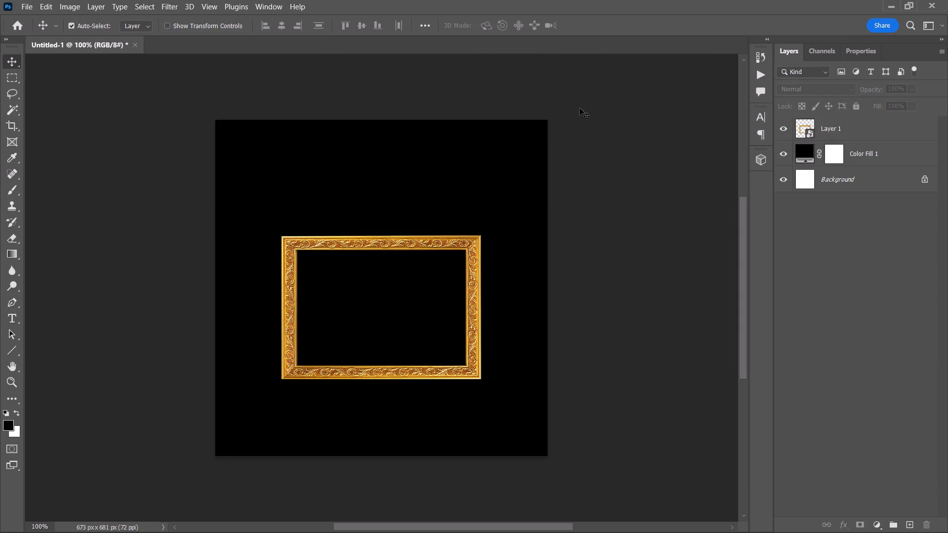
Open the file 5 day to go GIF.psd from the VRD WORK > Eminence > Qburst folder.
key("ctrl+o")
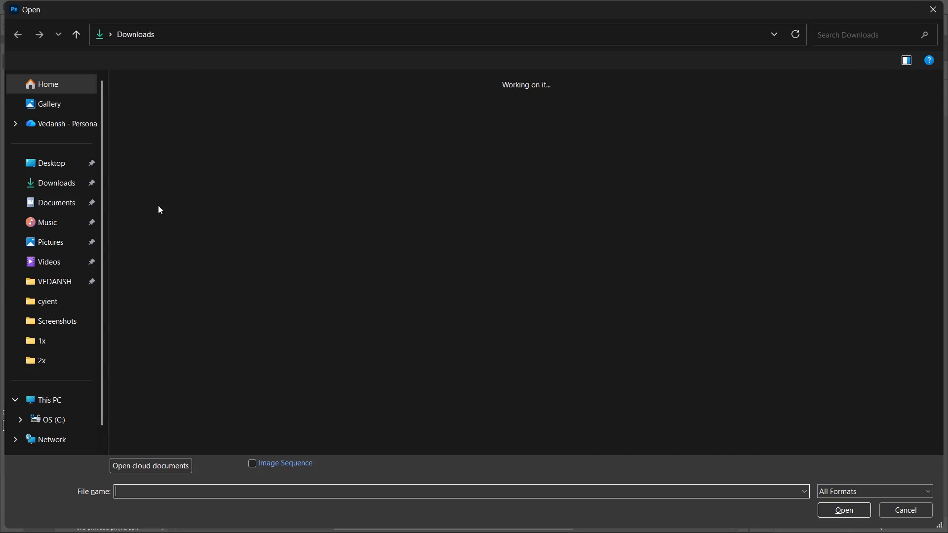
left_click(71, 281)
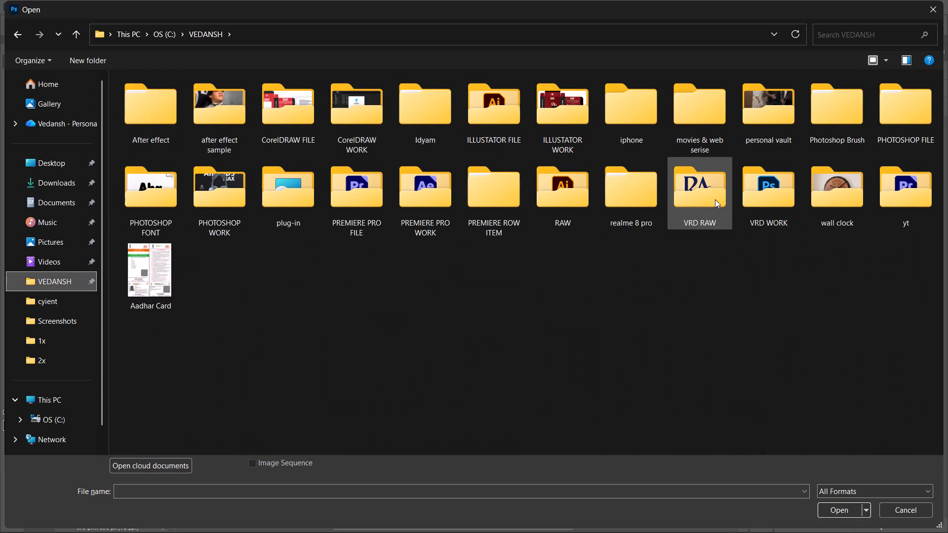
double_click(756, 201)
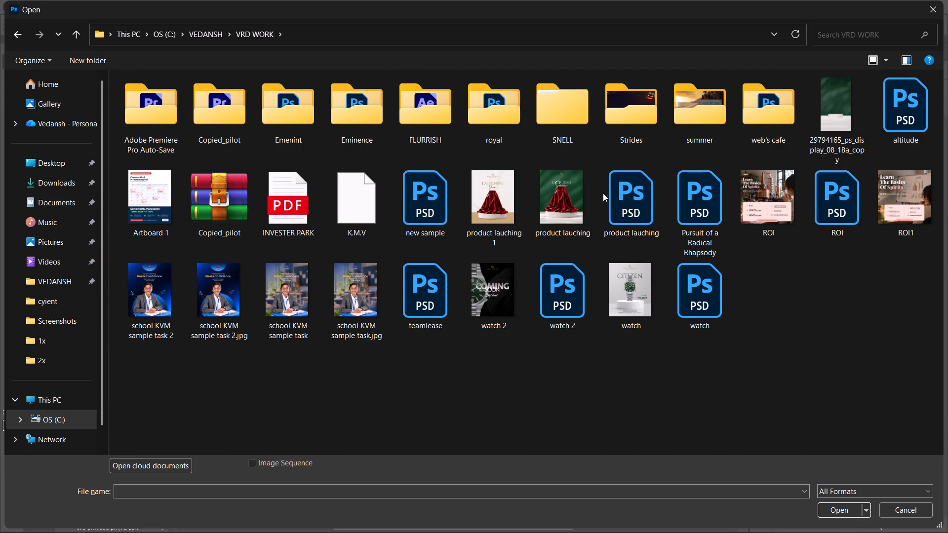
double_click(358, 112)
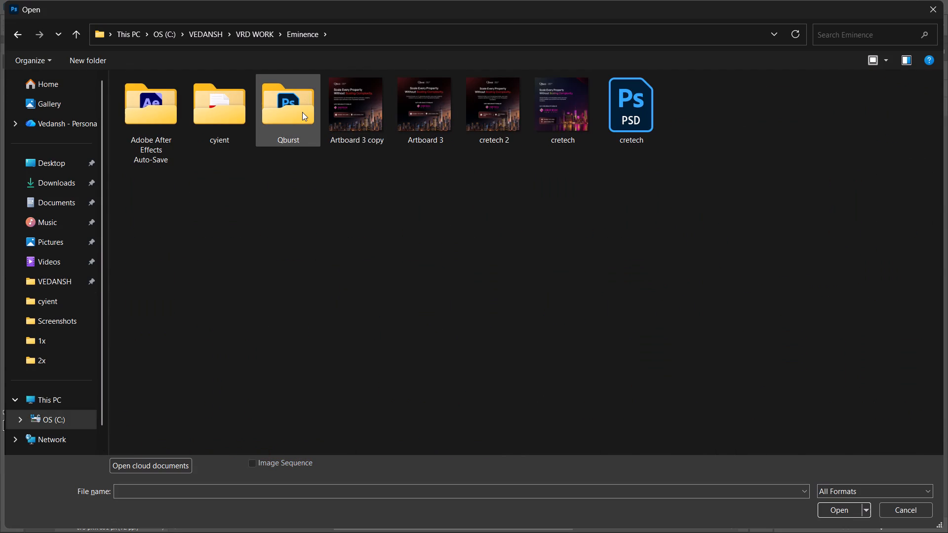
double_click(306, 113)
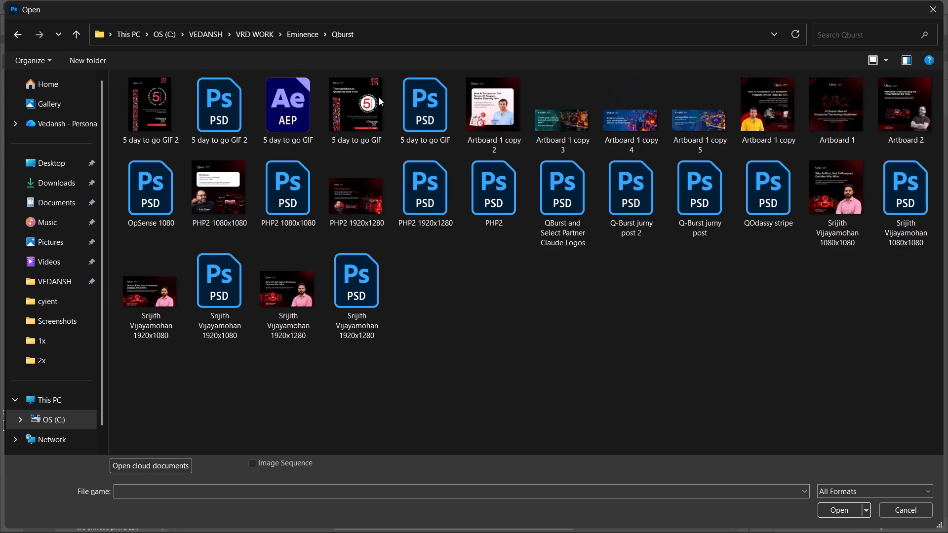
double_click(411, 113)
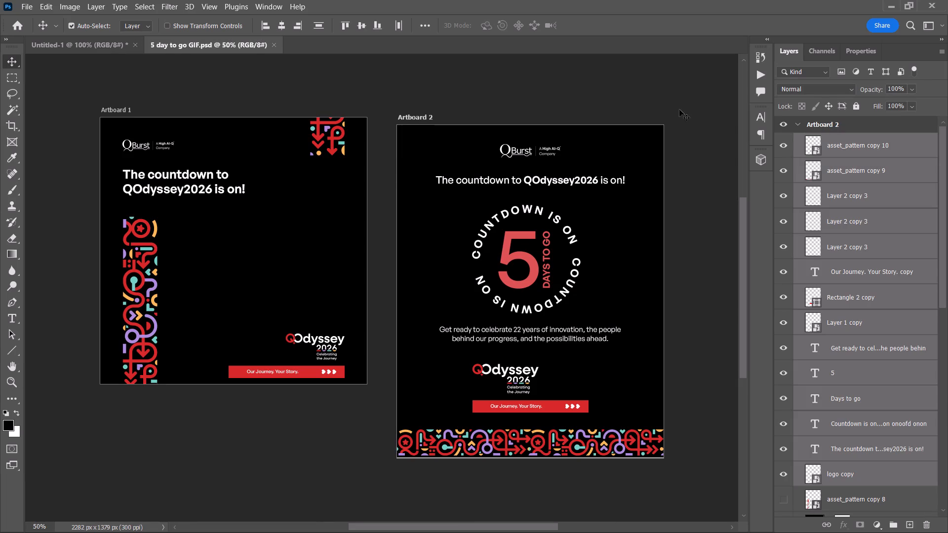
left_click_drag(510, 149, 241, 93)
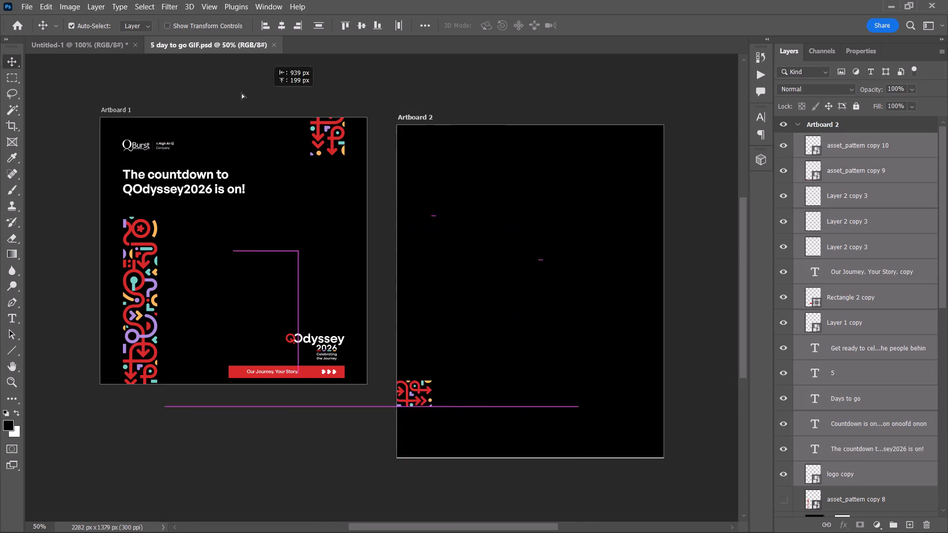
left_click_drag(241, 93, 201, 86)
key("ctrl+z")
Lock the black Color Fill 2 background layer of Artboard 2.
left_click(541, 100)
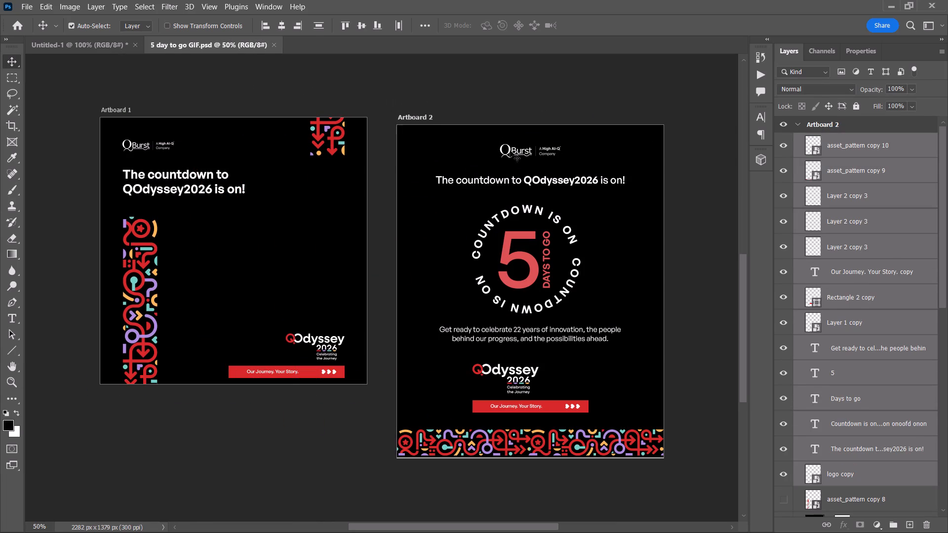
left_click(510, 151)
left_click(543, 93)
left_click_drag(507, 151, 486, 151)
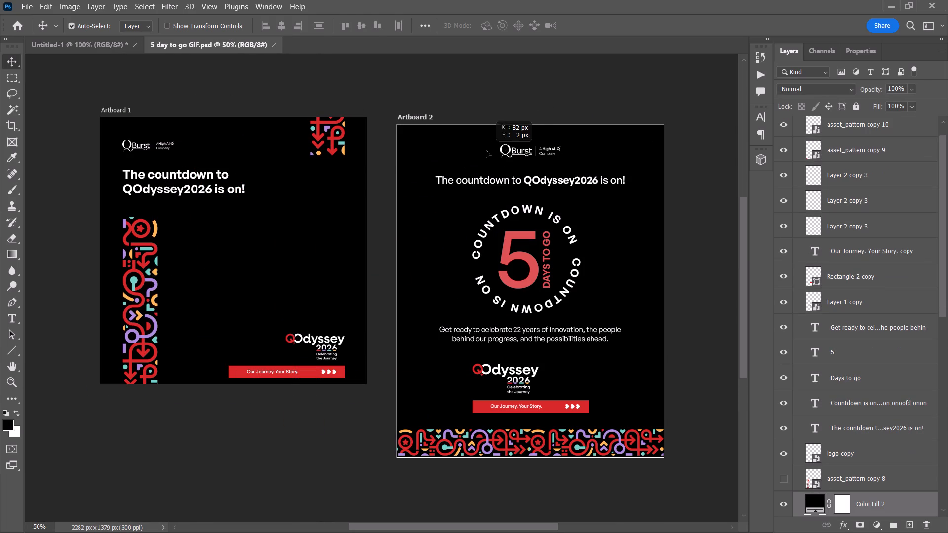
left_click_drag(486, 151, 488, 150)
left_click_drag(508, 148, 522, 148)
left_click(511, 152)
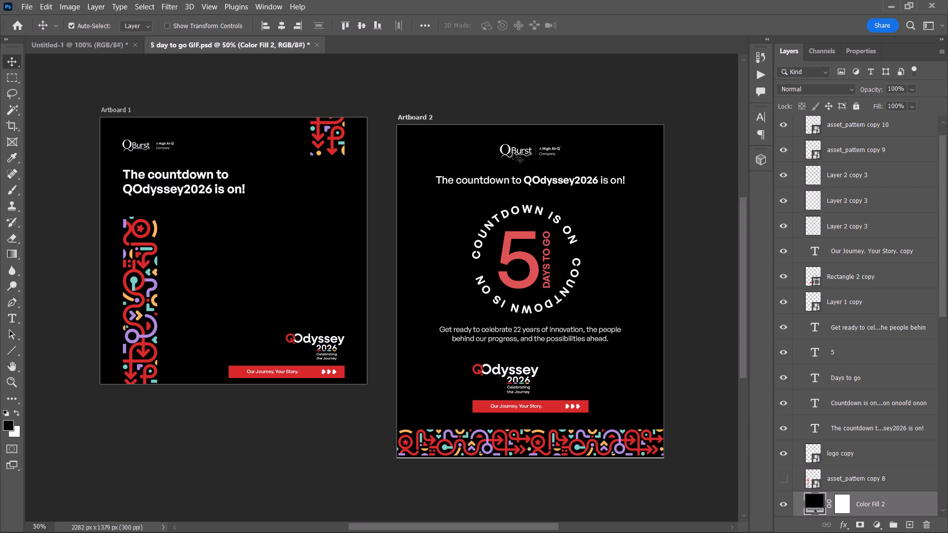
key("ctrl+slash")
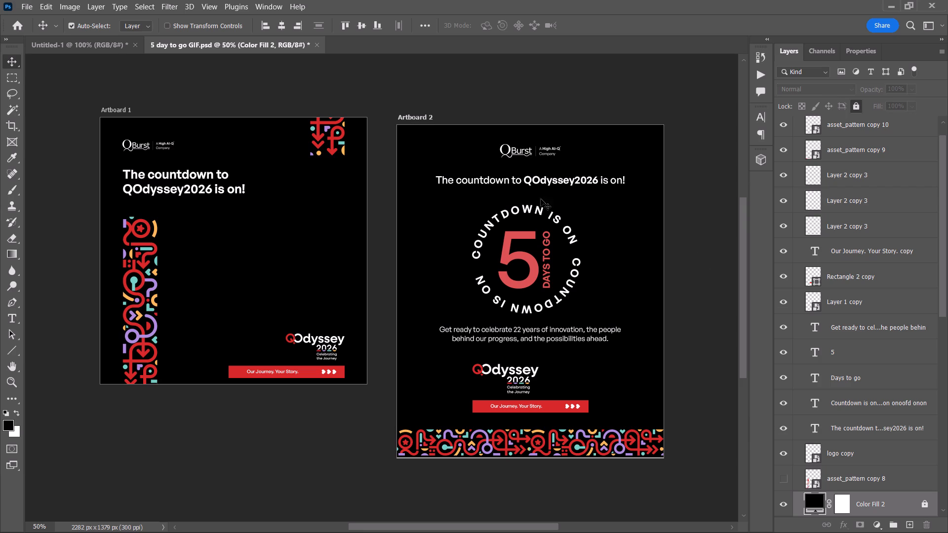
Copy the QBurst logo from Artboard 2 into Untitled-1 and place it near the top centre, above the gold frame.
left_click(529, 115)
left_click_drag(510, 151, 230, 118)
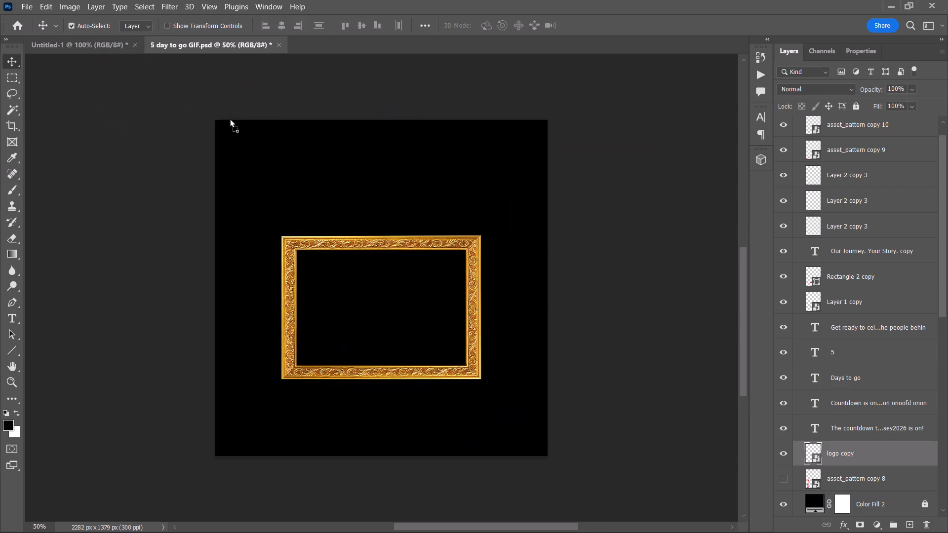
left_click_drag(230, 118, 363, 148)
left_click_drag(320, 145, 334, 148)
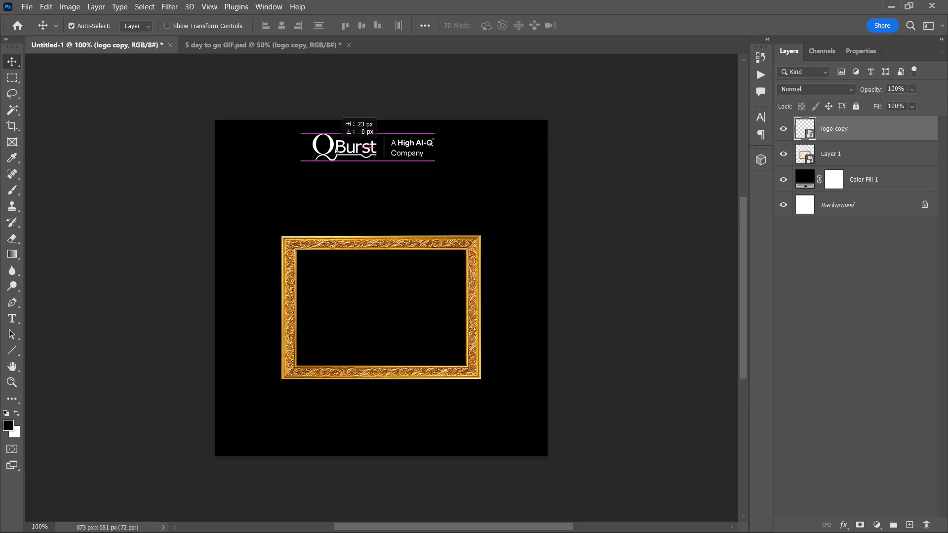
left_click_drag(334, 148, 343, 158)
left_click(537, 102)
Copy the QOdyssey 2026 logo from Artboard 2 of the countdown file into Untitled-1 and place it below the gold frame.
left_click(212, 42)
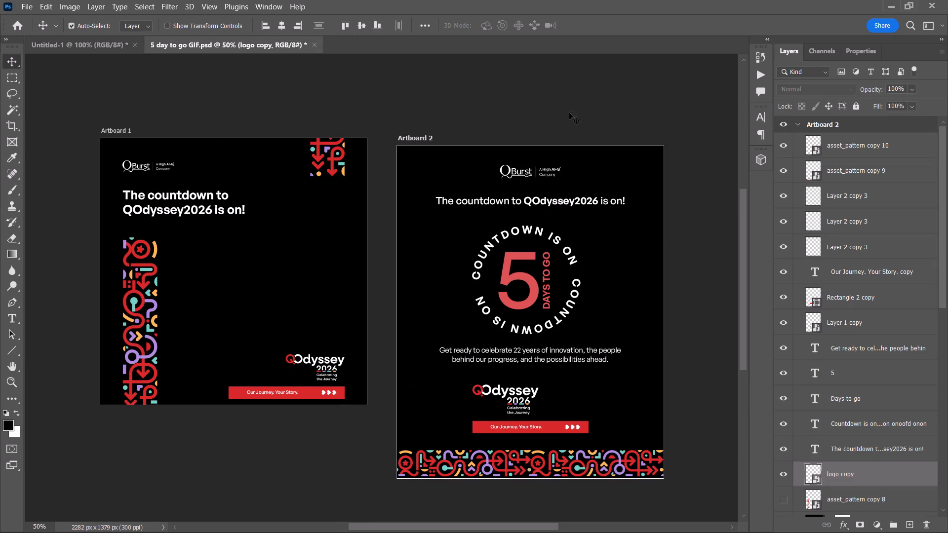
scroll(555, 305, "down", 6)
left_click_drag(490, 328, 168, 54)
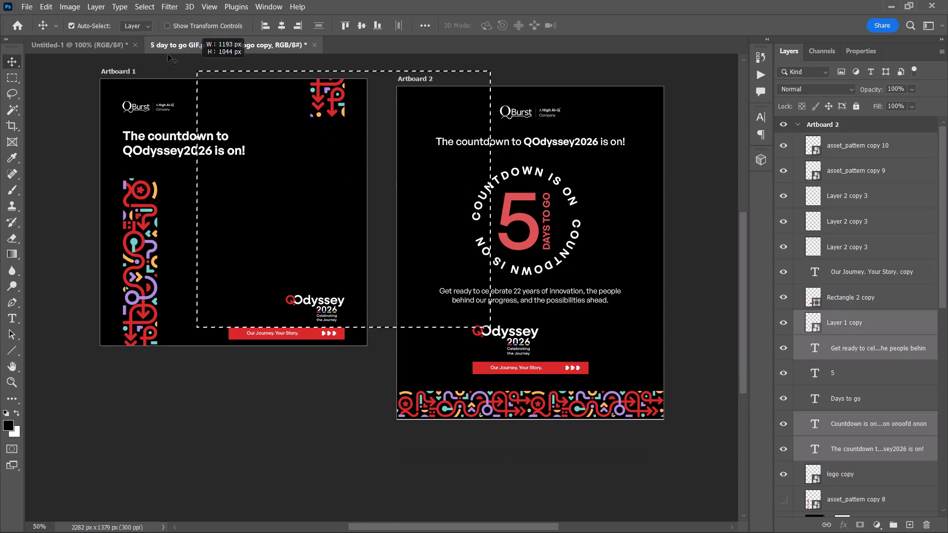
left_click_drag(168, 54, 113, 38)
scroll(693, 311, "down", 13)
left_click(708, 349)
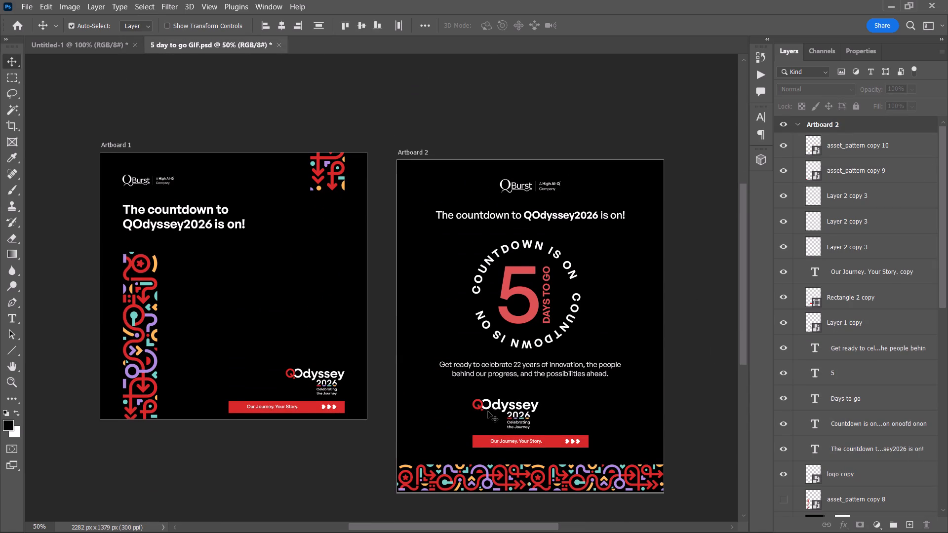
left_click_drag(490, 405, 236, 268)
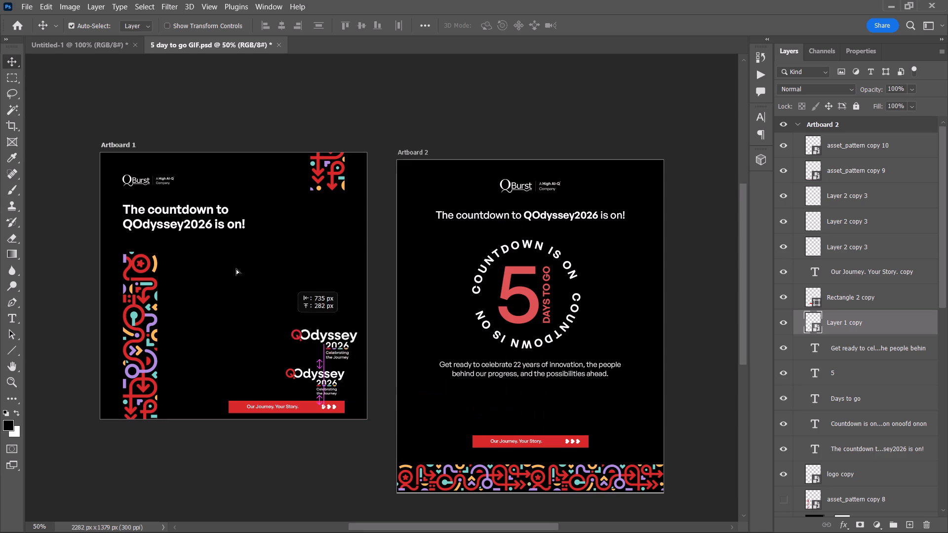
left_click_drag(236, 268, 335, 192)
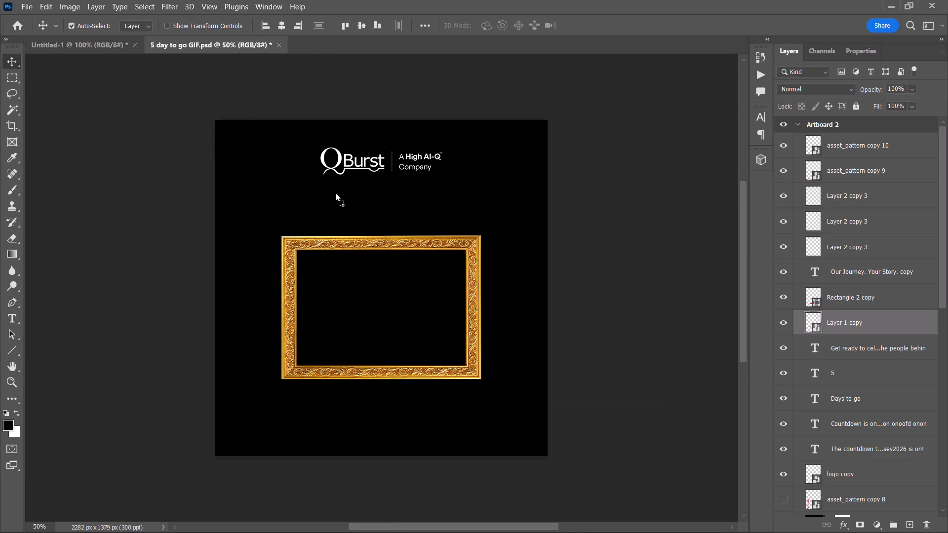
left_click_drag(335, 192, 375, 396)
scroll(375, 391, "down", 7)
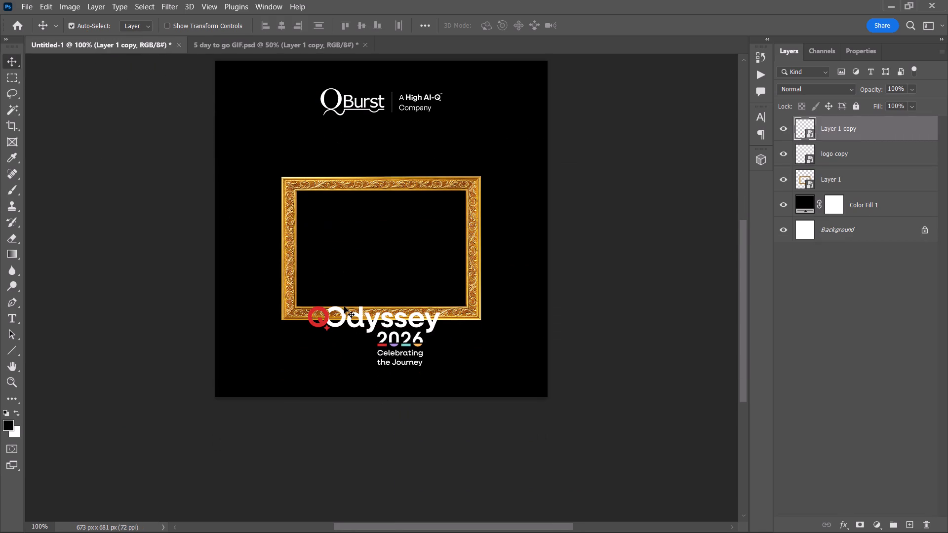
left_click_drag(344, 306, 346, 330)
Move the gold frame straight up slightly to sit between the QBurst and QOdyssey logos.
left_click_drag(475, 258, 473, 239)
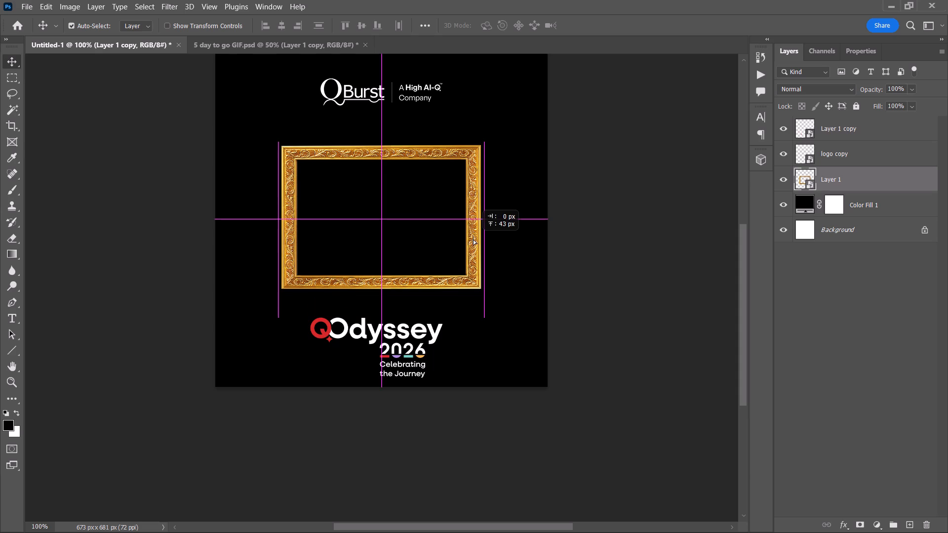
left_click_drag(473, 239, 473, 245)
left_click(642, 271)
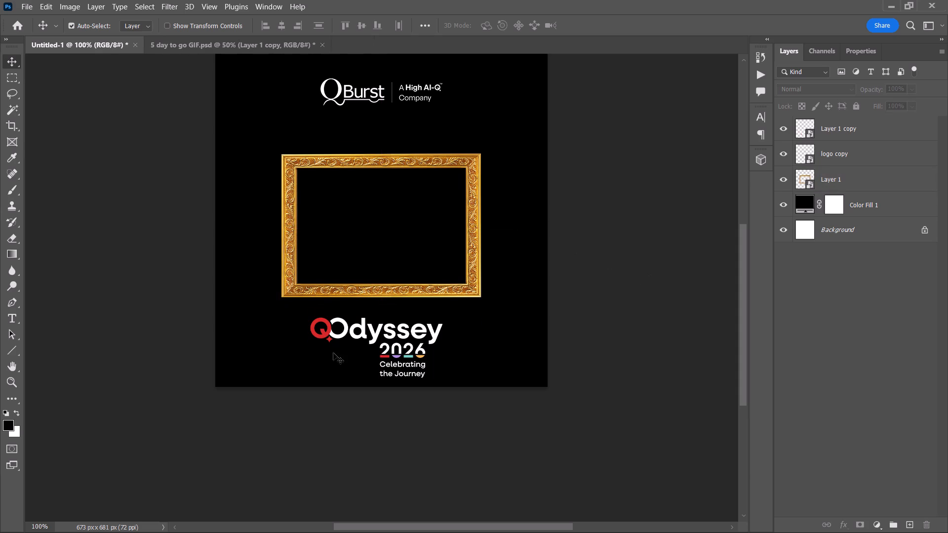
Scale the QOdyssey 2026 logo below the gold frame down proportionally to about 43%.
left_click(345, 332)
key("ctrl+t")
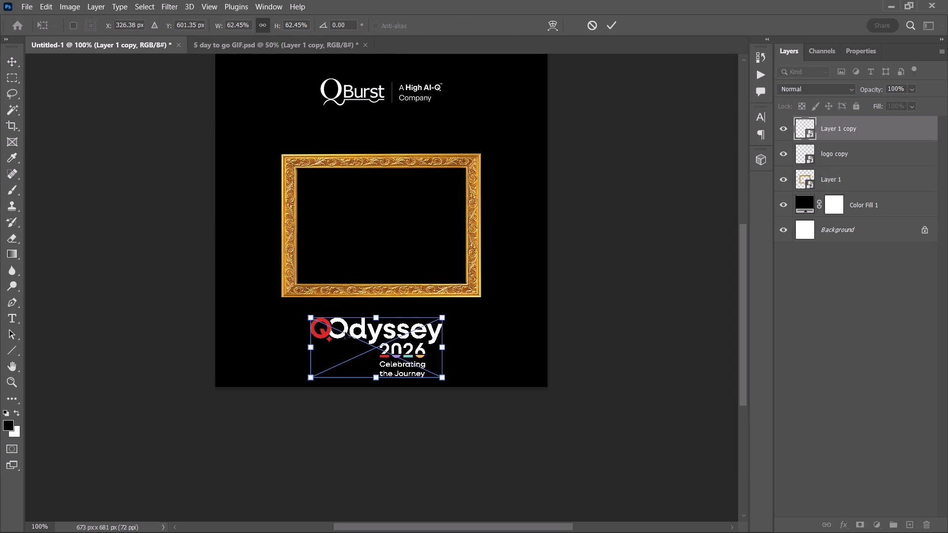
left_click_drag(396, 340, 392, 341)
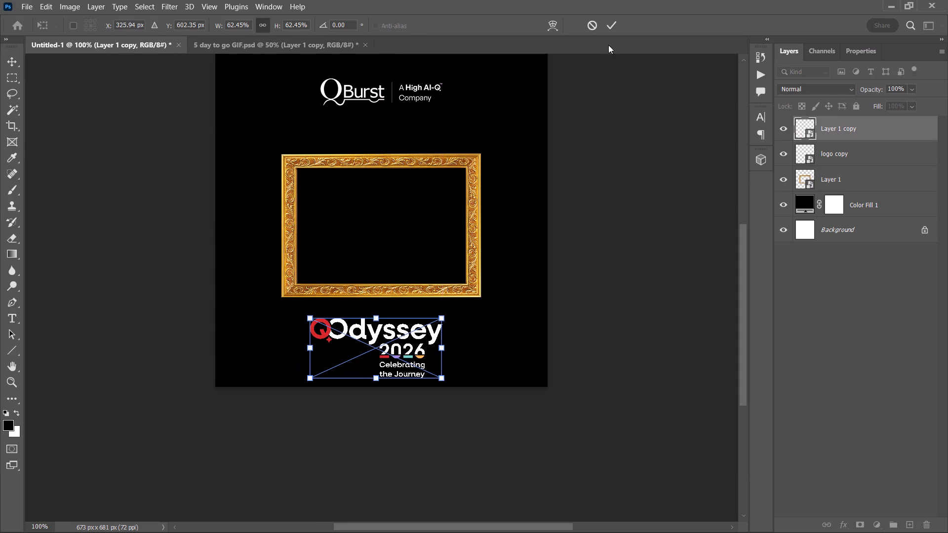
left_click(615, 19)
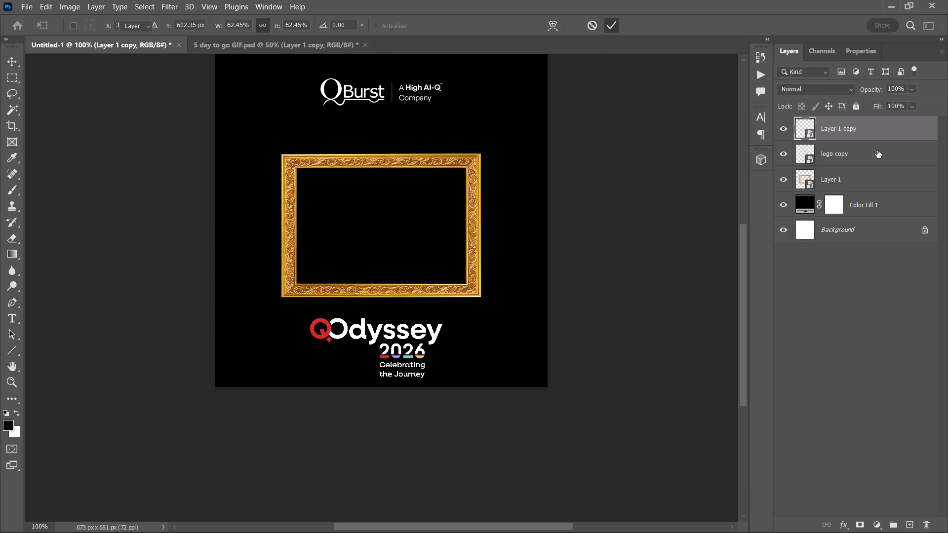
key("ctrl+t")
left_click_drag(378, 382, 378, 371)
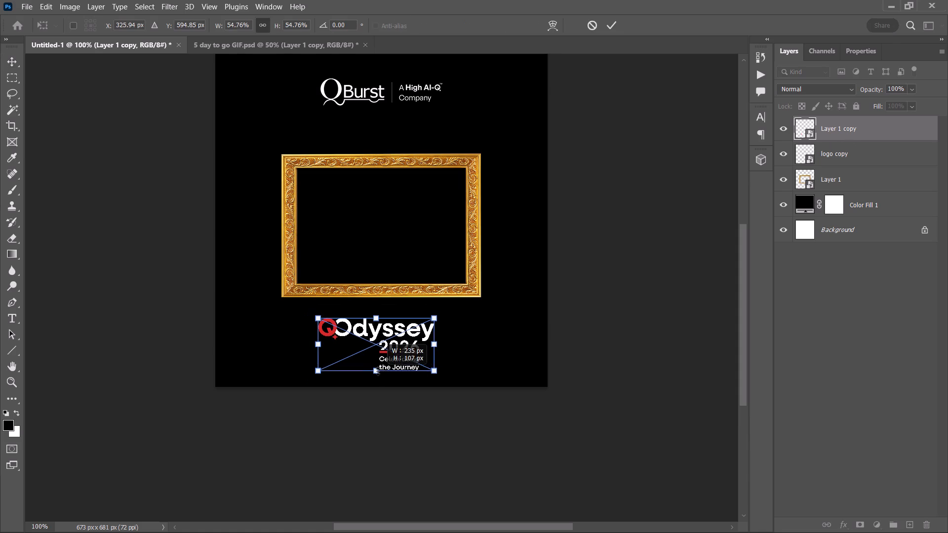
left_click_drag(378, 371, 375, 363)
left_click(378, 346)
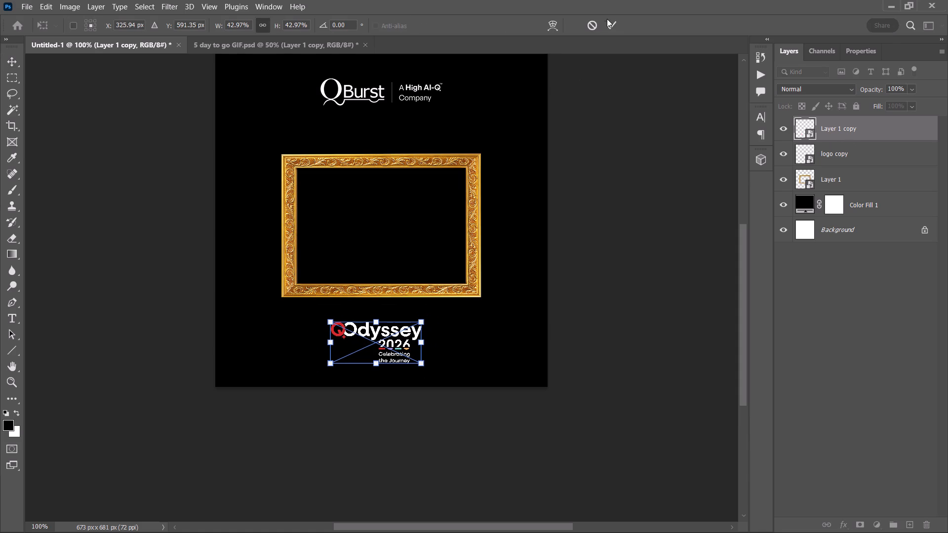
left_click(608, 20)
Centre the QOdyssey 2026 logo horizontally on the canvas.
key("ctrl+a")
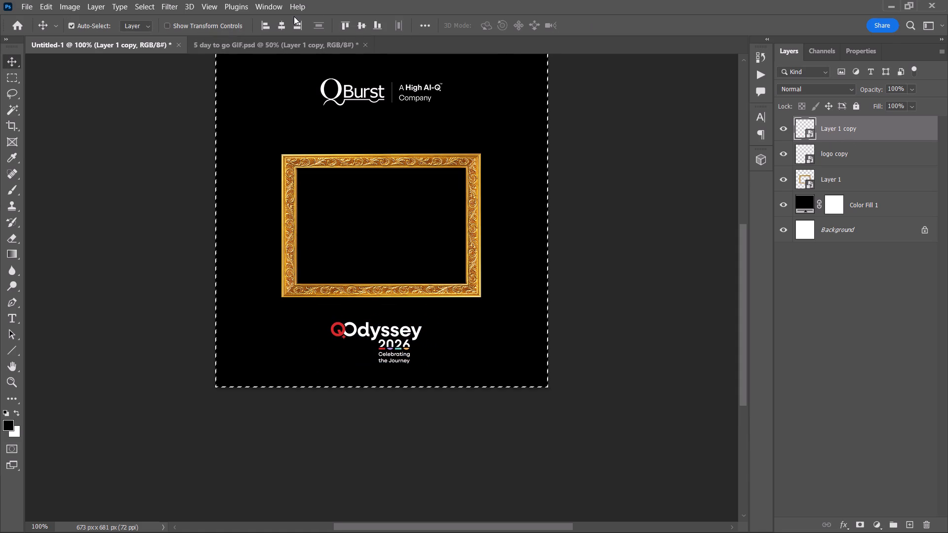
left_click(277, 25)
key("ctrl+d")
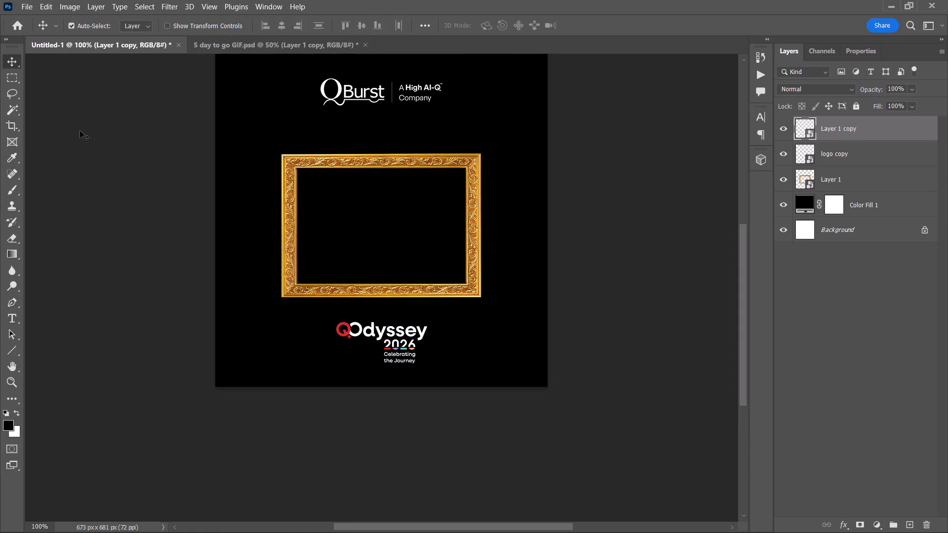
Centre the QBurst logo horizontally on the canvas.
left_click(868, 127)
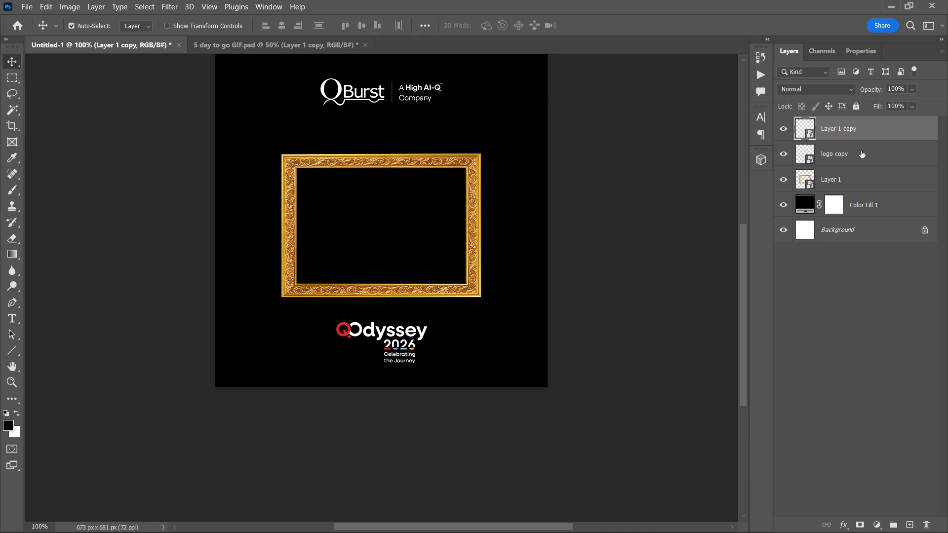
left_click(862, 152)
key("ctrl+t")
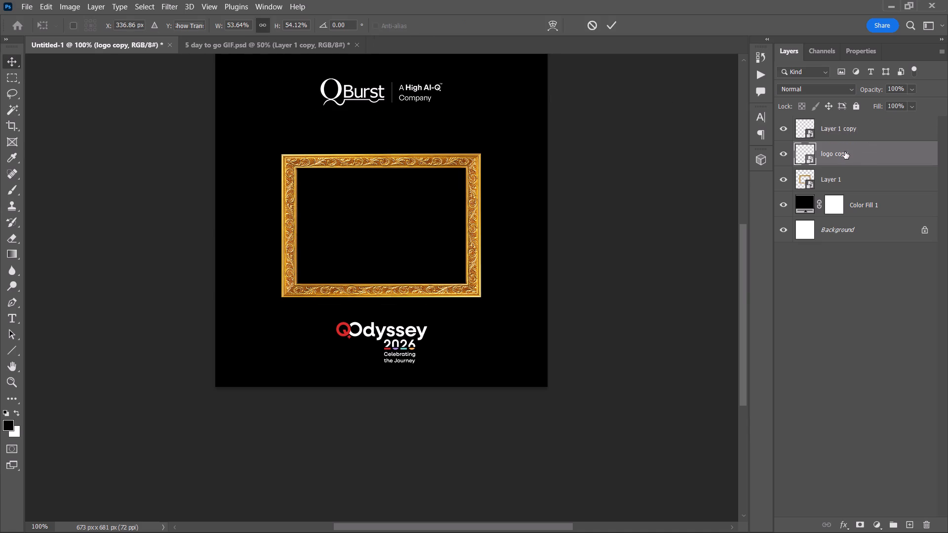
left_click(606, 22)
key("ctrl+a")
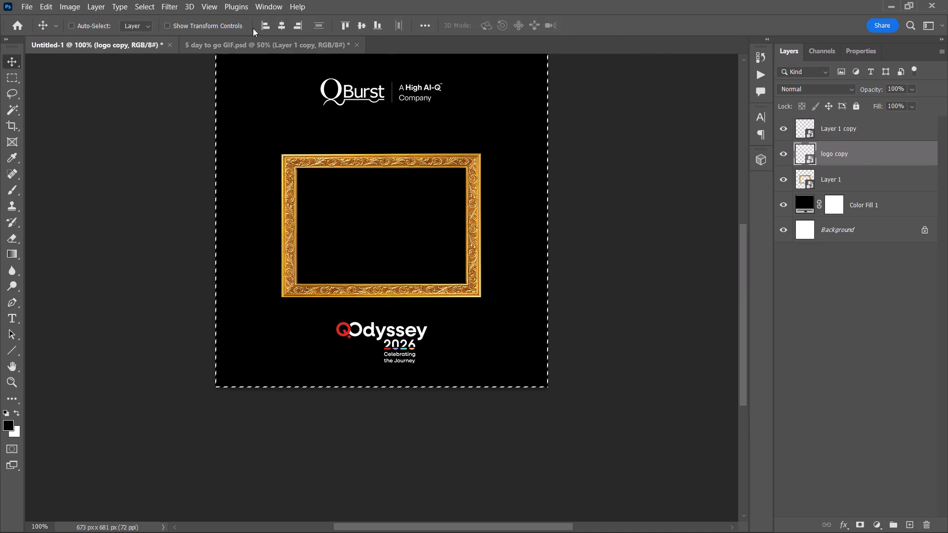
left_click(284, 27)
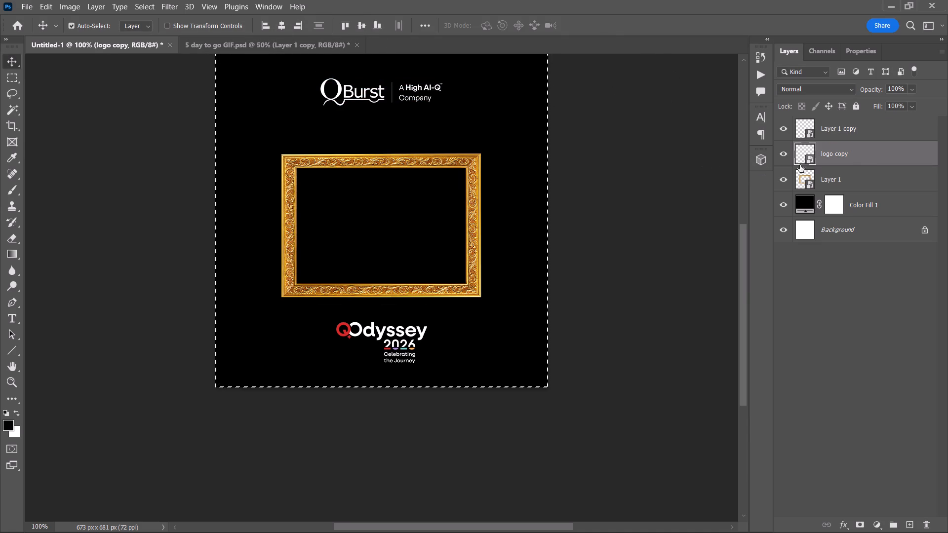
key("ctrl+t")
scroll(357, 108, "up", 5)
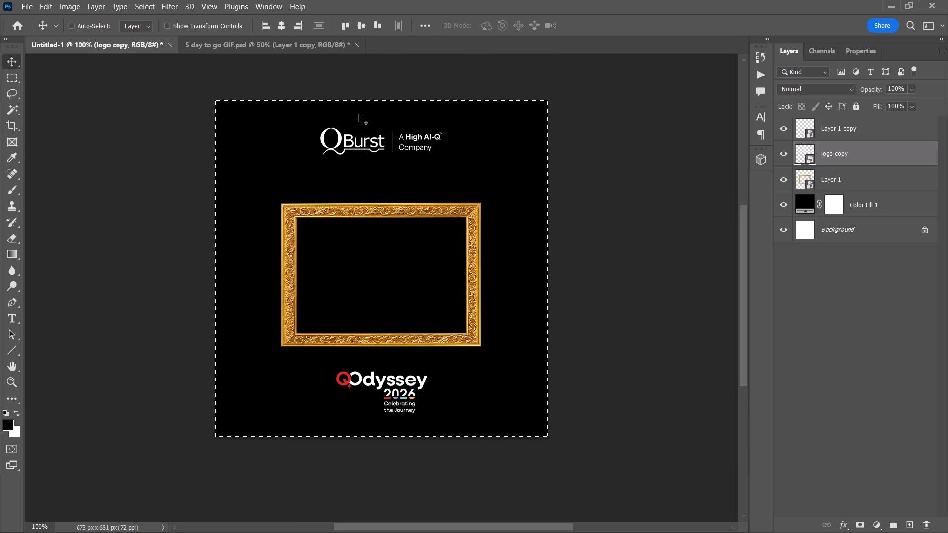
key("ctrl+d")
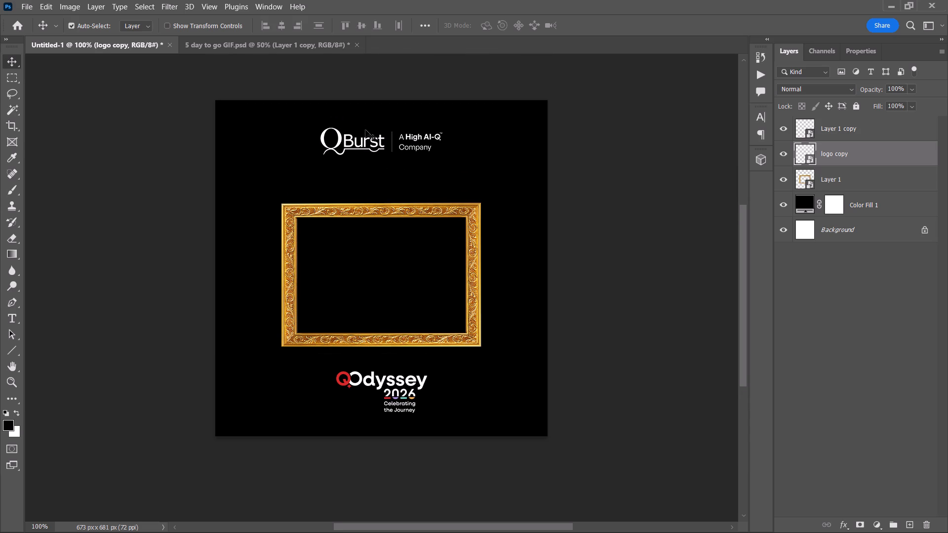
Scale the QBurst logo above the gold frame down proportionally to about 32%.
key("ctrl+t")
left_click_drag(383, 125, 381, 132)
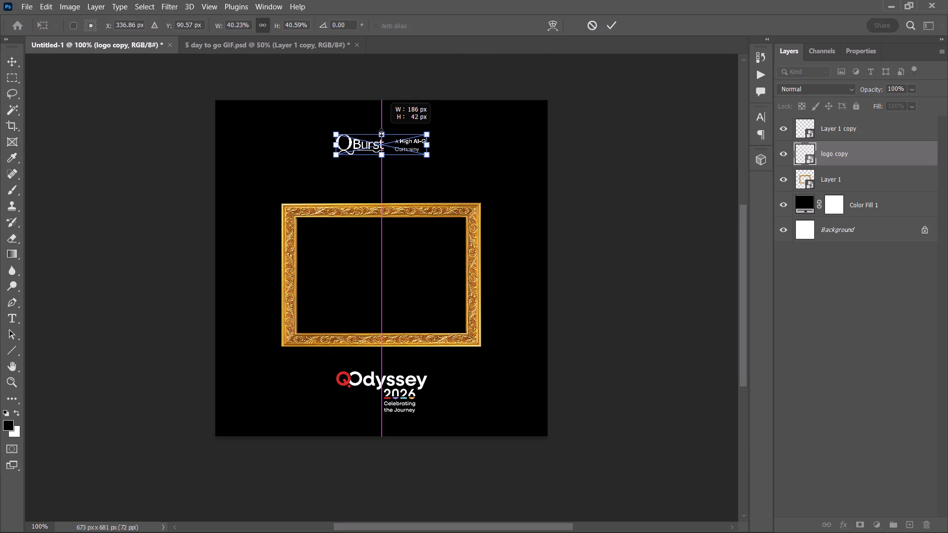
left_click_drag(381, 132, 381, 137)
left_click(611, 24)
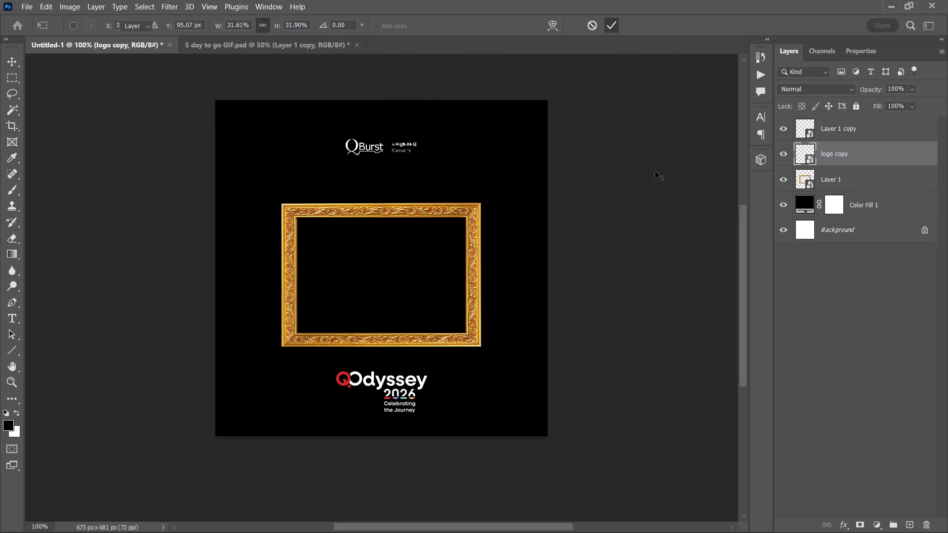
left_click(660, 183)
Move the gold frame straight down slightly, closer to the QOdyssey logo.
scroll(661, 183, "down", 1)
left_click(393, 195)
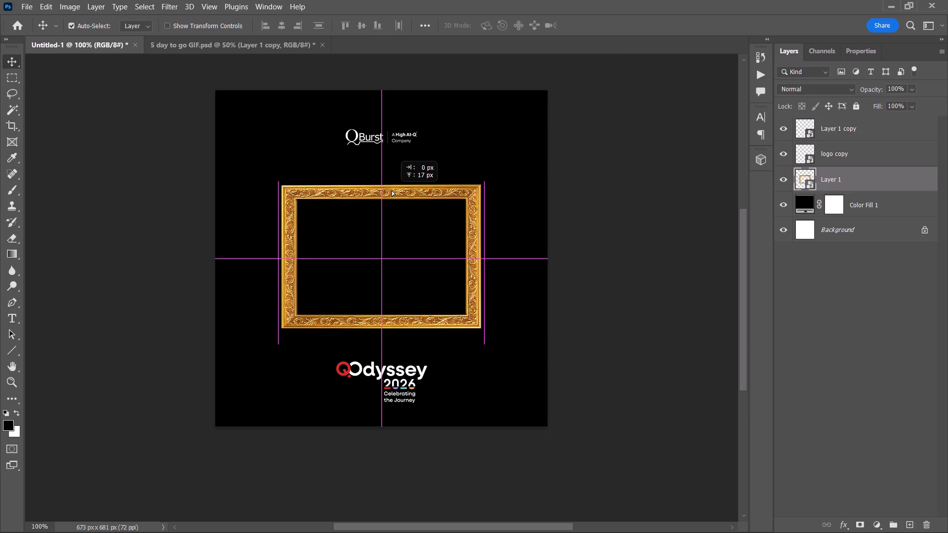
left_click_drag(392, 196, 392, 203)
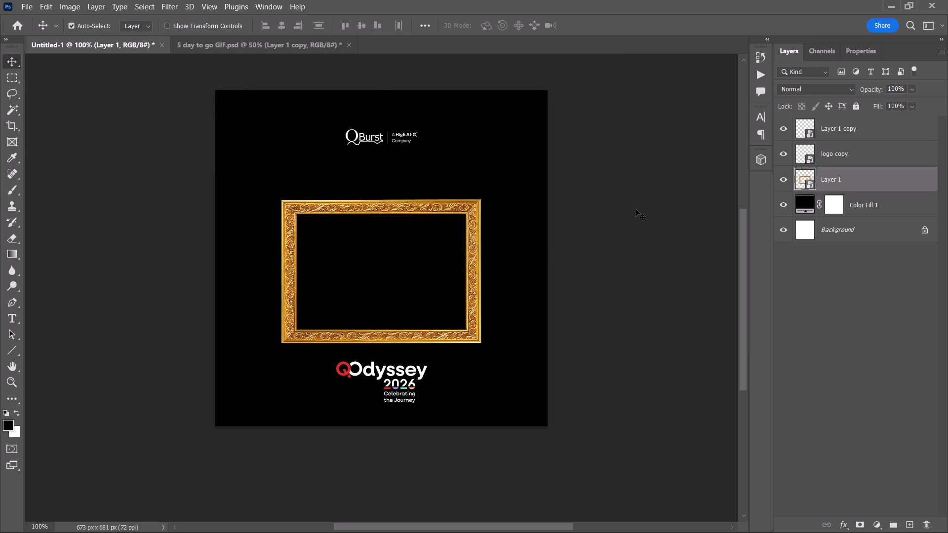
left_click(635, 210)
Move the QOdyssey 2026 logo straight down about 16 px, keeping it horizontally centred.
scroll(635, 211, "down", 1)
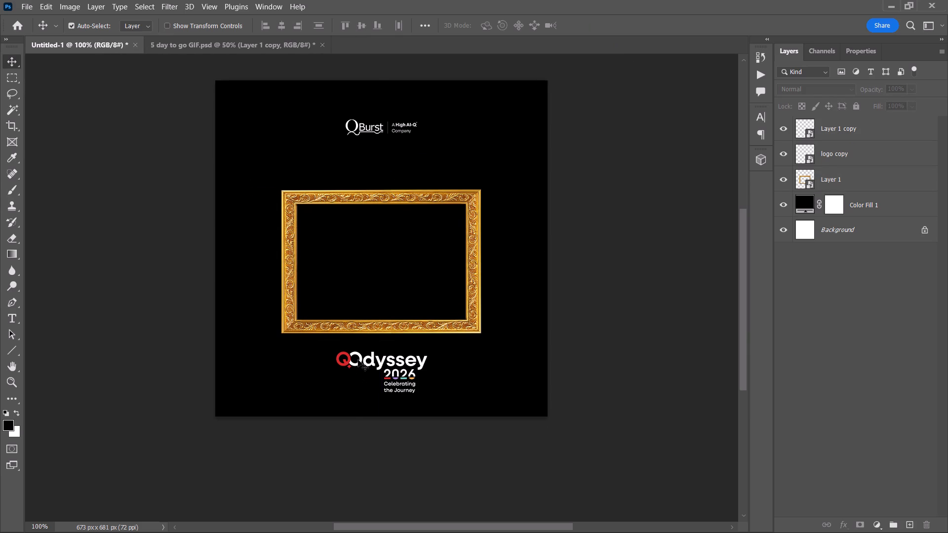
left_click_drag(362, 359, 362, 367)
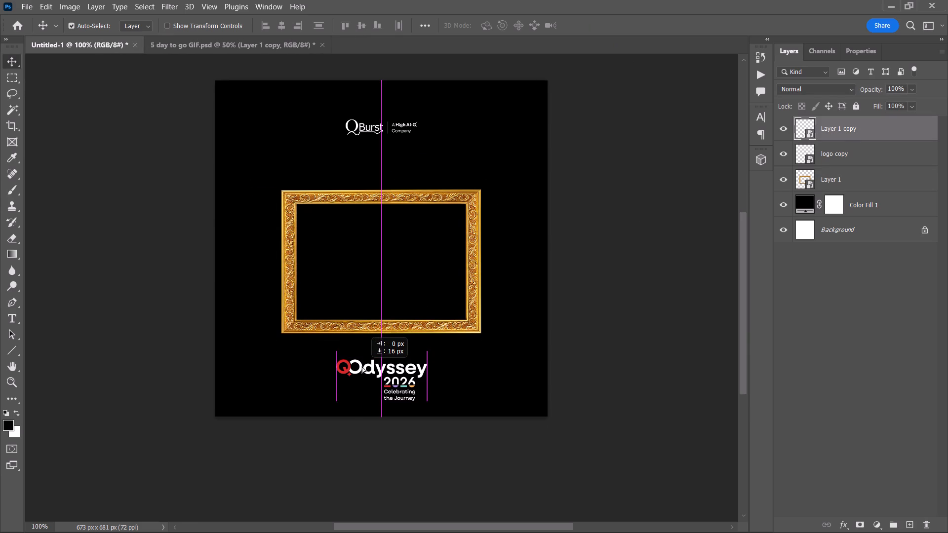
left_click_drag(362, 367, 362, 366)
left_click(610, 274)
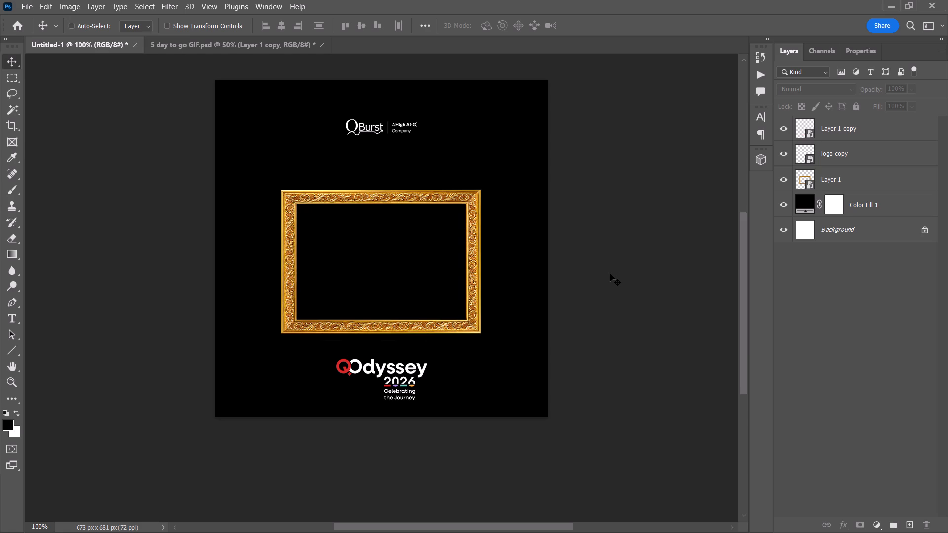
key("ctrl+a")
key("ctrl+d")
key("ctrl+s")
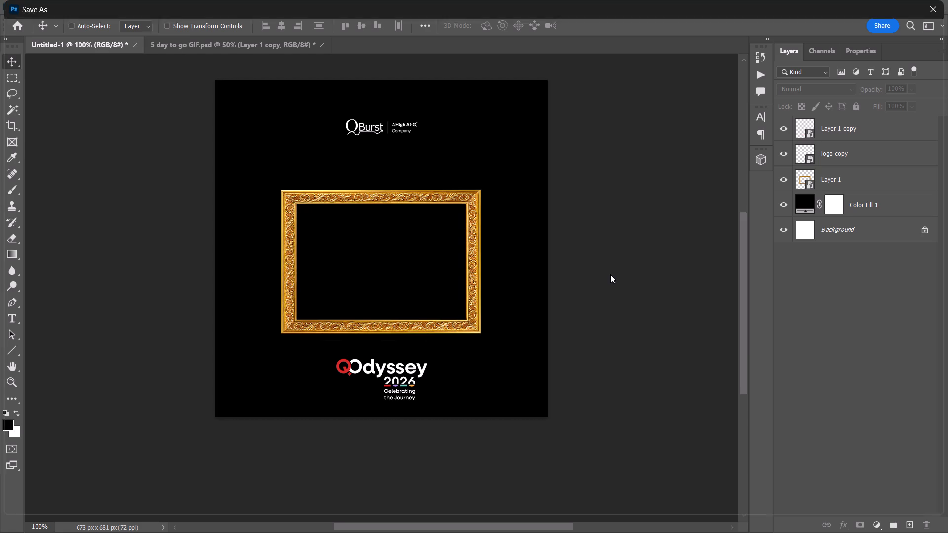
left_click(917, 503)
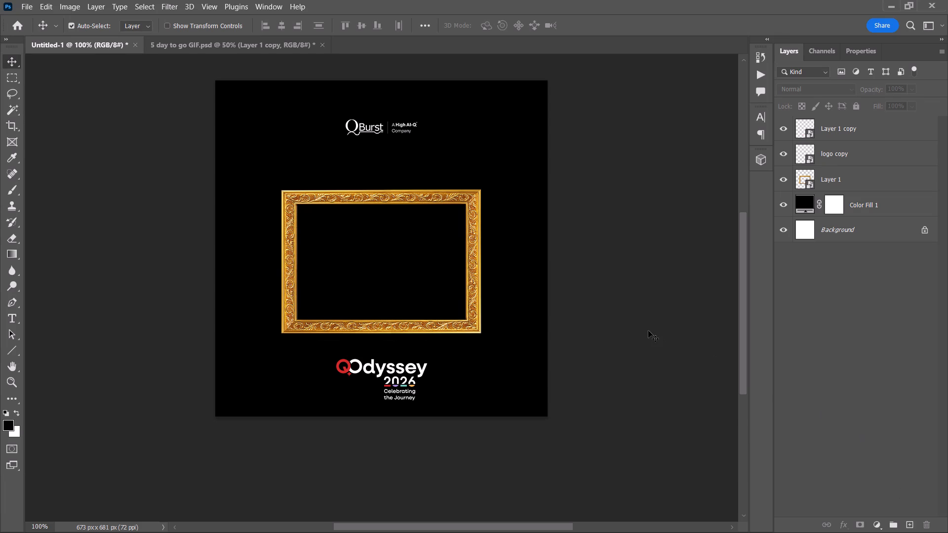
Delete the ornate carved gold frame between the two logos.
left_click(648, 331)
key("space")
left_click_drag(642, 303, 644, 307)
left_click(459, 201)
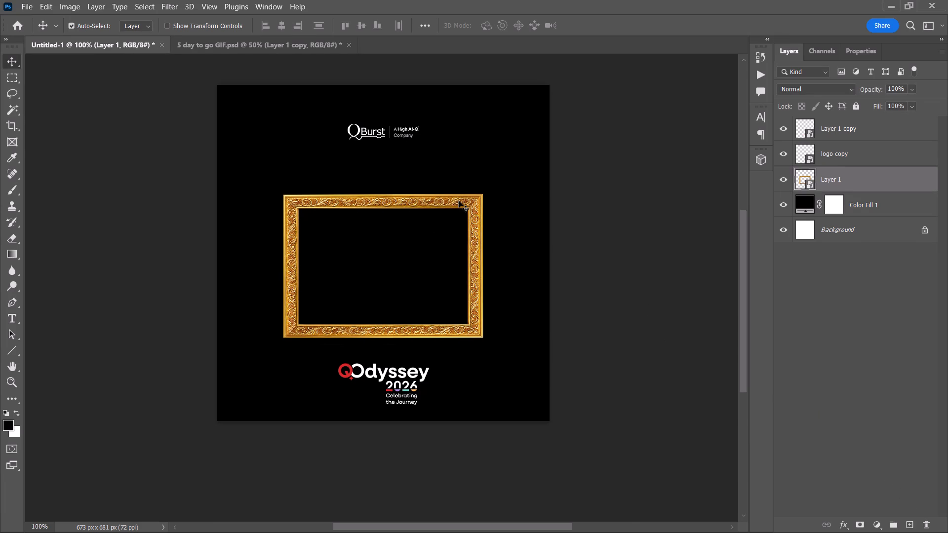
key("BackSpace")
Open the ornate-gold-picture-frame-isolated-on-transparent-background-free-png.webp image from Downloads and copy its frame into Untitled-1 below the QBurst logo.
key("ctrl+o")
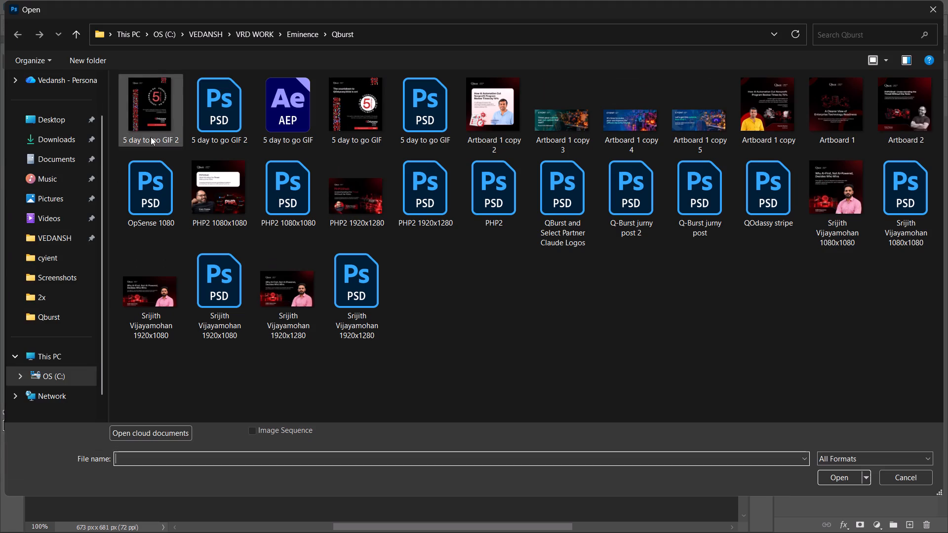
left_click(61, 146)
double_click(255, 121)
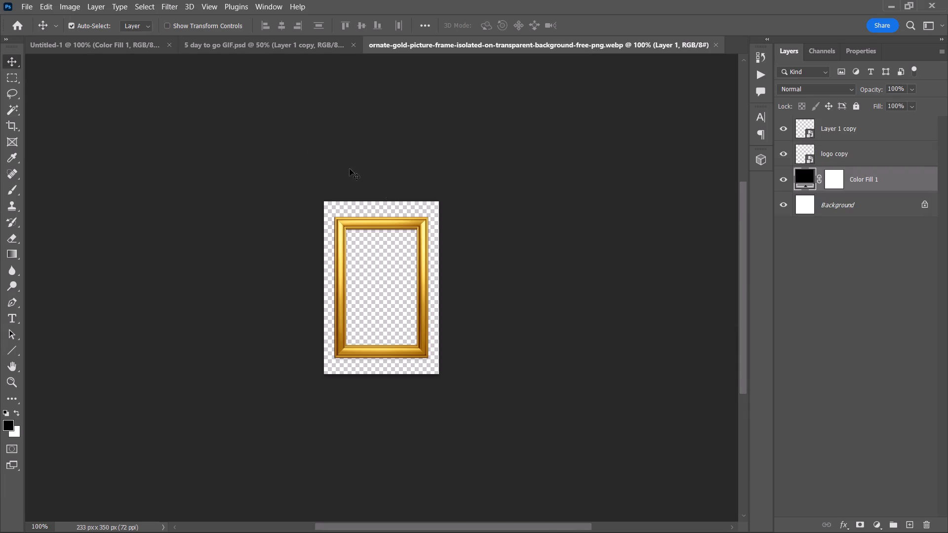
left_click_drag(417, 228, 216, 106)
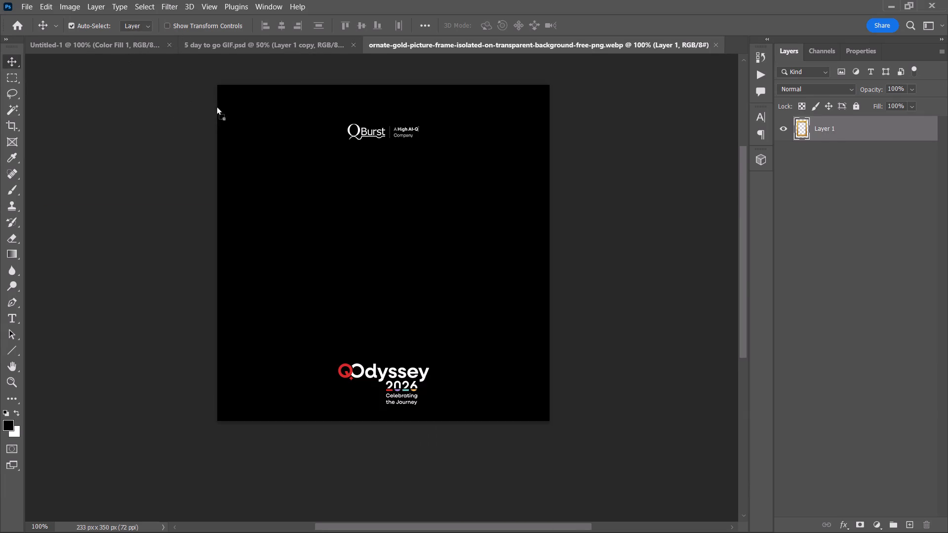
left_click_drag(216, 106, 389, 219)
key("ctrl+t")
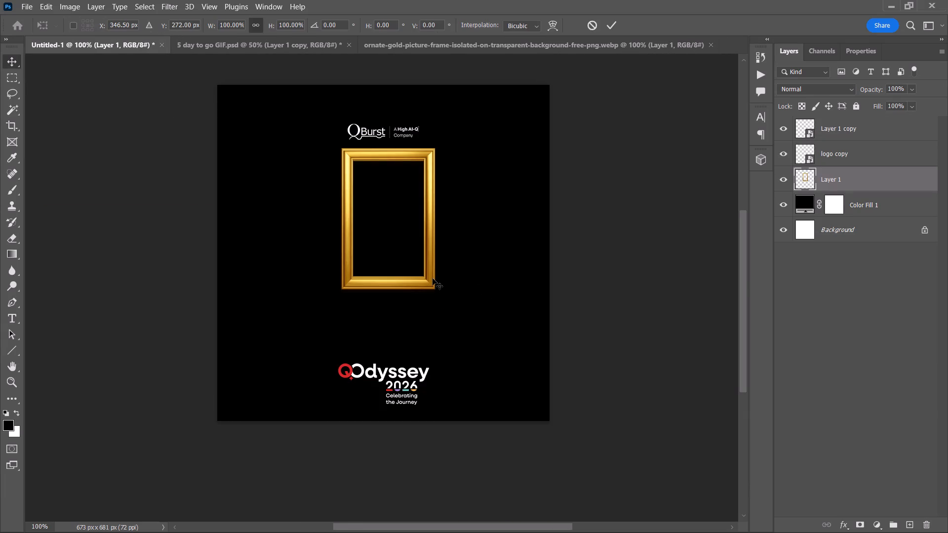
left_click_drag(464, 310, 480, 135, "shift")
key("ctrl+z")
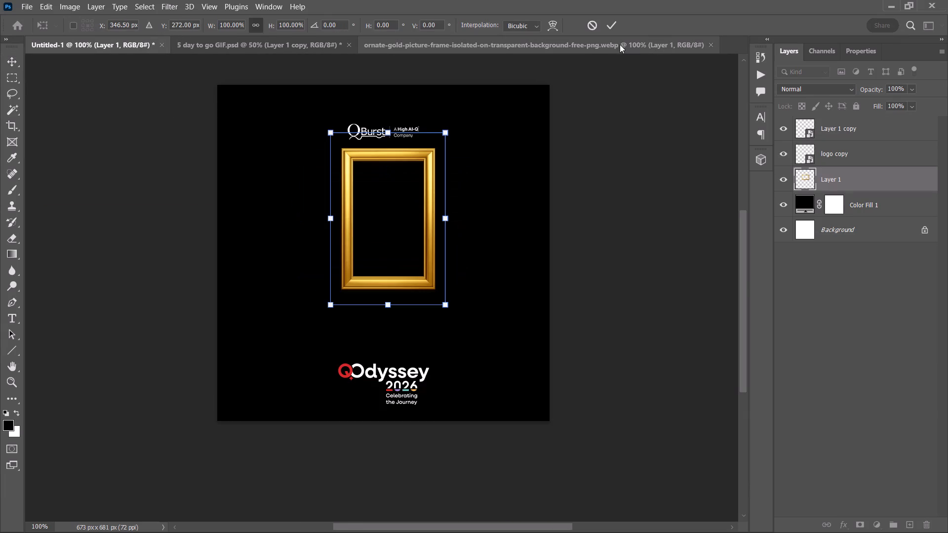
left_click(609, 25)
Convert the new gold frame's layer to a smart object.
right_click(845, 190)
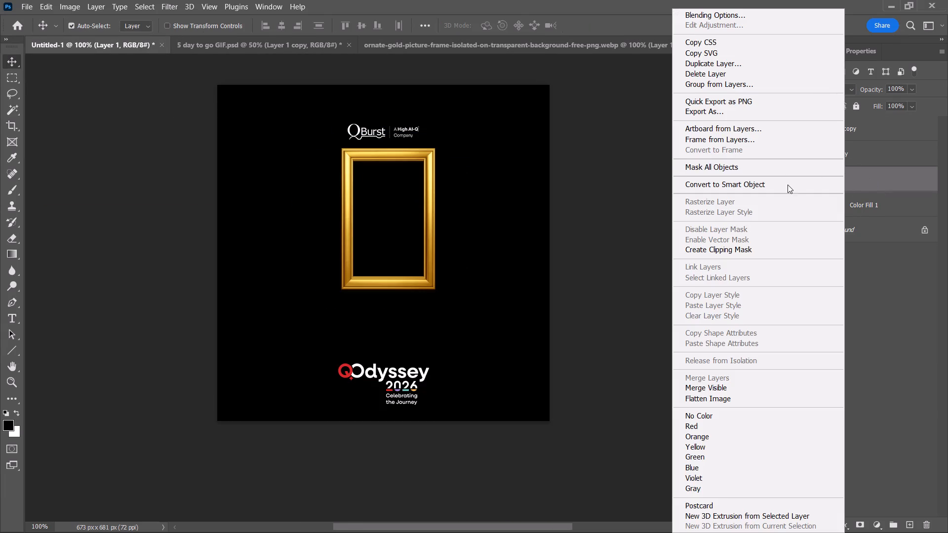
left_click(788, 185)
Rotate the gold frame -90° to landscape and move it onto the canvas's vertical centre line, just above the QOdyssey logo.
key("ctrl+t")
left_click_drag(458, 321, 559, 220, "shift")
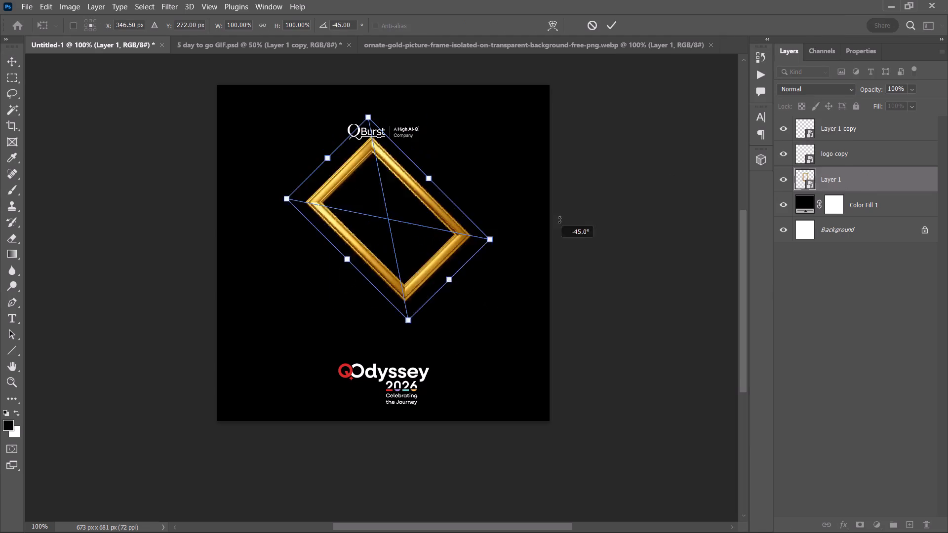
left_click_drag(559, 220, 525, 136, "shift")
left_click_drag(392, 214, 390, 279)
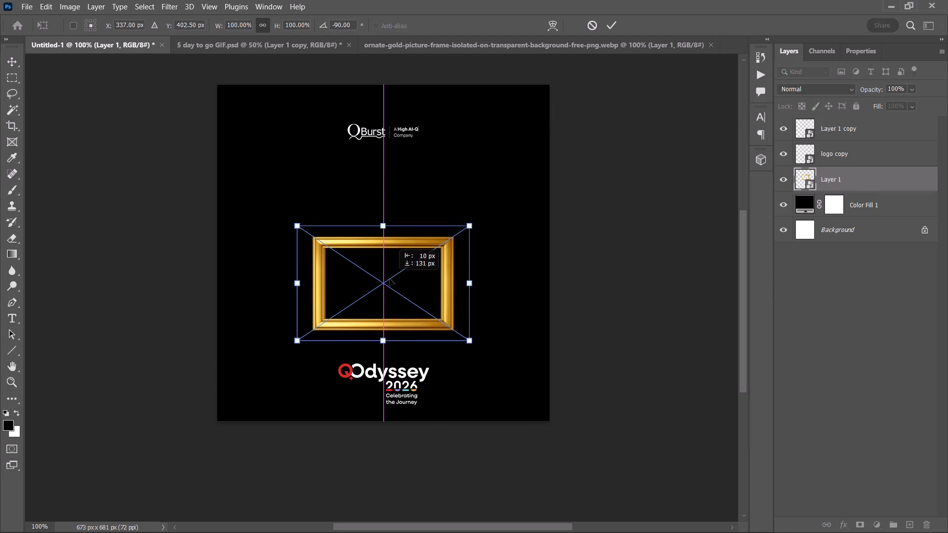
left_click_drag(390, 279, 390, 278)
Enlarge the landscape gold frame proportionally to about 141%, extending it upward between the two logos.
left_click_drag(379, 221, 382, 193)
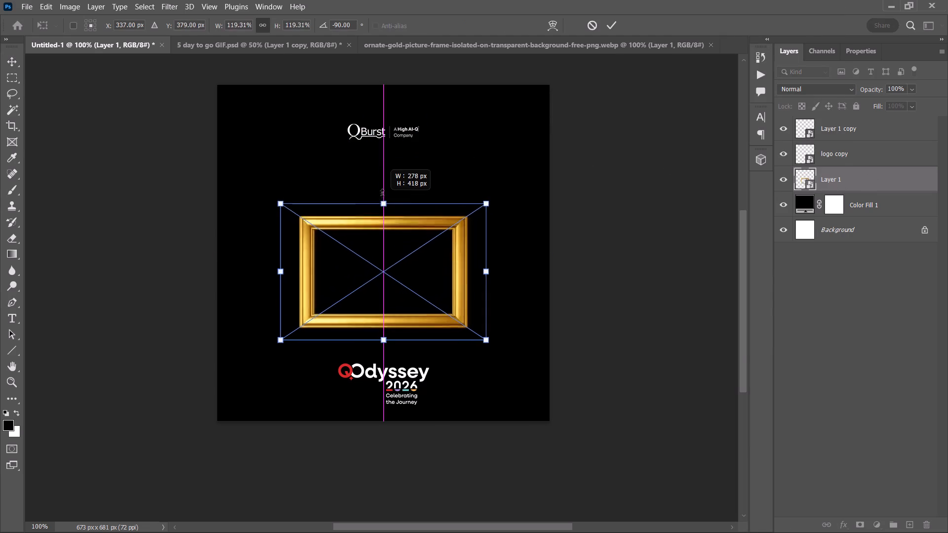
left_click_drag(382, 193, 384, 174)
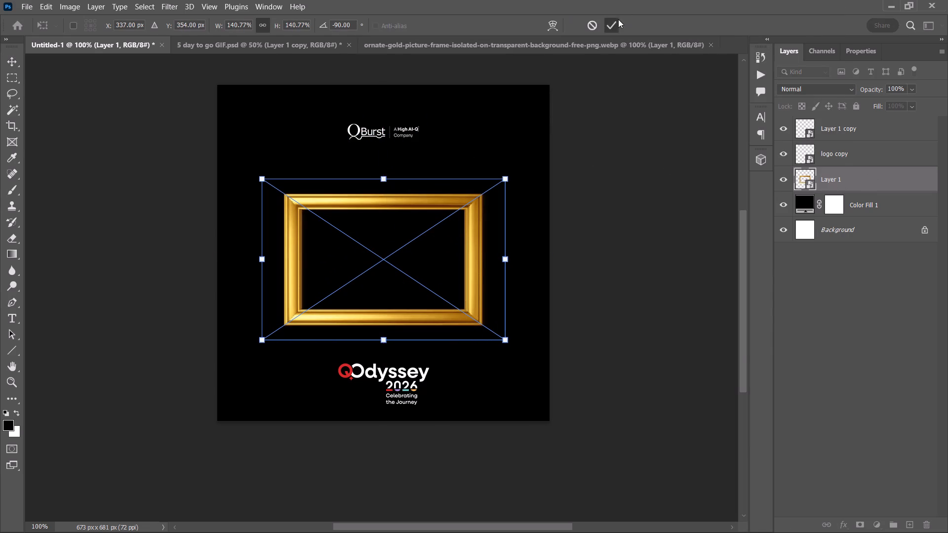
left_click(618, 19)
left_click(632, 223)
Enlarge the landscape gold frame slightly more in proportion, extending it upward toward the QBurst logo.
left_click(475, 252)
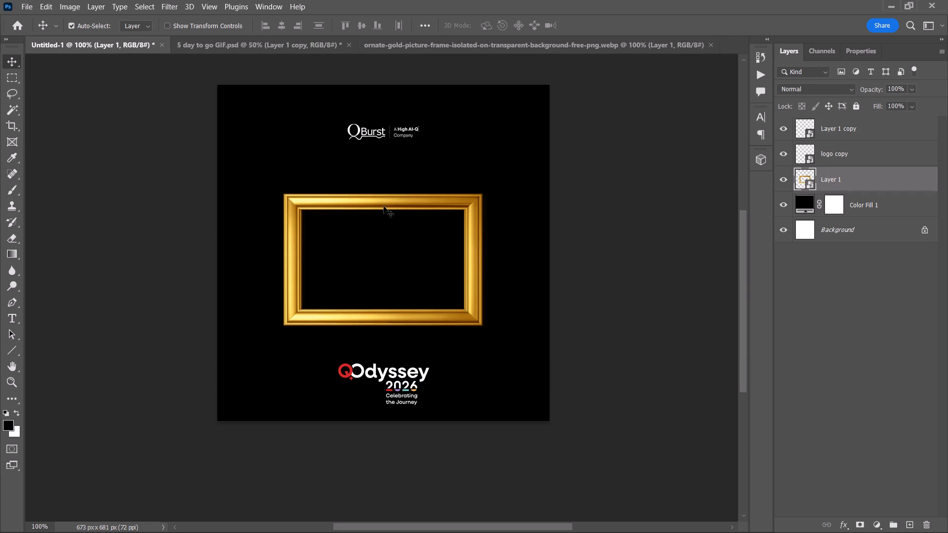
key("ctrl+t")
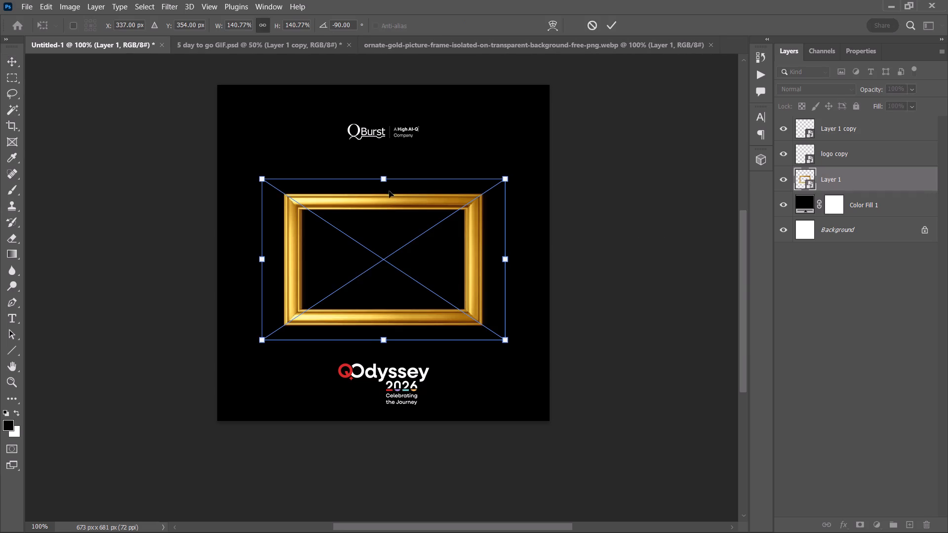
left_click_drag(386, 178, 385, 170)
left_click(612, 24)
left_click(626, 232)
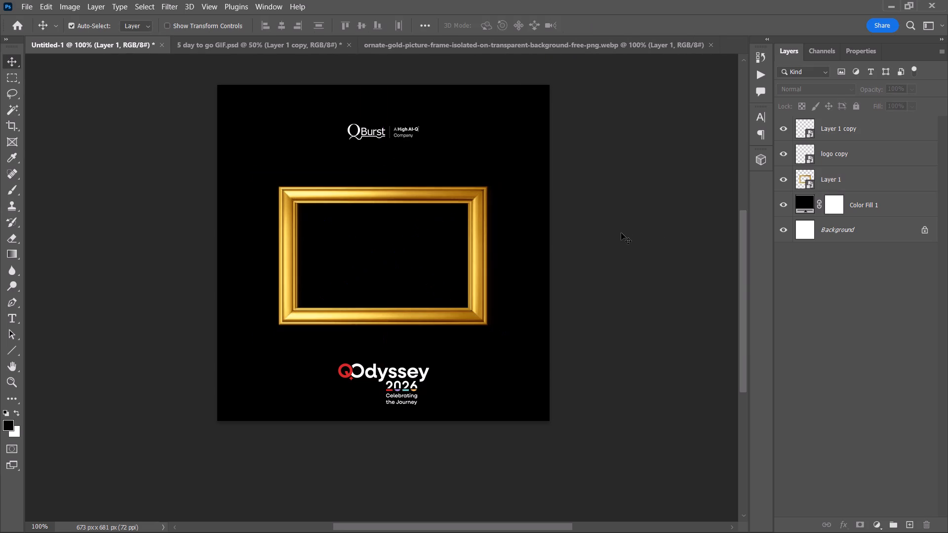
Draw a rectangle shape of about 380 × 233 px covering the gold frame's opening and overlapping its inner edges.
left_click(840, 176)
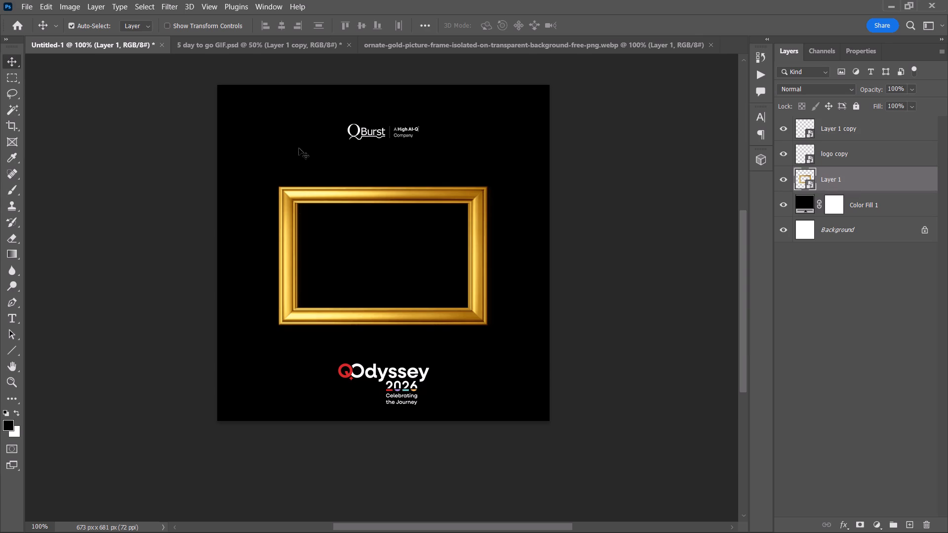
key("u")
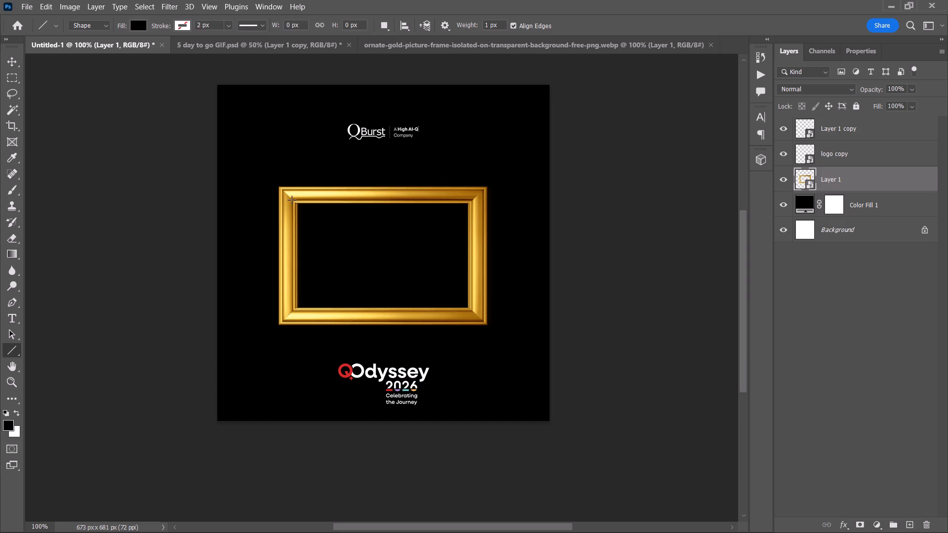
right_click(7, 351)
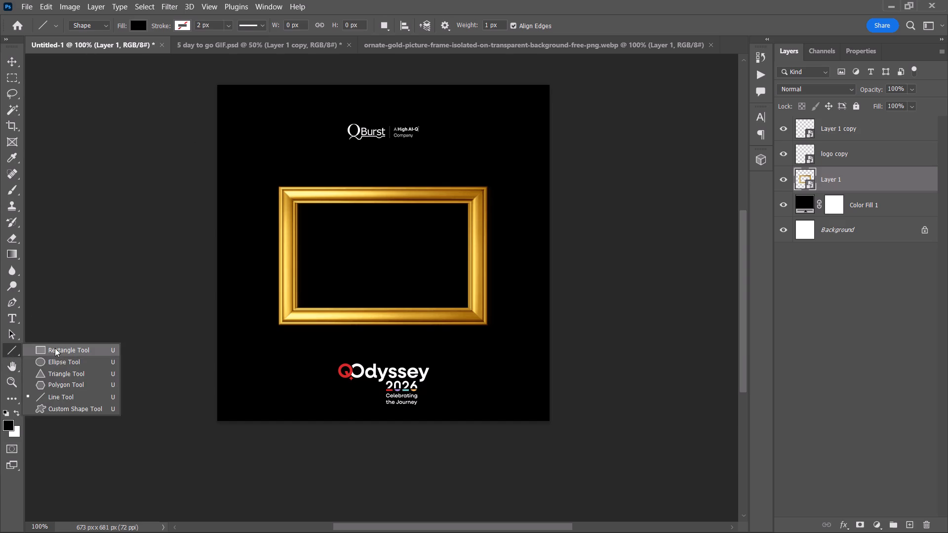
left_click(58, 350)
left_click_drag(289, 198, 402, 266)
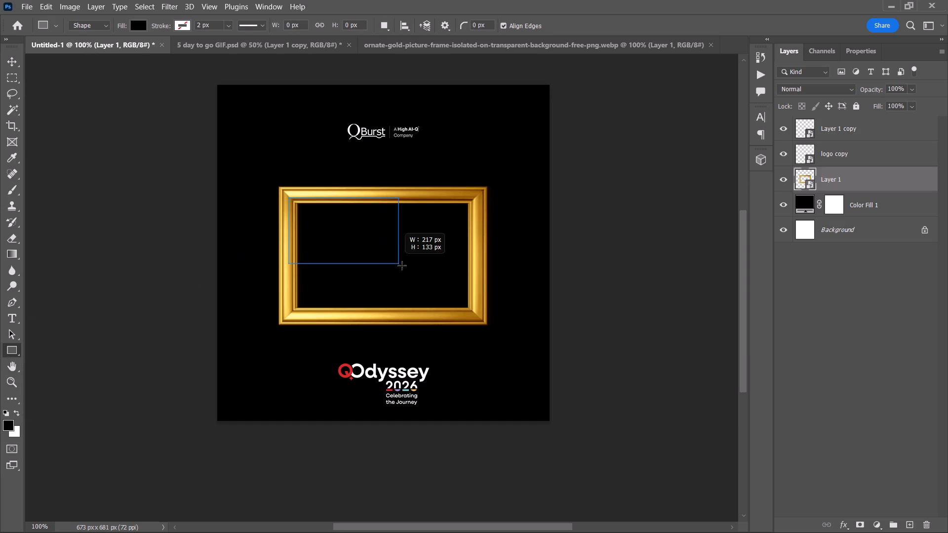
left_click_drag(402, 266, 476, 311)
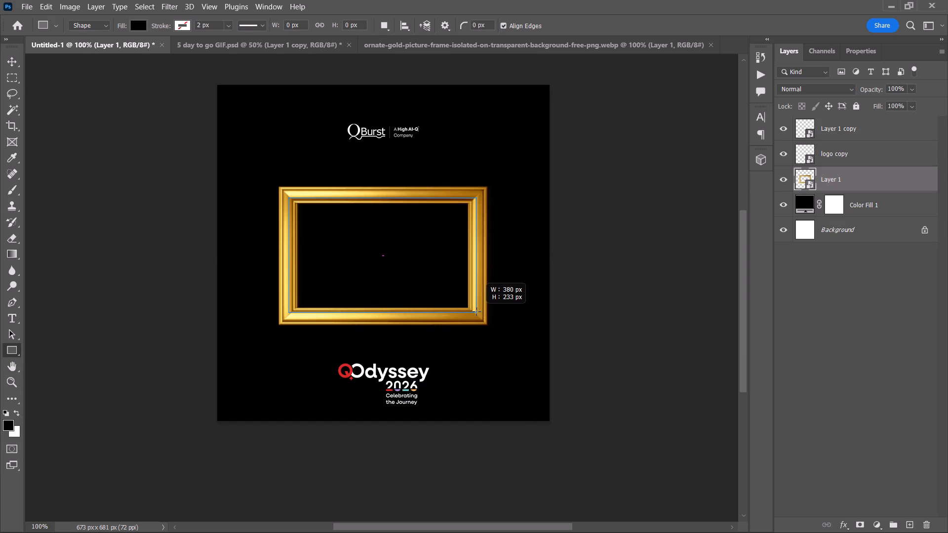
left_click_drag(476, 311, 476, 312)
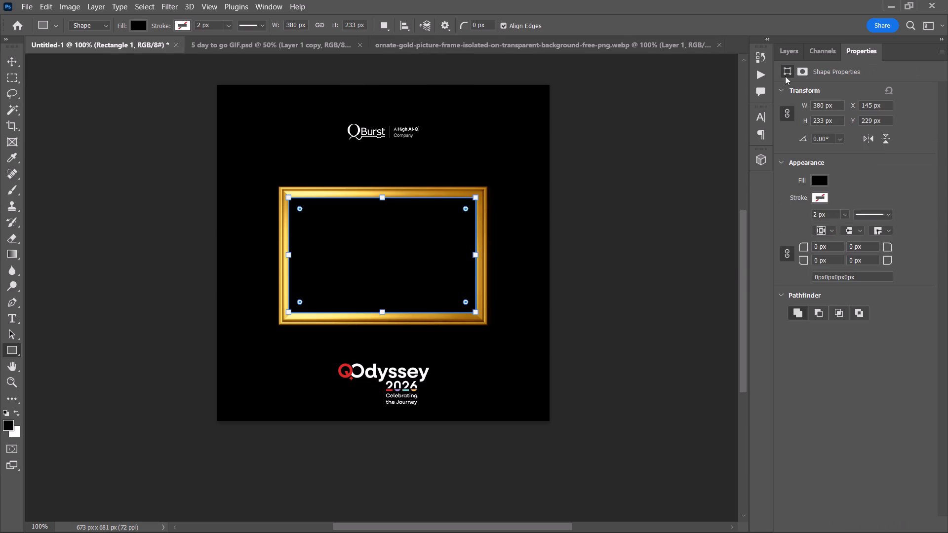
Change the fill colour of the rectangle over the frame opening to white.
left_click(790, 54)
left_click_drag(845, 175, 846, 207)
key("ctrl+z")
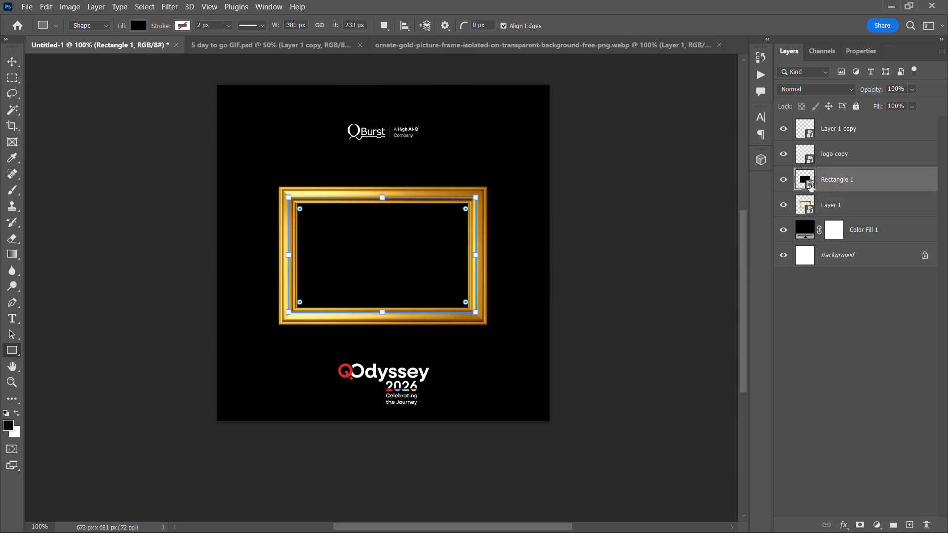
double_click(810, 185)
left_click_drag(665, 170, 562, 17)
left_click(886, 64)
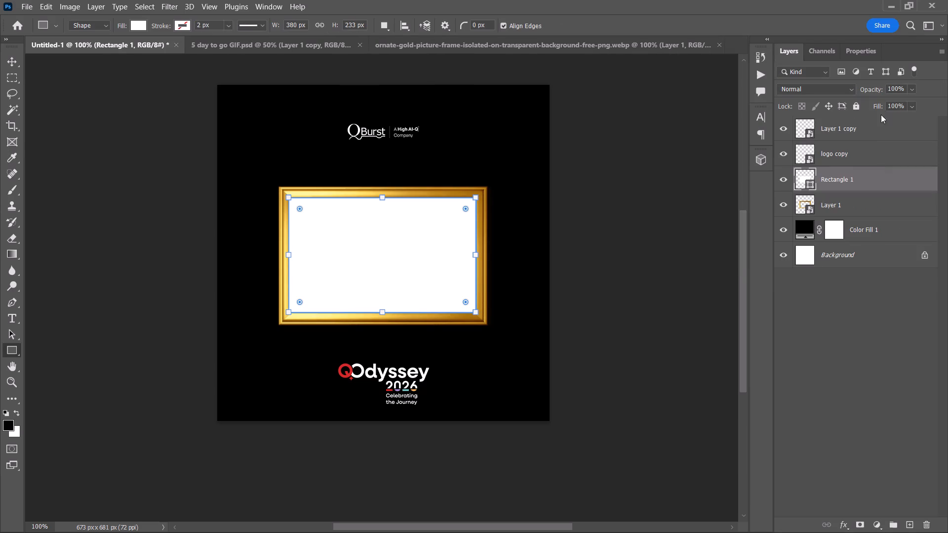
Move the Rectangle 1 layer directly below the gold frame's layer and deselect it.
left_click_drag(857, 176, 859, 216)
left_click(10, 63)
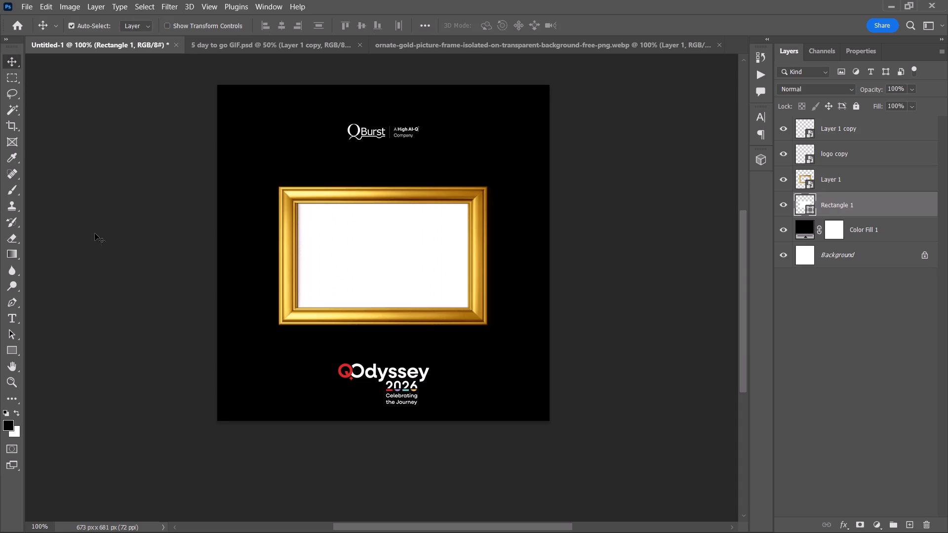
left_click(96, 243)
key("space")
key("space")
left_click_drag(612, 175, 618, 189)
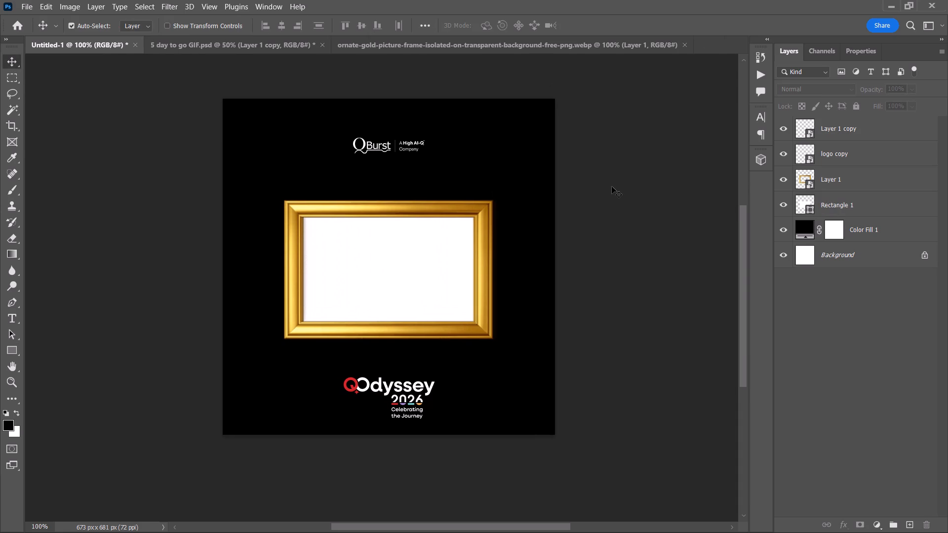
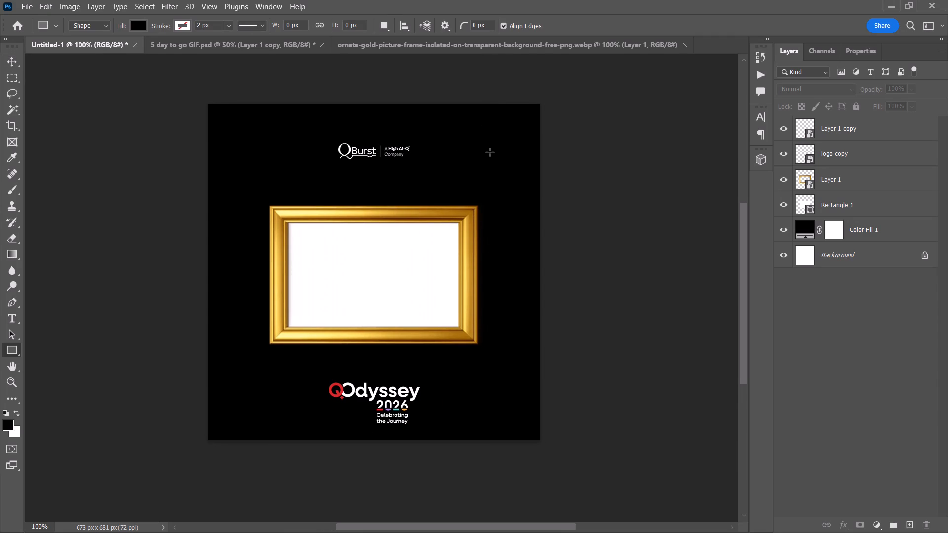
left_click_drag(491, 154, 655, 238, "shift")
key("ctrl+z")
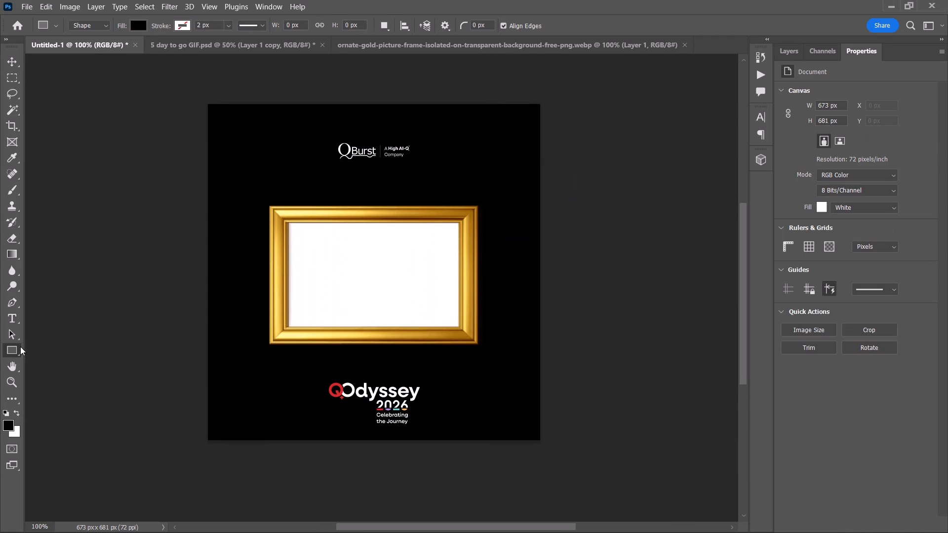
Draw a circle shape of about 244 × 244 px overlapping the canvas's right edge near its top corner.
right_click(20, 346)
left_click(71, 353)
right_click(13, 347)
left_click(79, 361)
left_click_drag(501, 139, 579, 214, "shift")
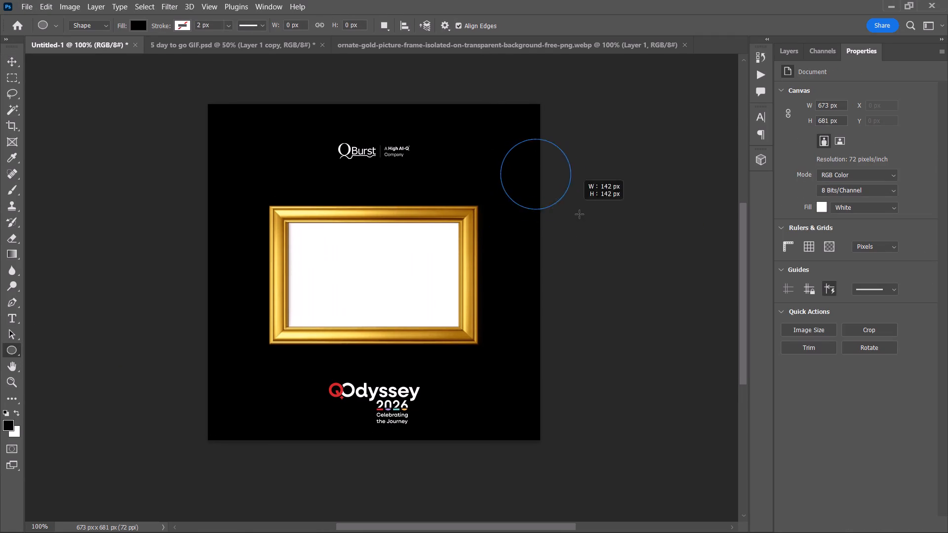
left_click_drag(579, 214, 635, 260, "shift")
Move the circle over the canvas's top-right corner and enlarge it proportionally to about 320 × 320 px.
scroll(538, 210, "up", 5)
key("v")
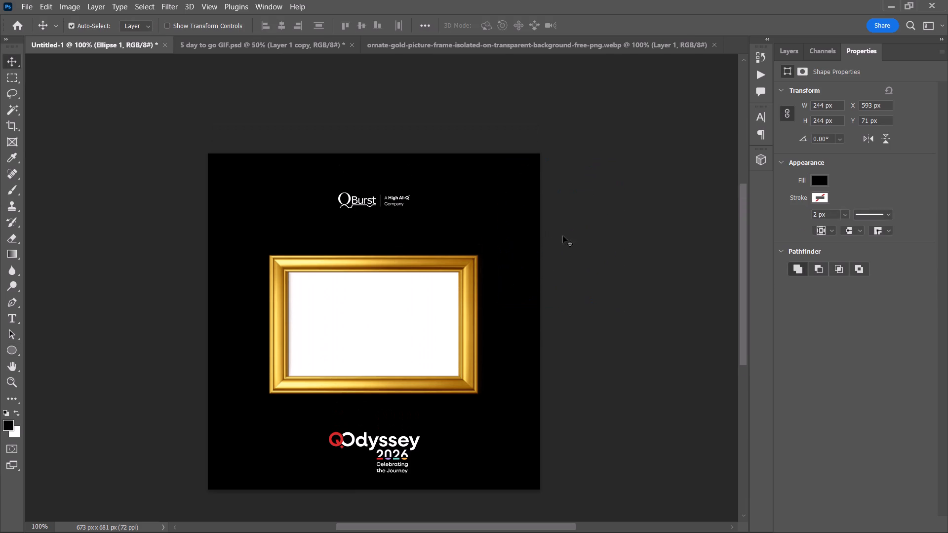
key("ctrl+t")
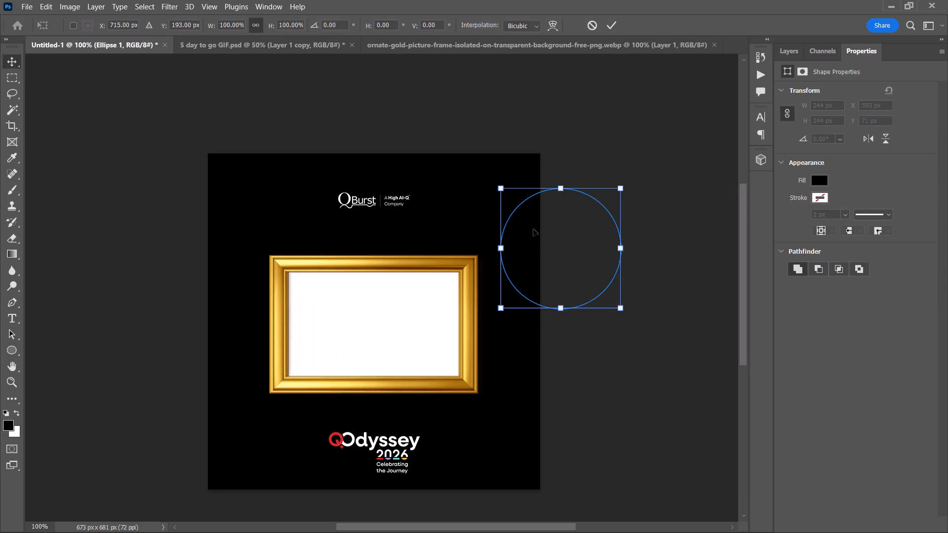
left_click_drag(570, 239, 542, 145)
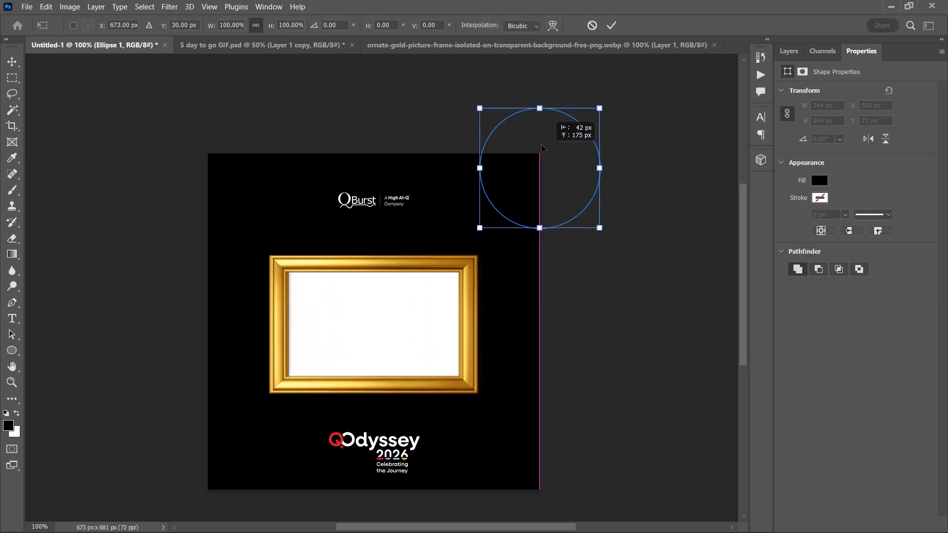
left_click_drag(542, 145, 540, 153)
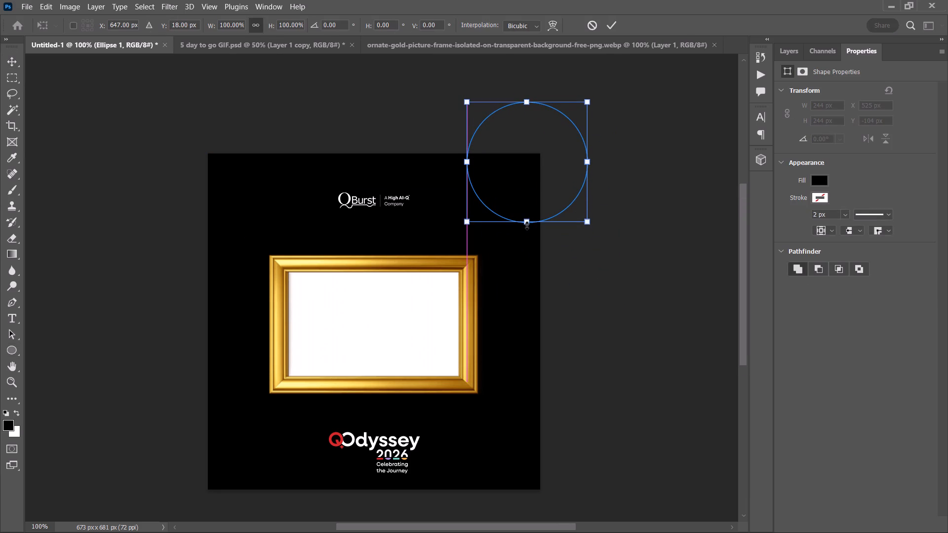
left_click_drag(527, 226, 550, 264, "shift")
left_click(611, 28)
left_click(660, 193)
left_click(495, 168)
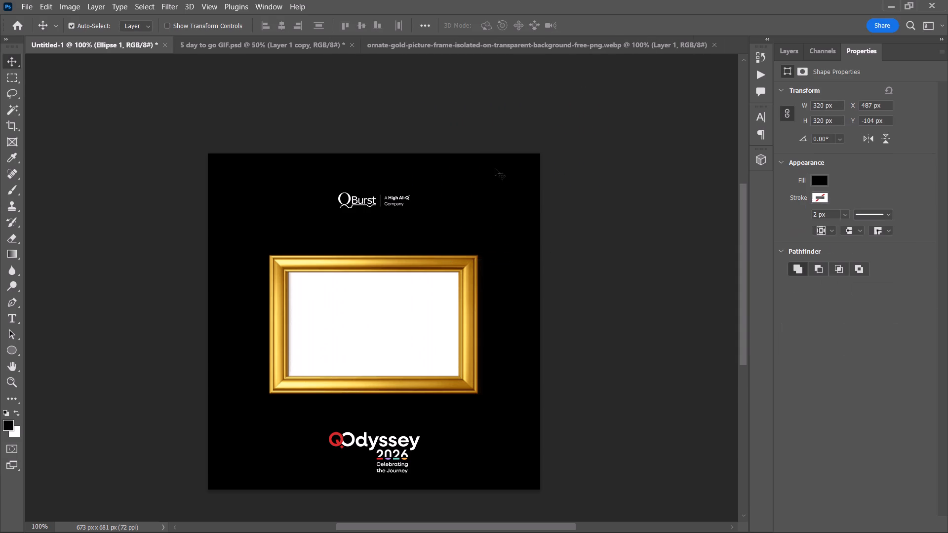
Add a Gradient Overlay to the Ellipse 1 layer and set its starting stop to the QOdyssey logo's red, d62828.
left_click(792, 47)
double_click(871, 130)
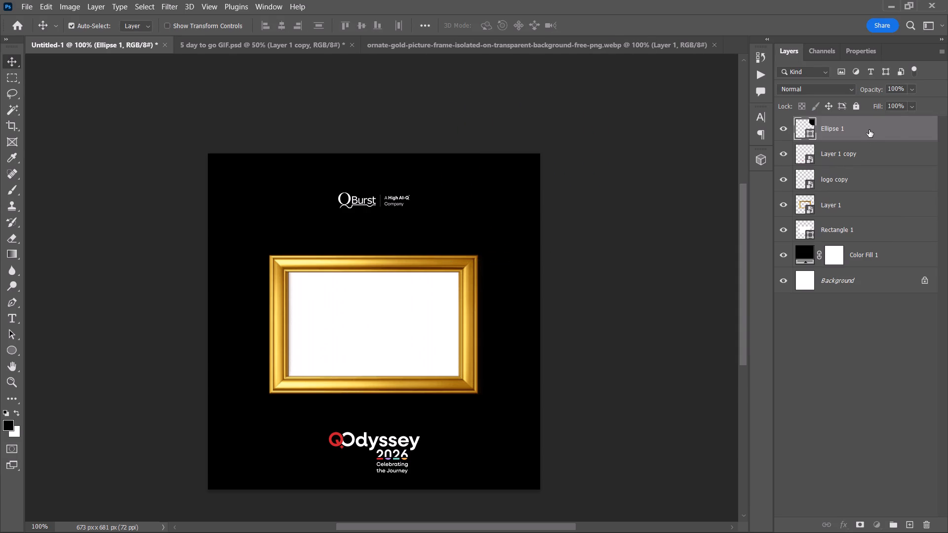
scroll(869, 130, "down", 1)
left_click_drag(584, 85, 719, 77)
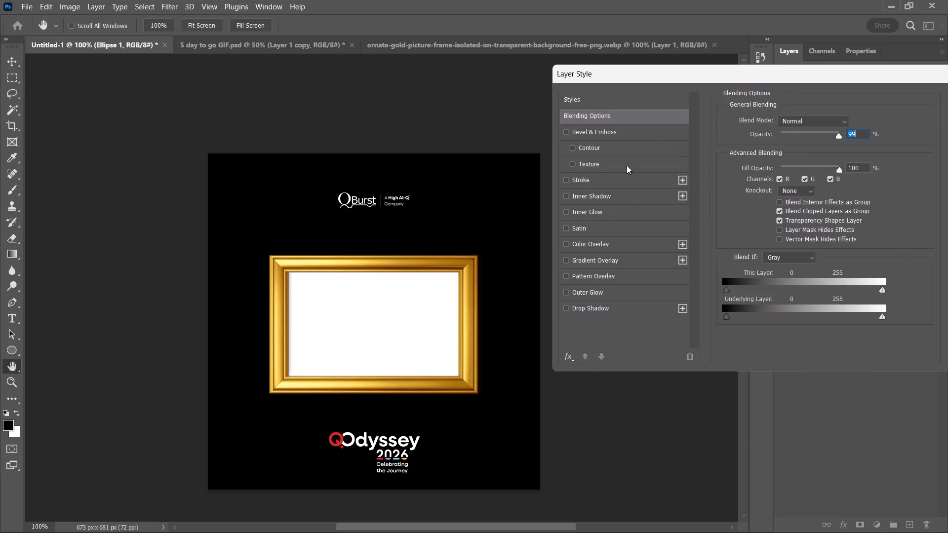
left_click(619, 265)
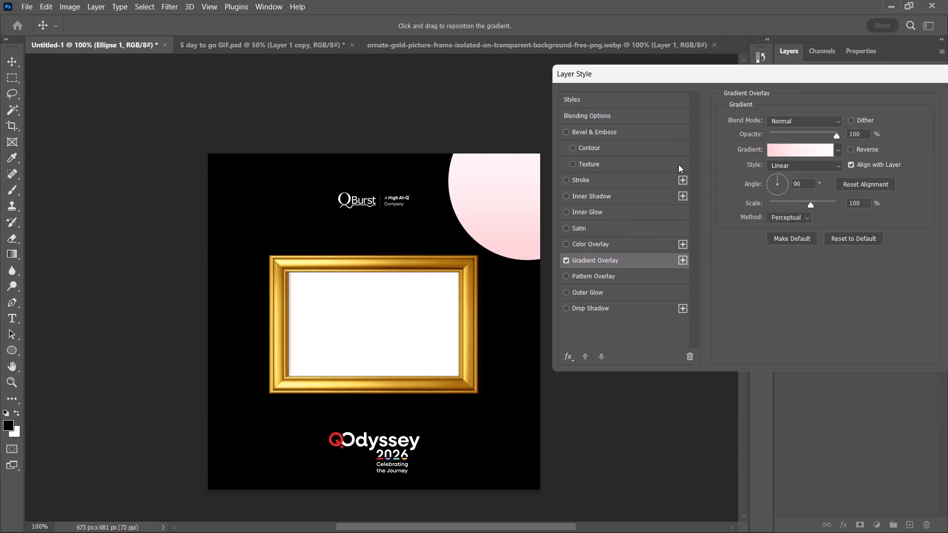
left_click_drag(649, 63, 688, 68)
left_click_drag(691, 80, 720, 76)
left_click(825, 150)
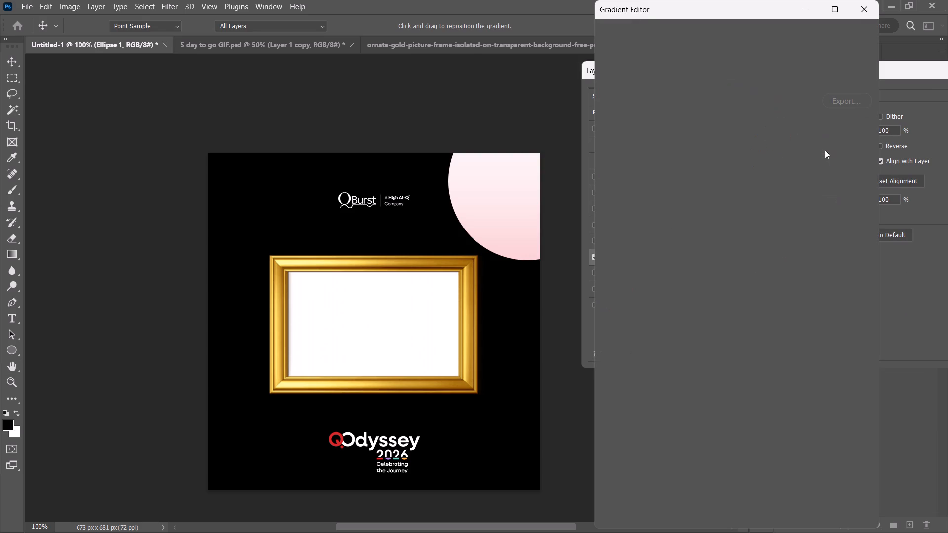
left_click(614, 444)
left_click(614, 444)
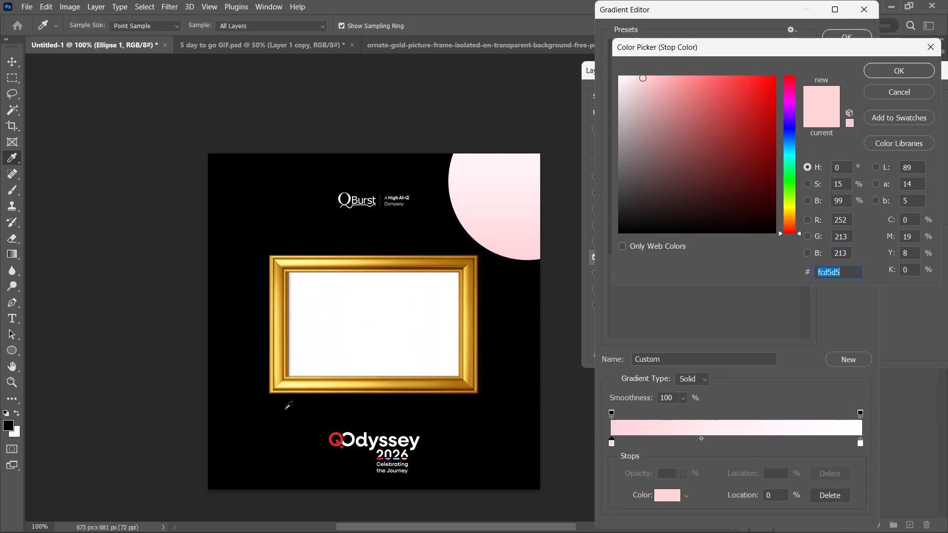
left_click(332, 436)
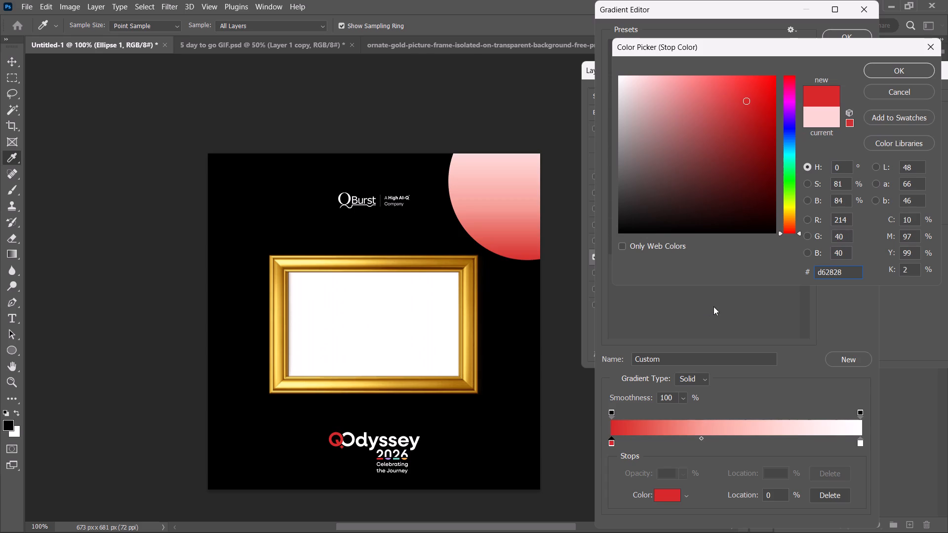
left_click(915, 71)
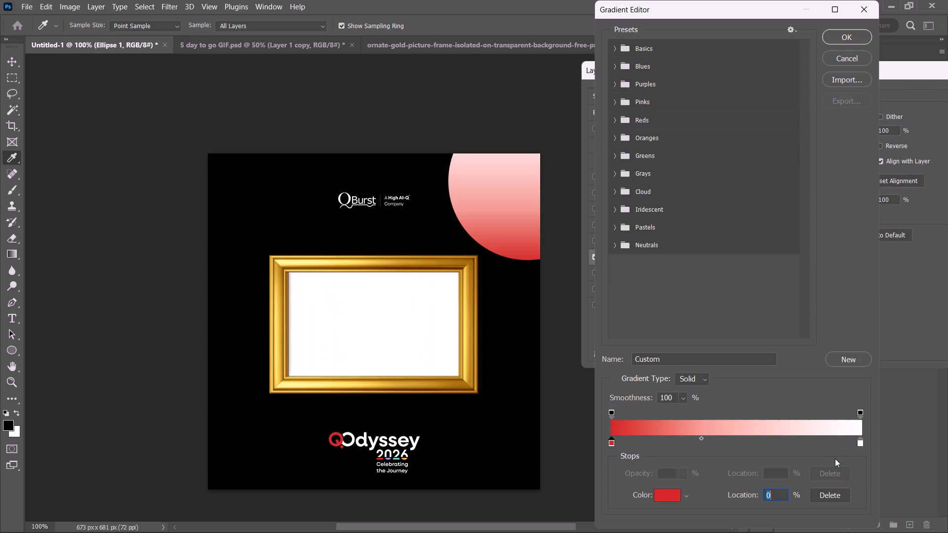
Change the gradient's end stop at location 100% to black and accept the gradient.
left_click(861, 445)
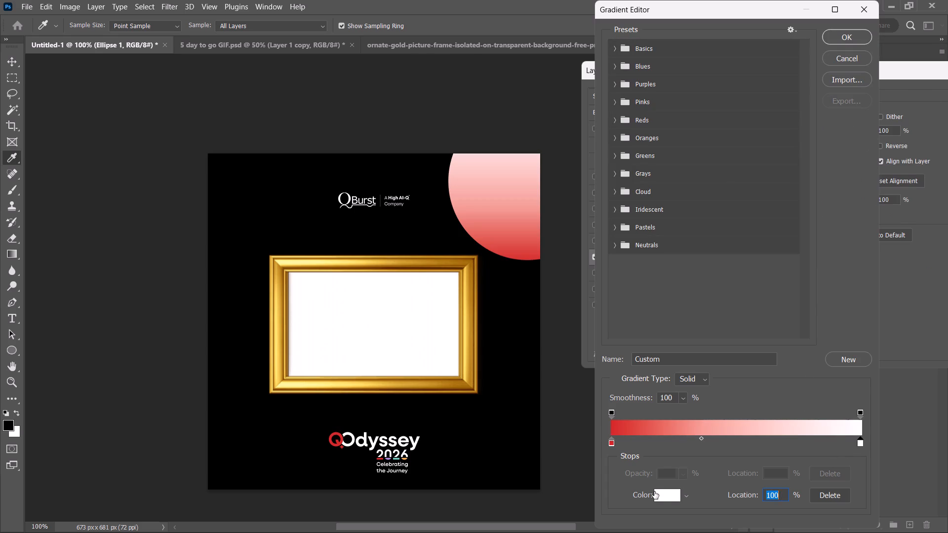
double_click(655, 491)
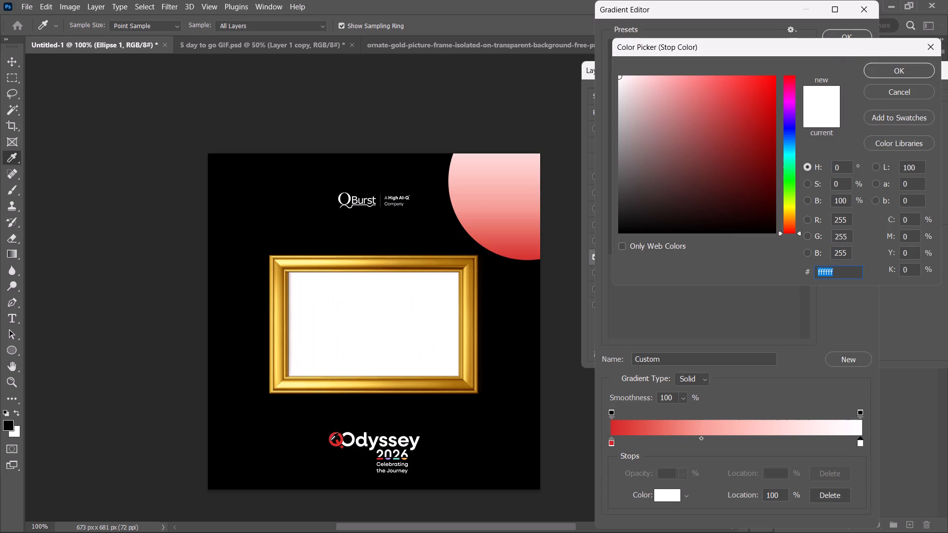
left_click(332, 440)
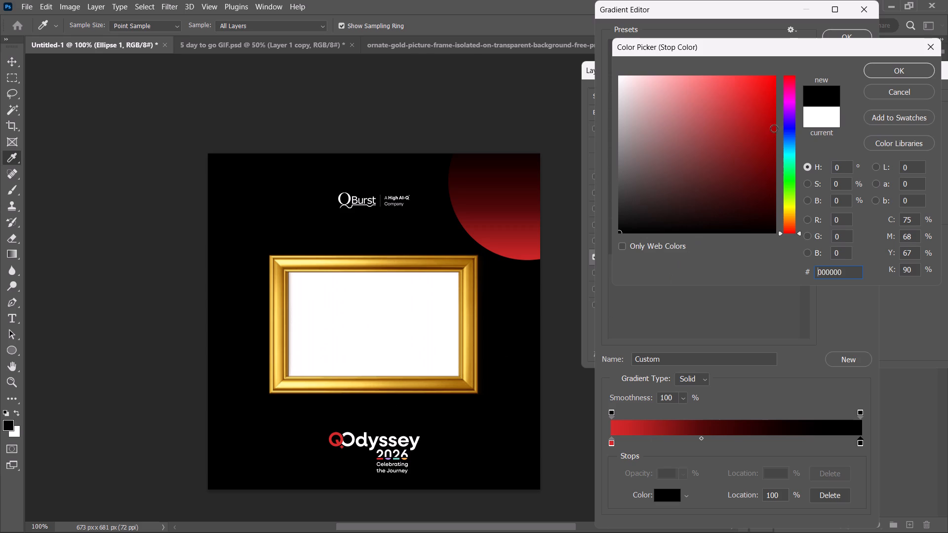
left_click(773, 193)
left_click_drag(771, 196, 792, 254)
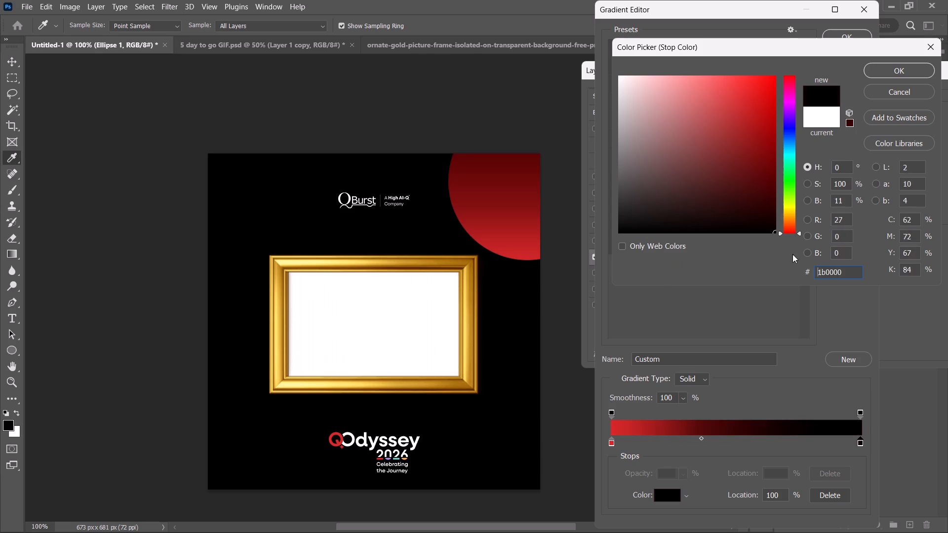
left_click(890, 71)
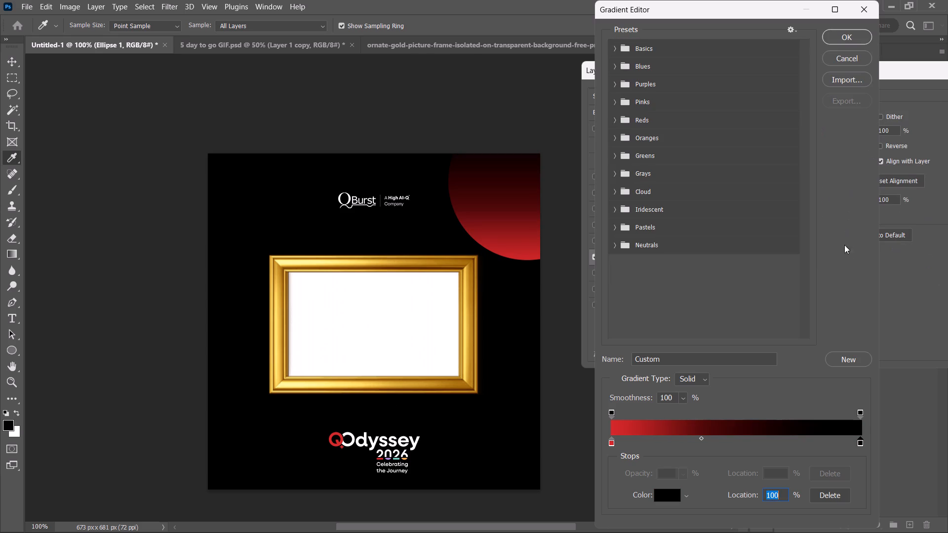
left_click(844, 35)
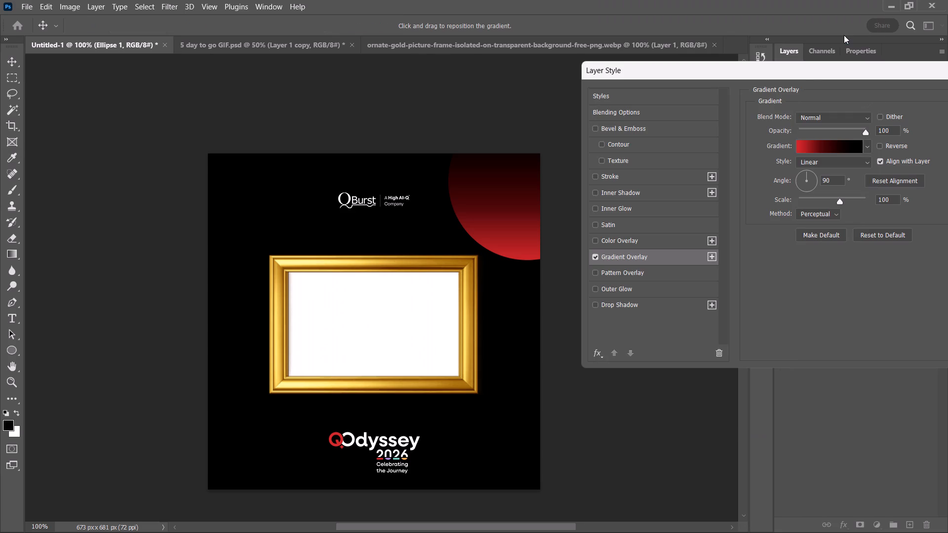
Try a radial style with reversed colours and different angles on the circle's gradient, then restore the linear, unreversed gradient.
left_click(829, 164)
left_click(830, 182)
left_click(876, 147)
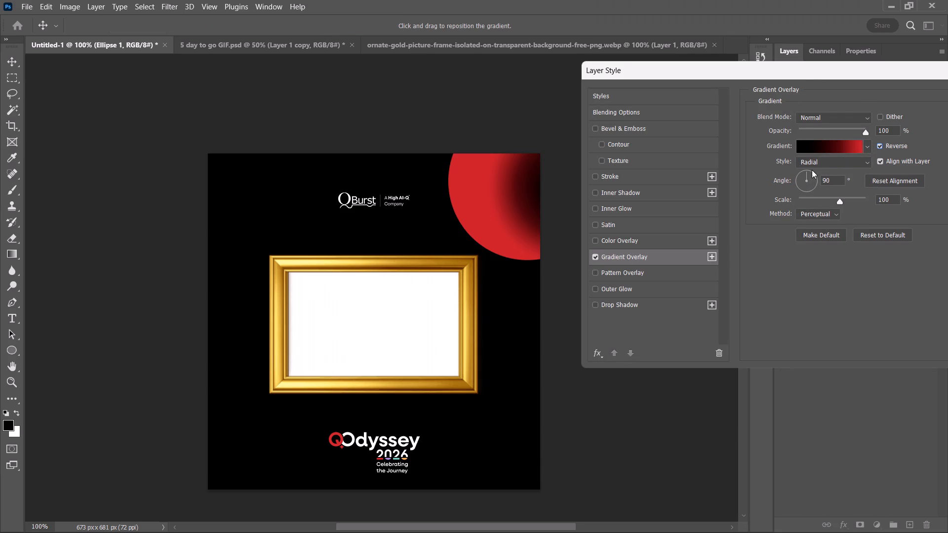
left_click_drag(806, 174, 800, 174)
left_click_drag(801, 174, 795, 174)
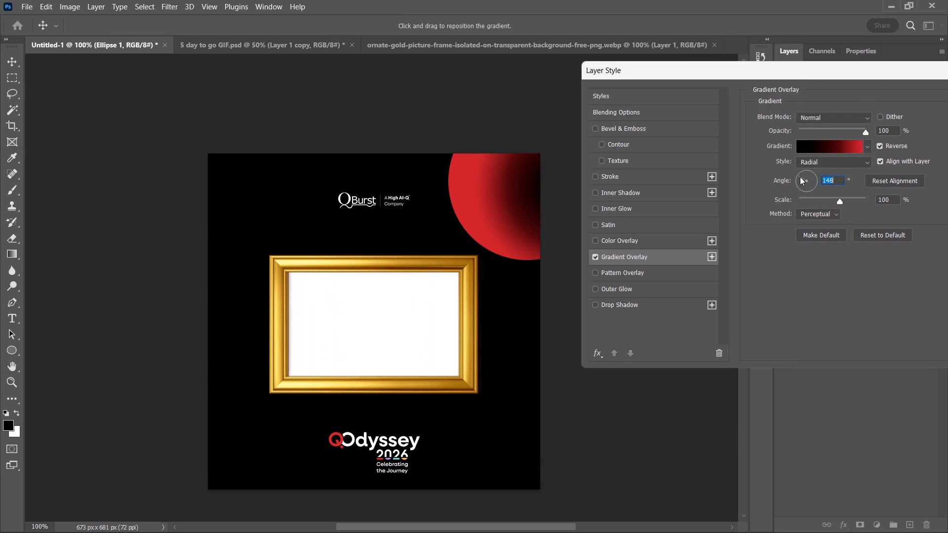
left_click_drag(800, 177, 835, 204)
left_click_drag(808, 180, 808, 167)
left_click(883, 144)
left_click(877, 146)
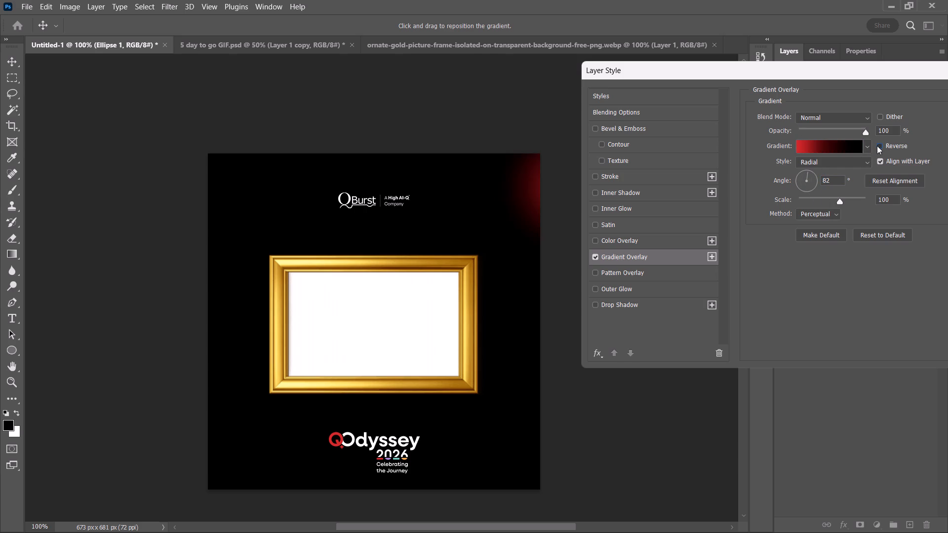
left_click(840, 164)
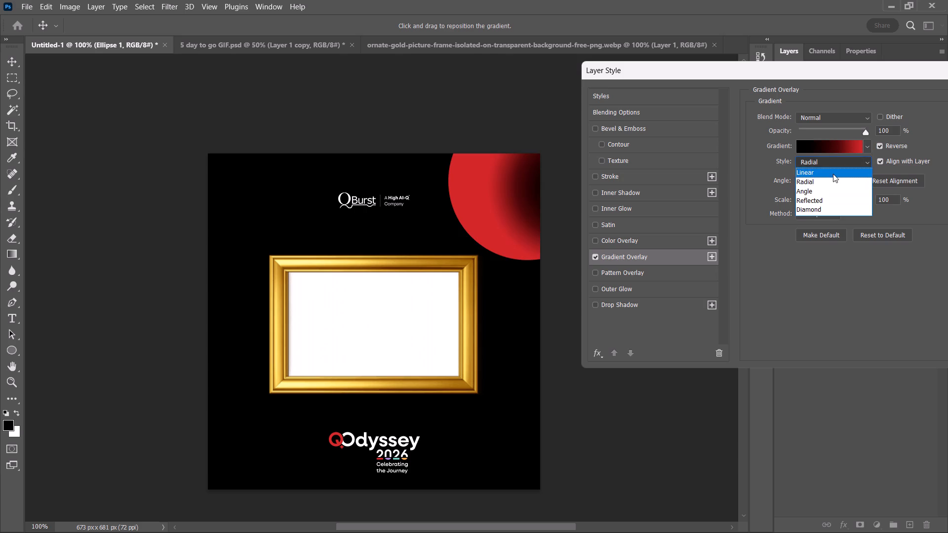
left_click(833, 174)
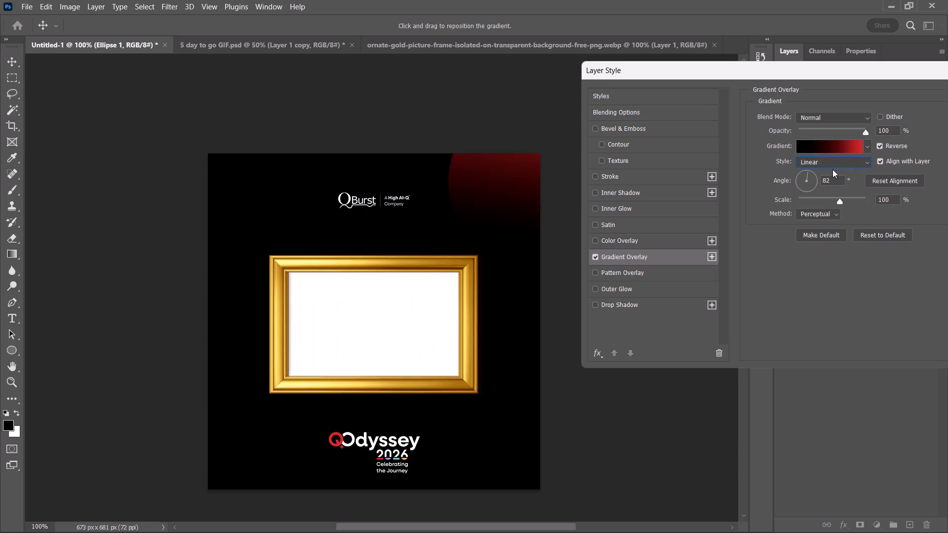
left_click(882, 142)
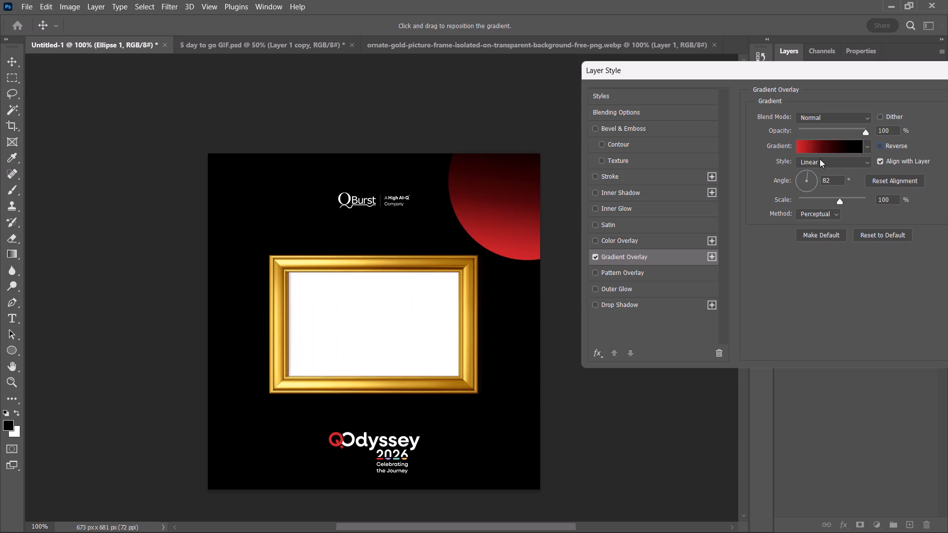
Set the circle's linear gradient angle to about 104° and apply the layer style.
left_click_drag(805, 175, 799, 175)
left_click_drag(800, 173, 809, 173)
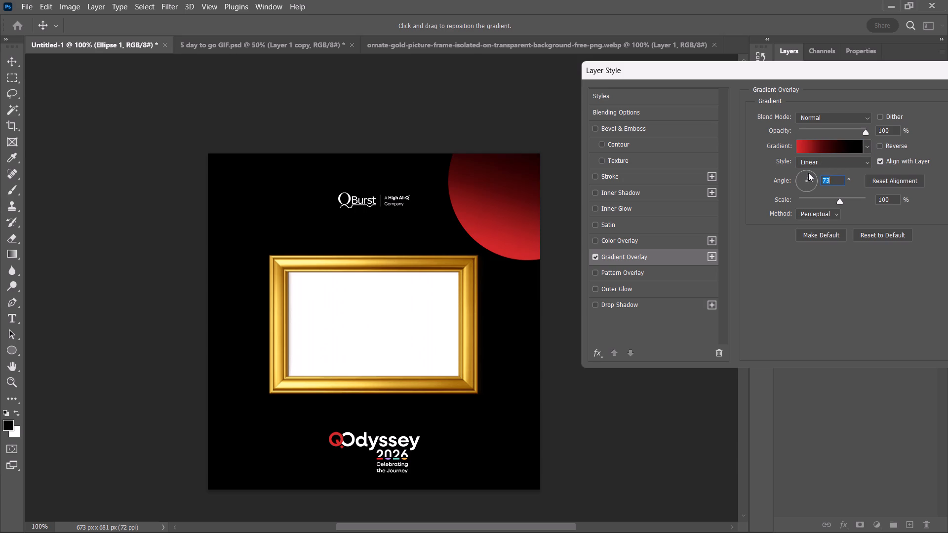
left_click(808, 173)
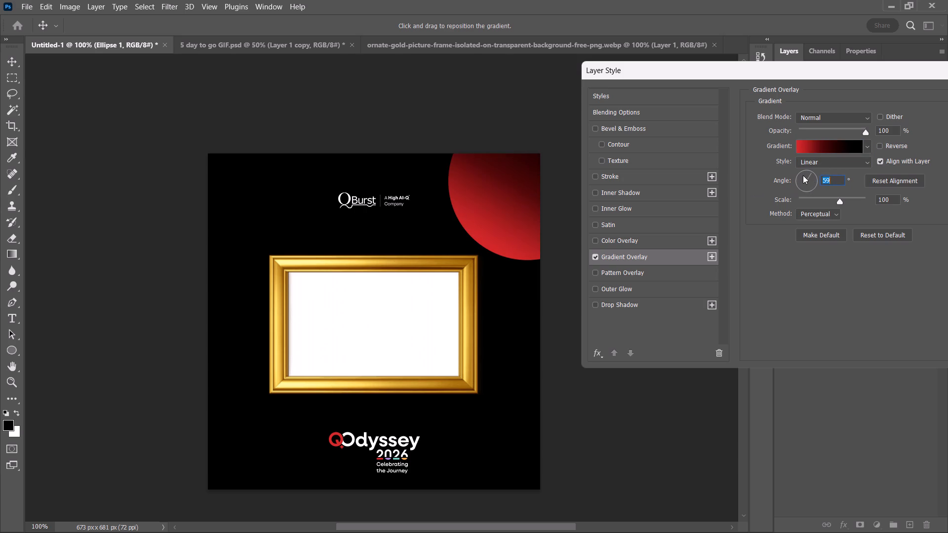
left_click(803, 175)
left_click(801, 175)
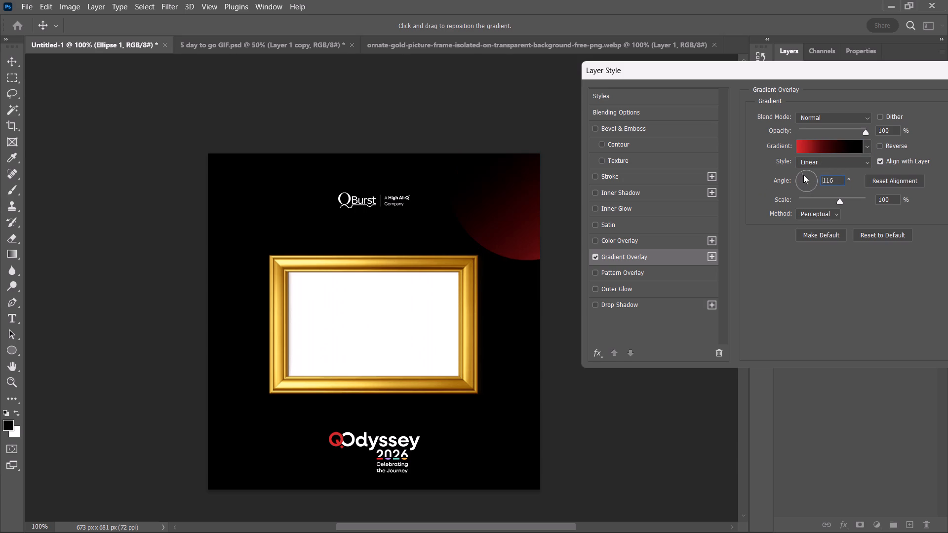
left_click(803, 175)
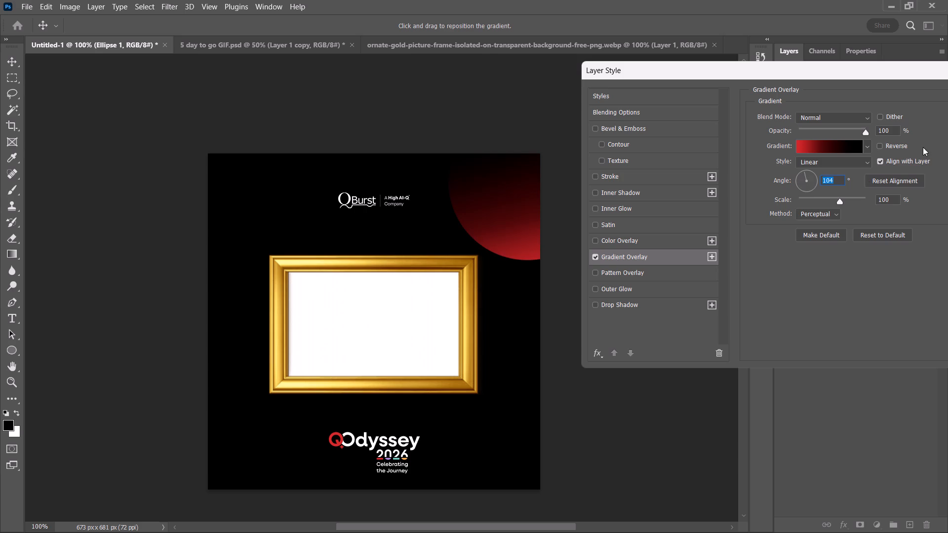
left_click_drag(883, 68, 829, 58)
left_click(944, 90)
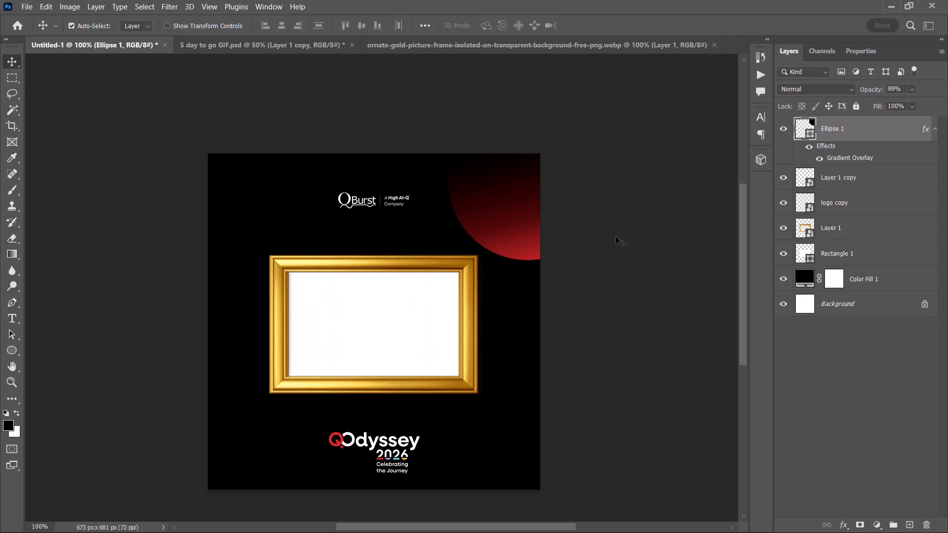
Reopen the Gradient Overlay settings of the Ellipse 1 layer.
left_click(504, 216)
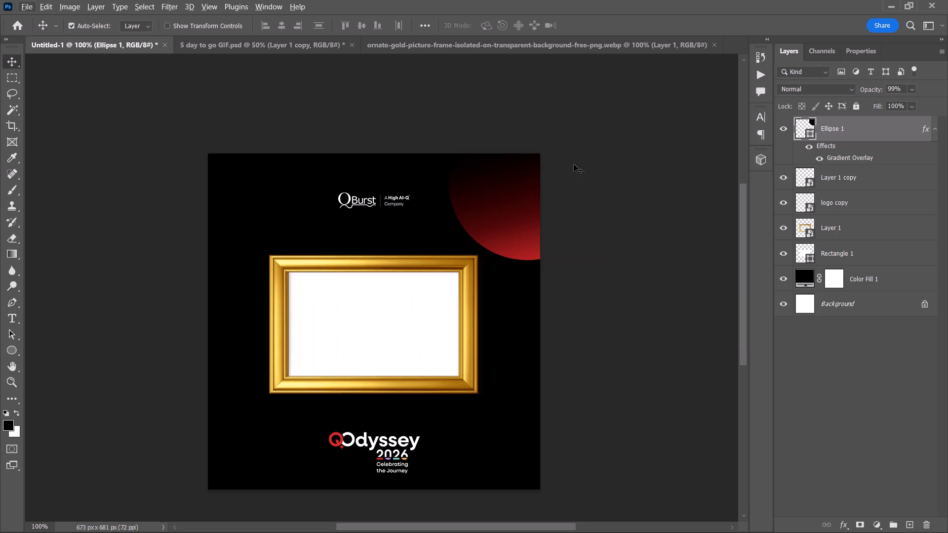
left_click(516, 210)
double_click(853, 159)
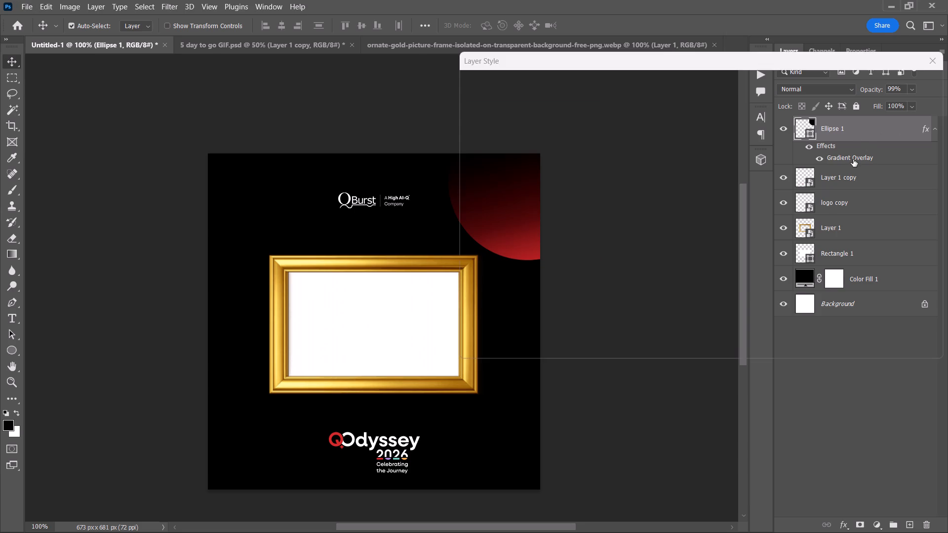
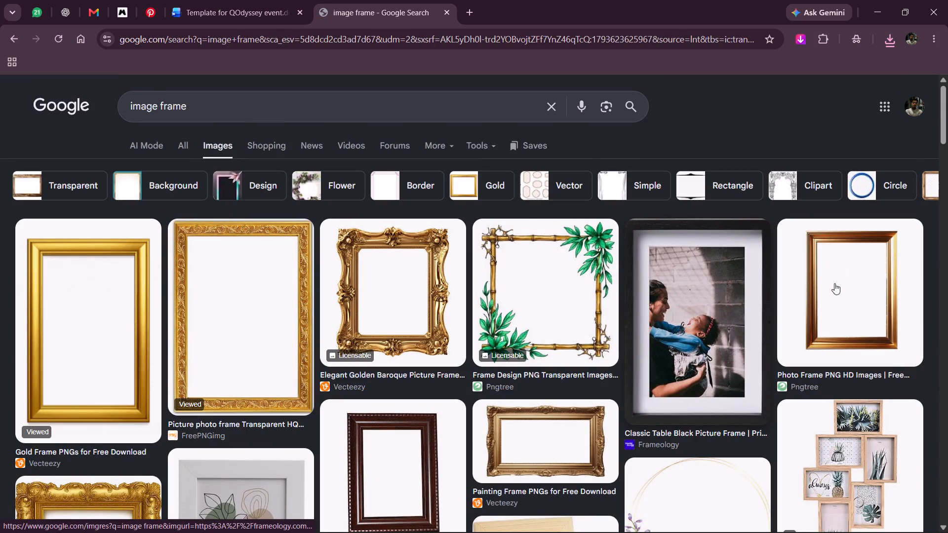
Preview Vecteezy's Gold Frame image, close it, and look through the transparent results for a suitable photo frame.
left_click(76, 293)
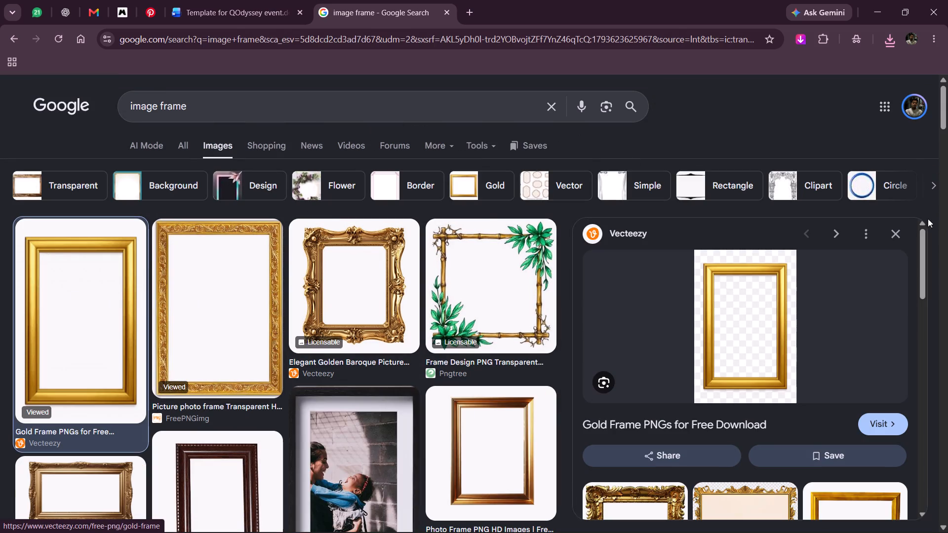
left_click(897, 230)
scroll(467, 348, "down", 2)
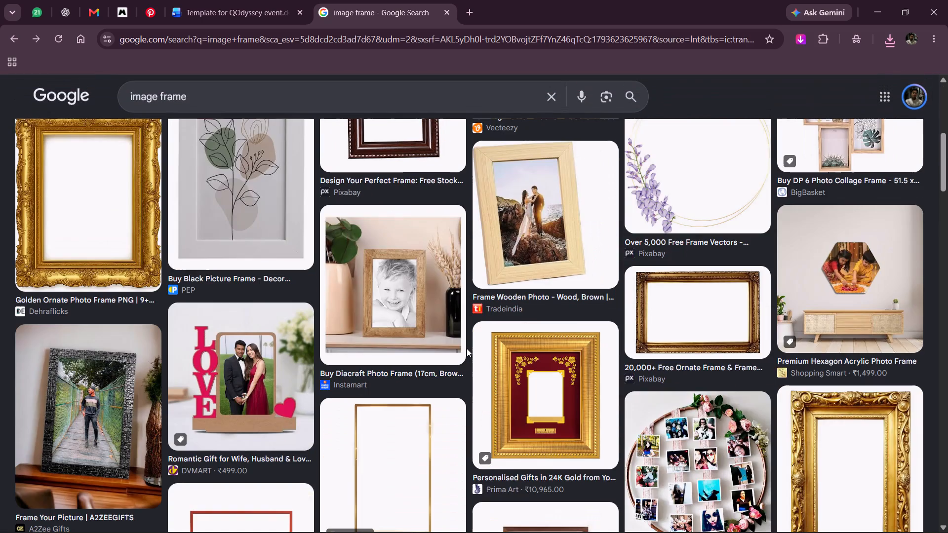
scroll(467, 348, "down", 1)
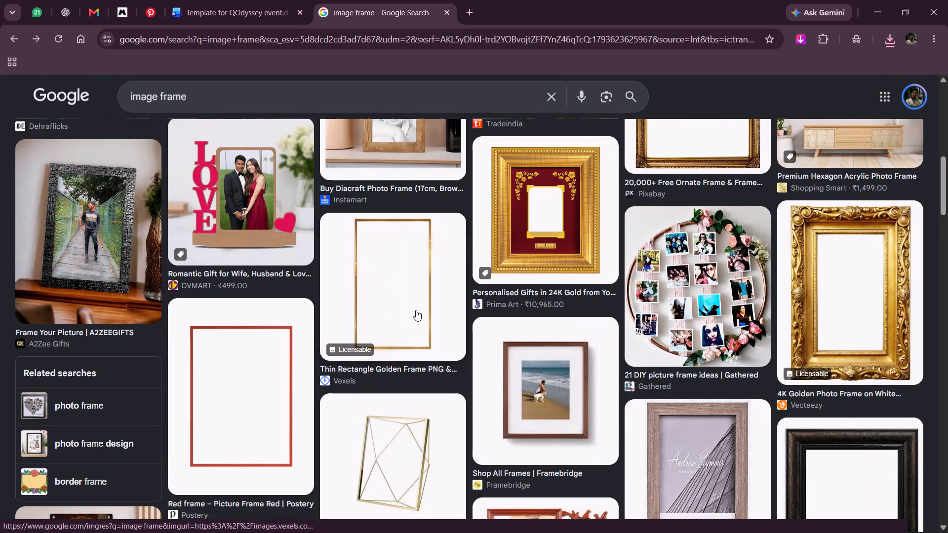
scroll(416, 310, "down", 1)
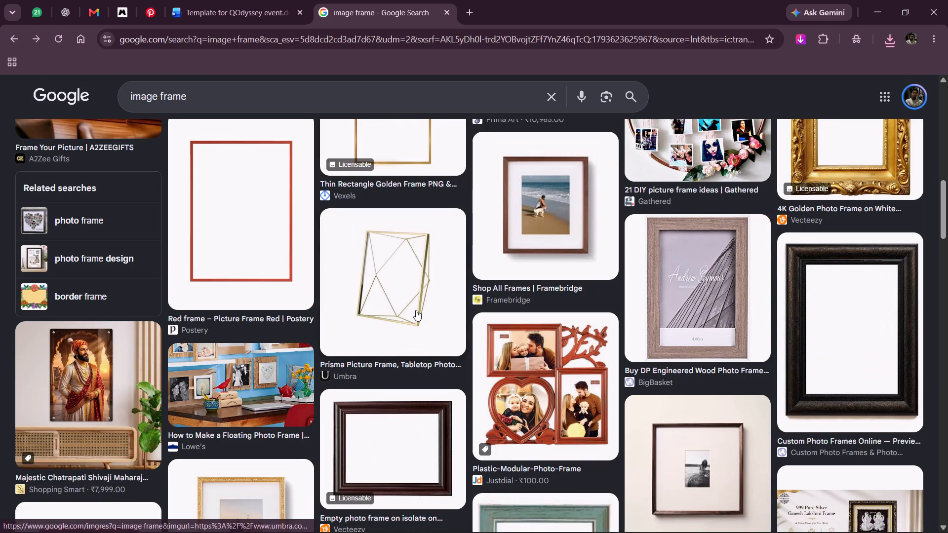
scroll(416, 310, "down", 1)
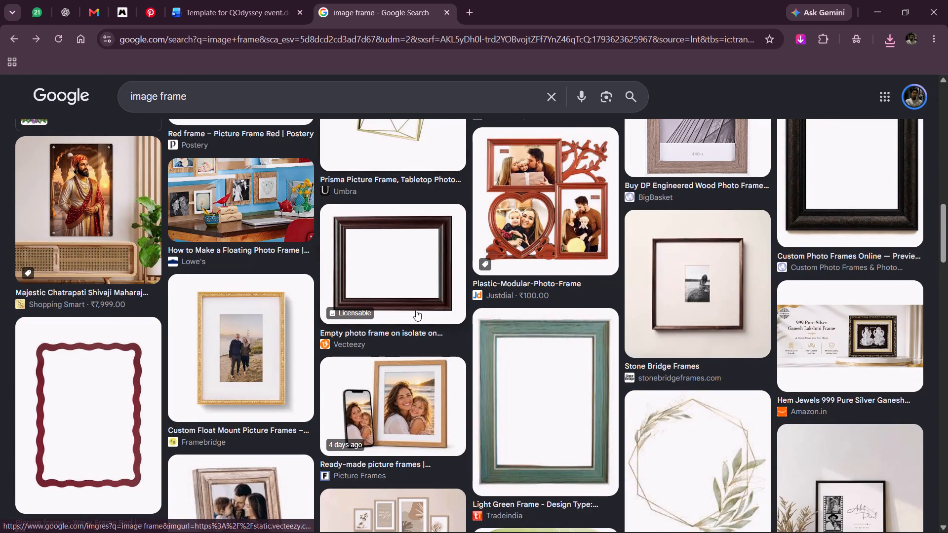
scroll(416, 310, "down", 1)
scroll(416, 310, "up", 3)
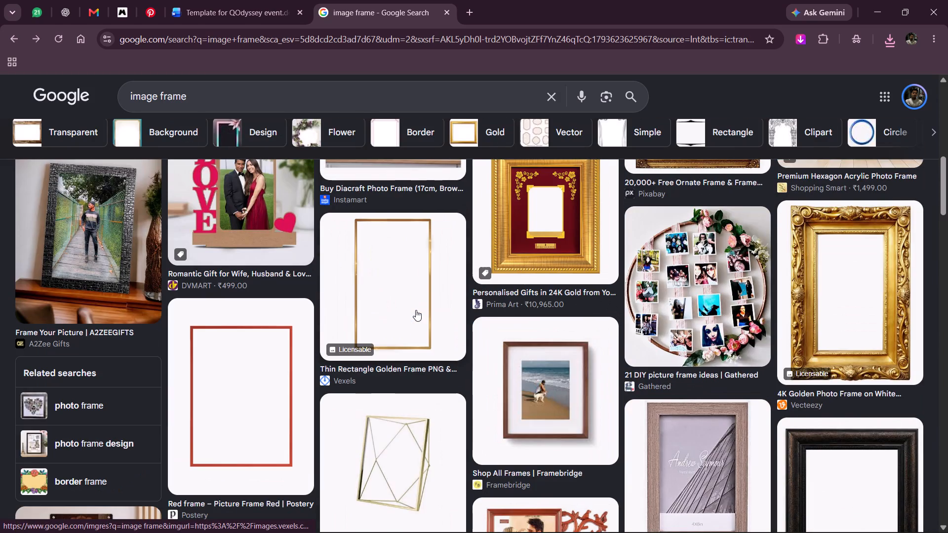
Preview the Thin Rectangle Golden Frame from Vexels, examine its related frame images, and close the preview.
left_click(416, 310)
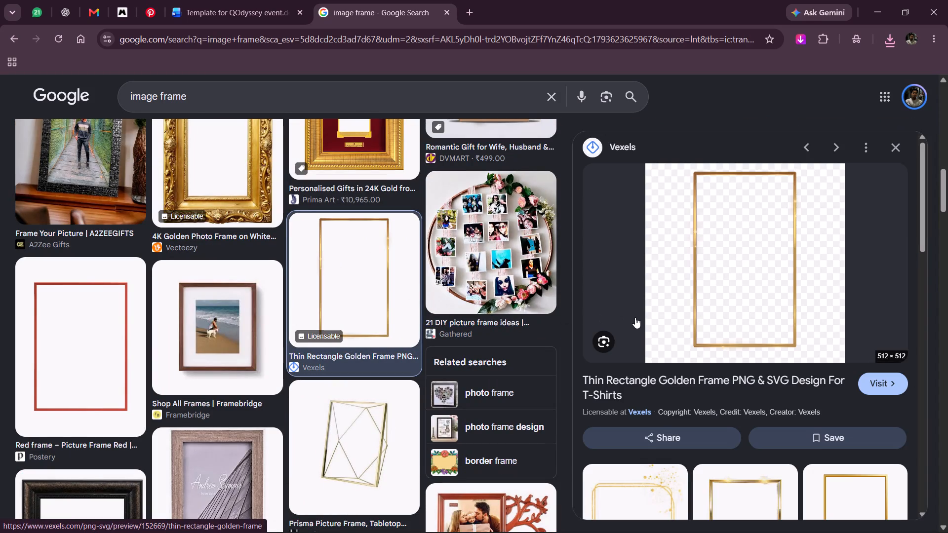
scroll(635, 317, "down", 2)
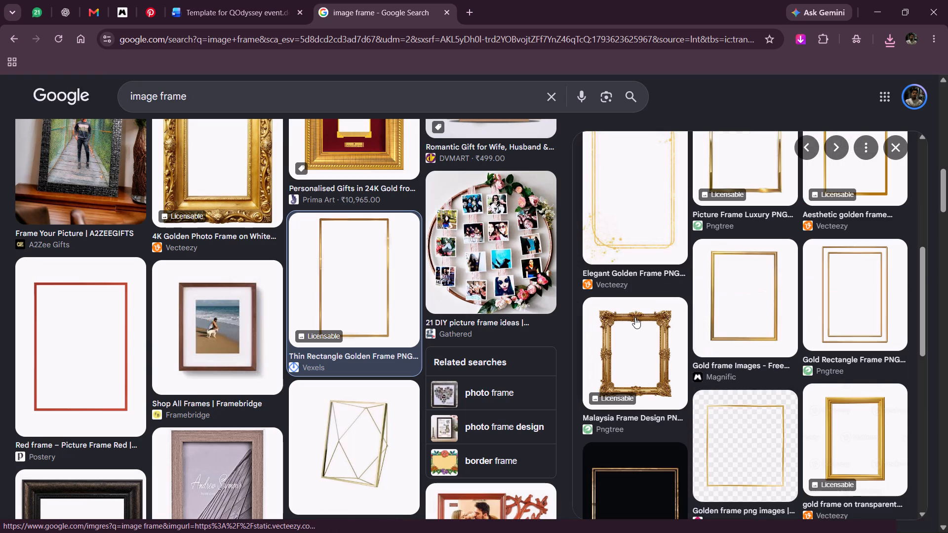
scroll(635, 317, "down", 1)
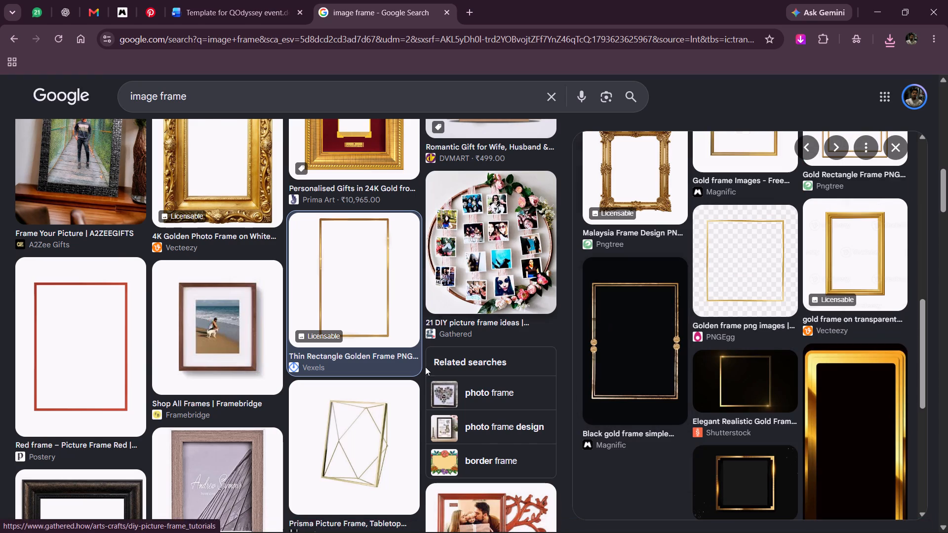
scroll(425, 367, "down", 2)
left_click(898, 144)
Look through the transparent "image frame" results for a suitable photo frame, dismissing the notification that pops up.
scroll(533, 331, "down", 2)
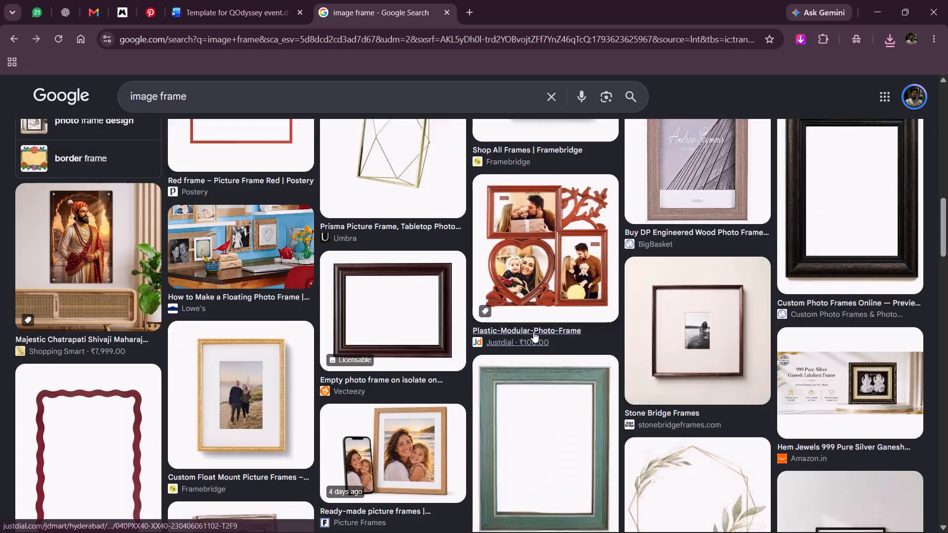
scroll(533, 332, "down", 4)
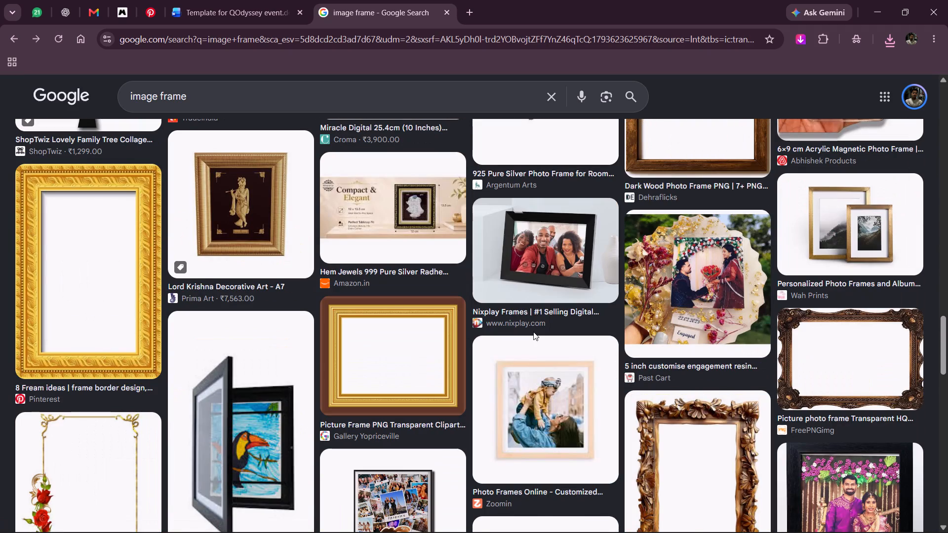
scroll(533, 332, "down", 3)
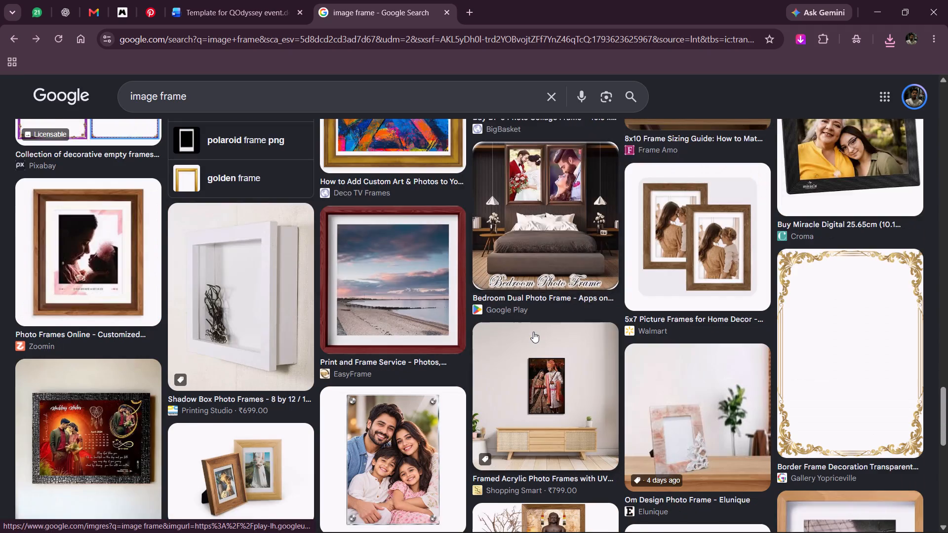
scroll(533, 332, "down", 2)
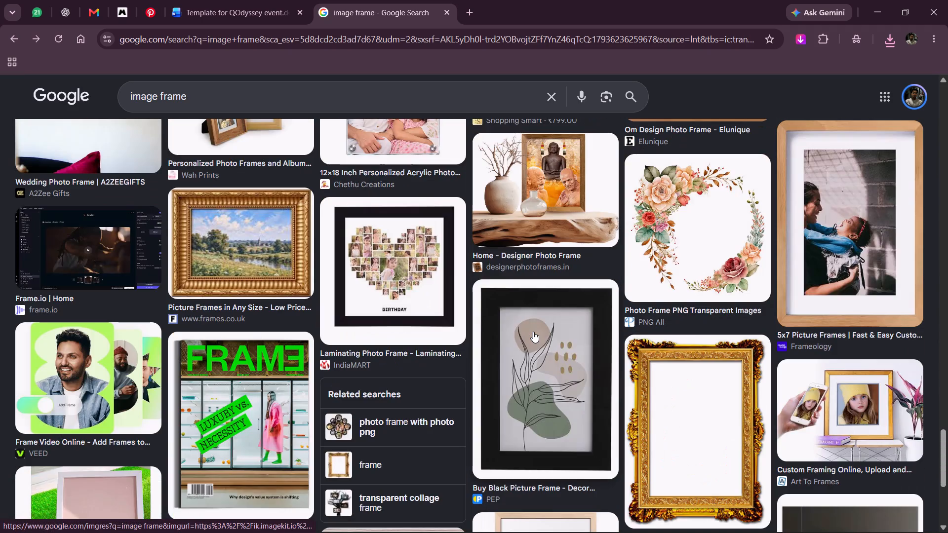
scroll(533, 332, "down", 3)
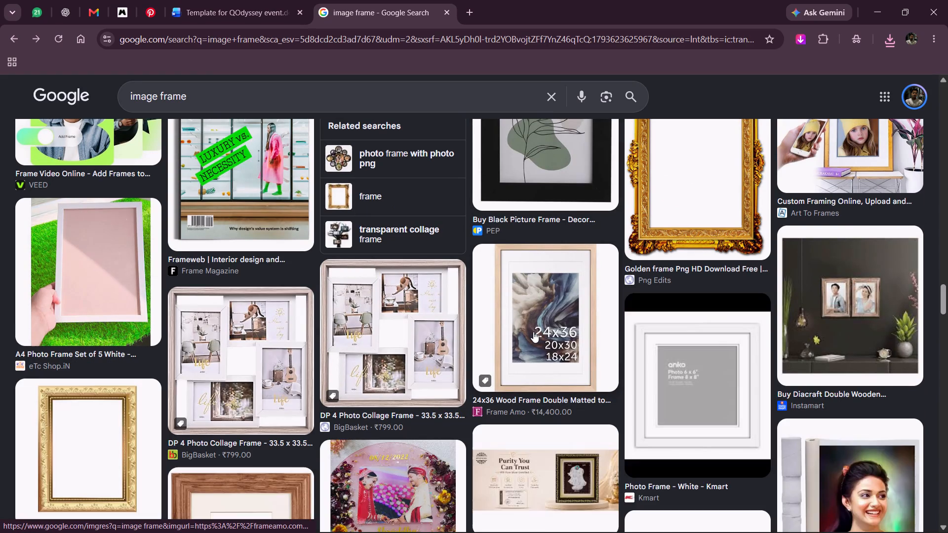
scroll(533, 332, "down", 6)
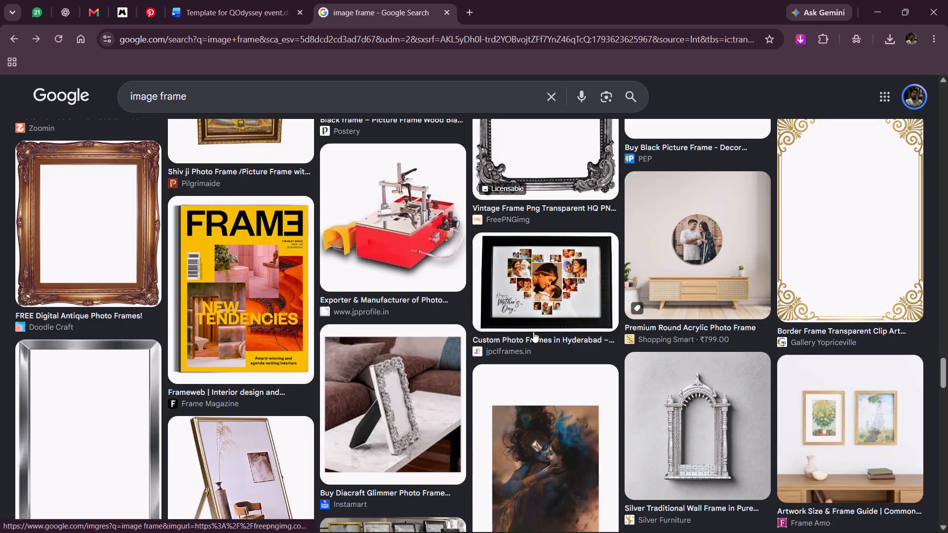
scroll(533, 332, "down", 3)
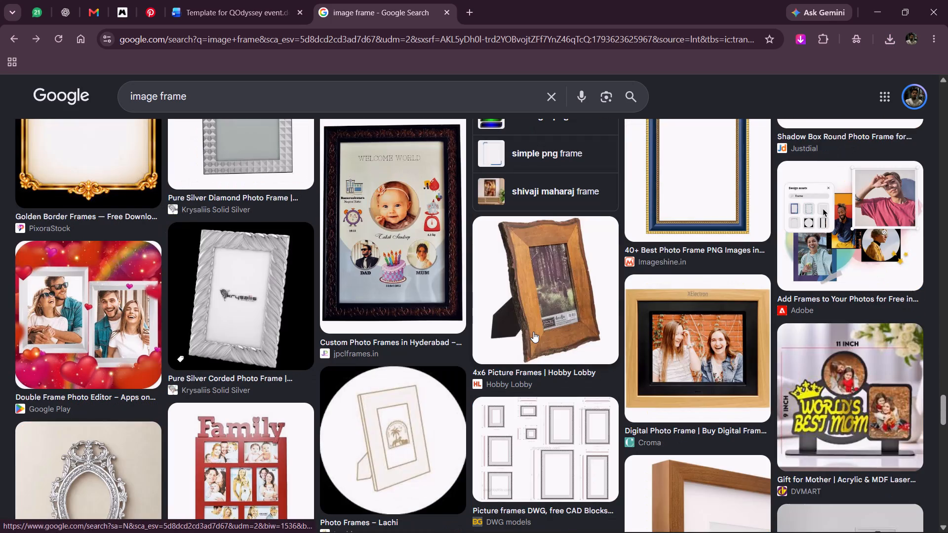
scroll(533, 332, "down", 3)
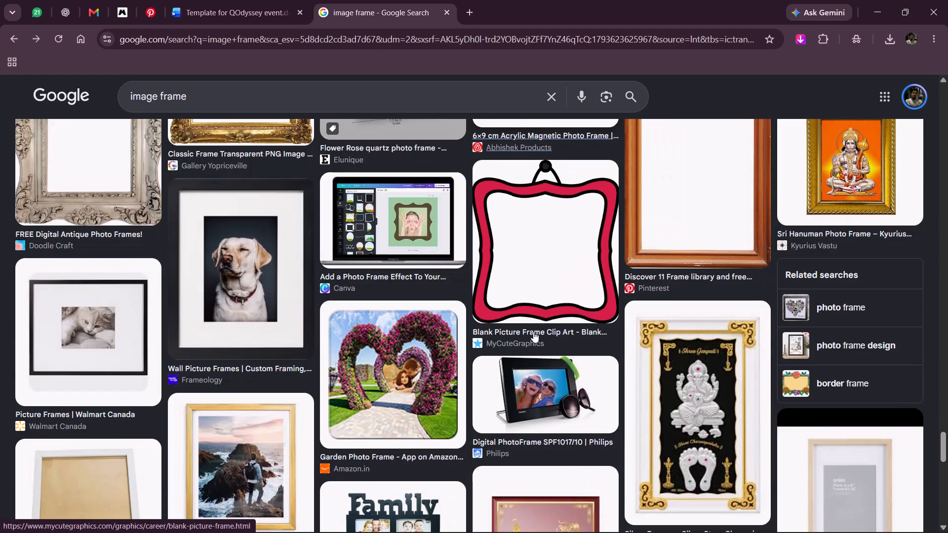
scroll(533, 332, "down", 6)
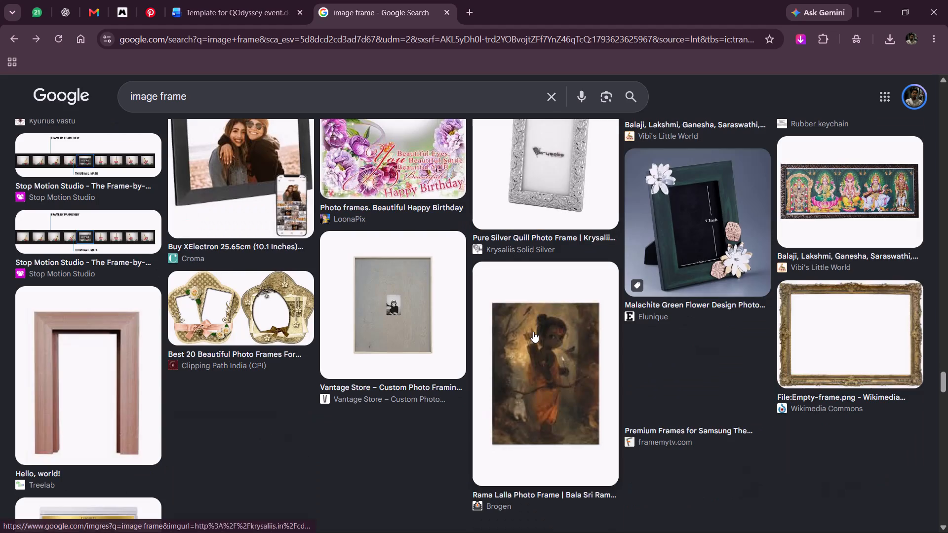
scroll(533, 332, "down", 1)
scroll(579, 268, "up", 9)
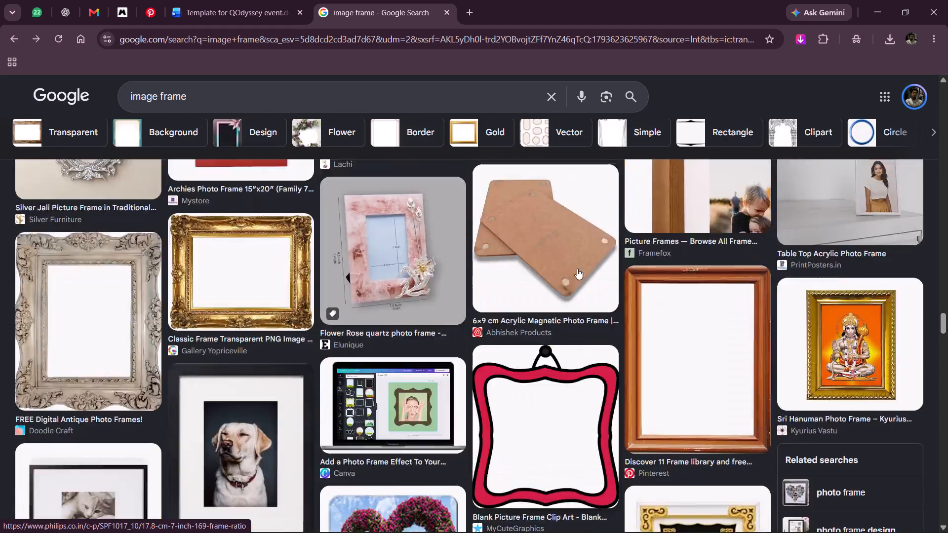
scroll(577, 268, "up", 20)
scroll(577, 268, "up", 15)
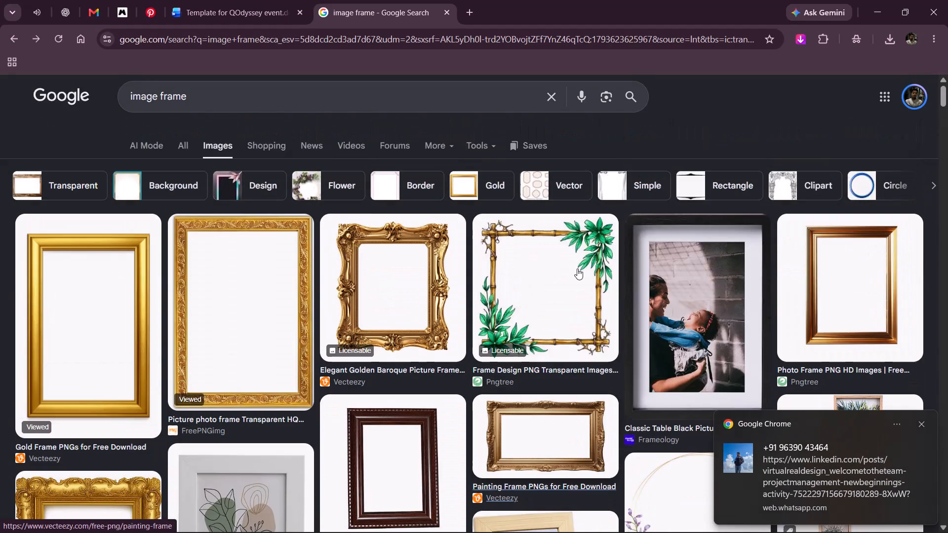
left_click(919, 421)
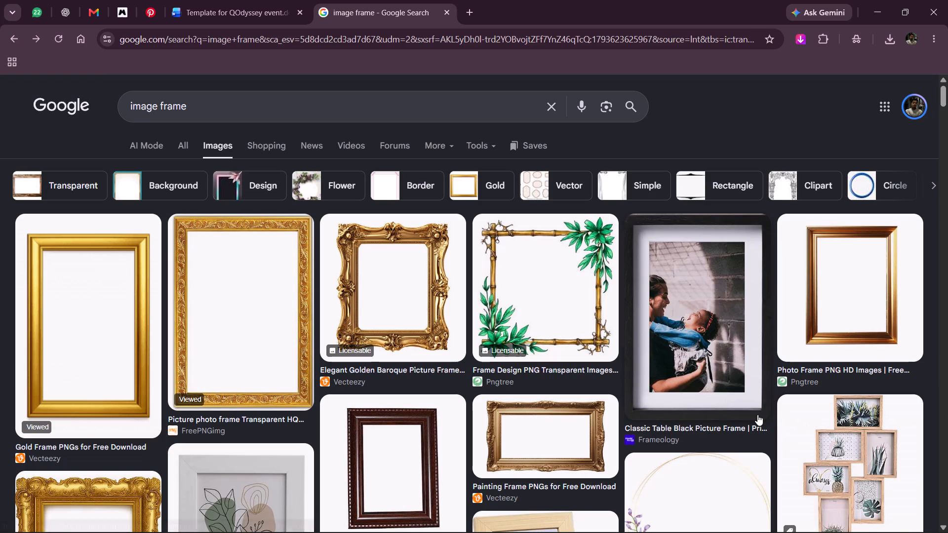
Refine the image search to "transparent frame", look through those results for a suitable frame, and return to the "image frame" results.
left_click(41, 177)
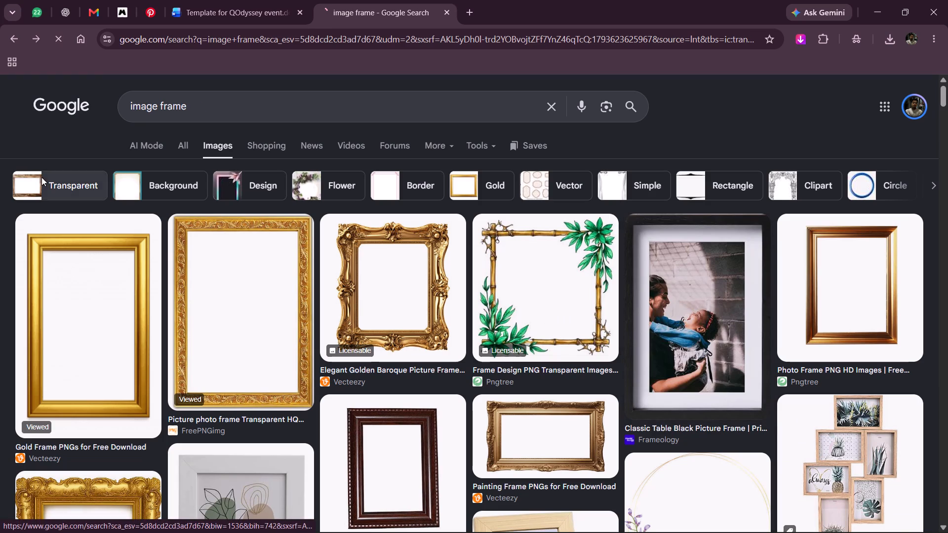
scroll(466, 318, "down", 1)
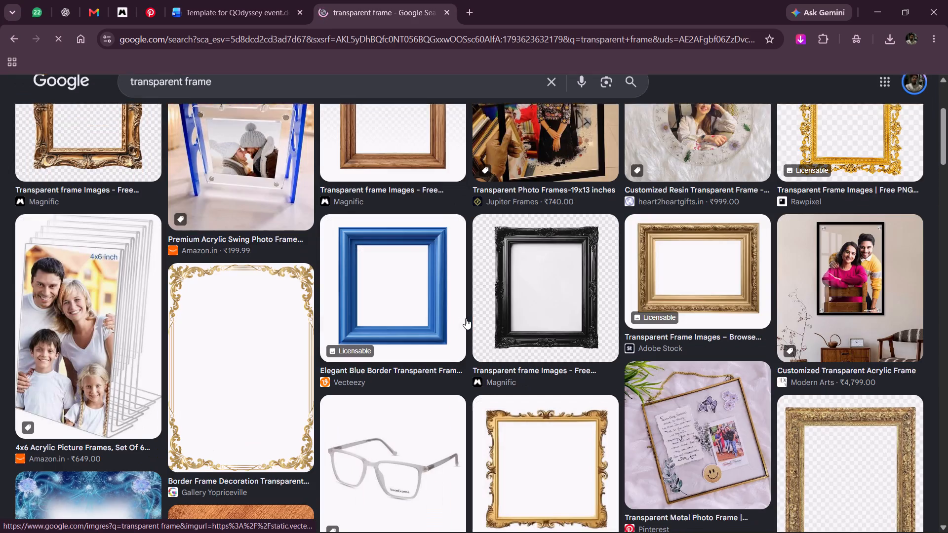
scroll(466, 318, "down", 1)
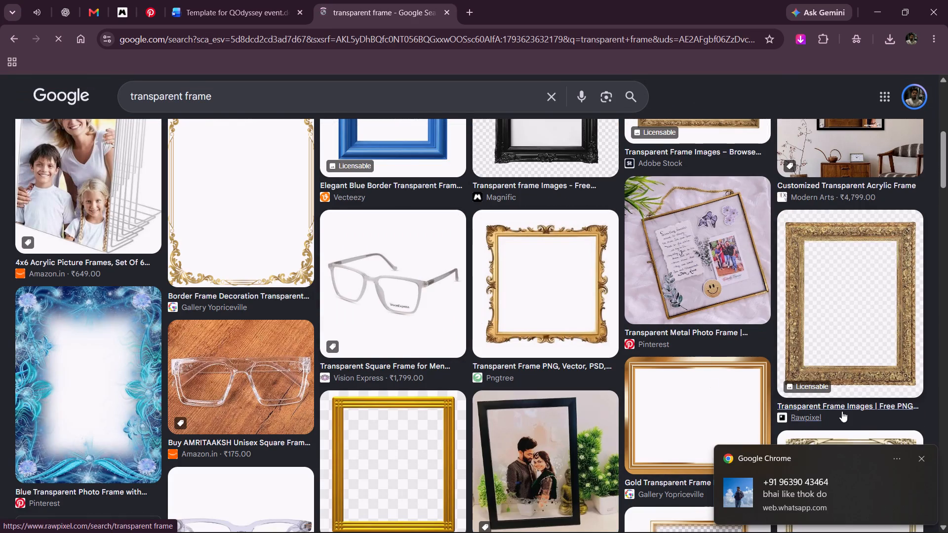
left_click(922, 460)
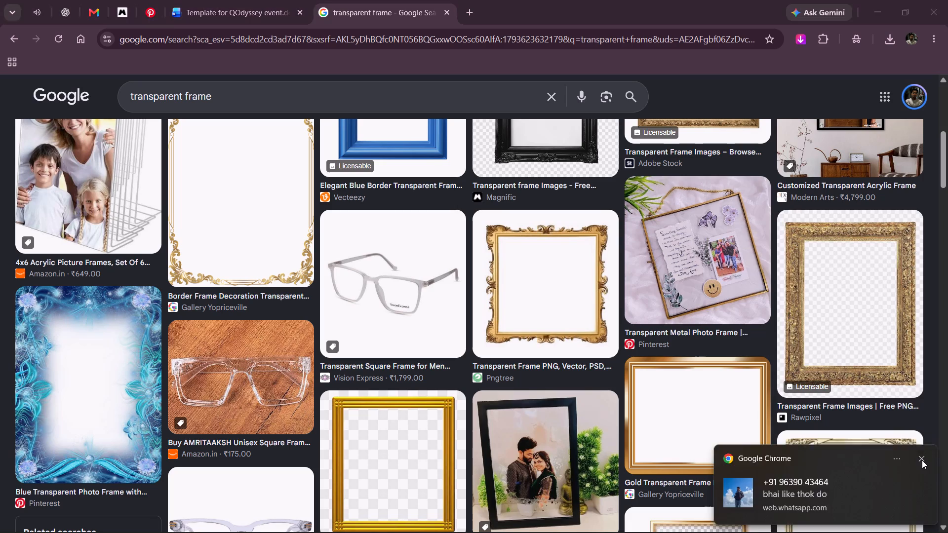
scroll(729, 437, "down", 2)
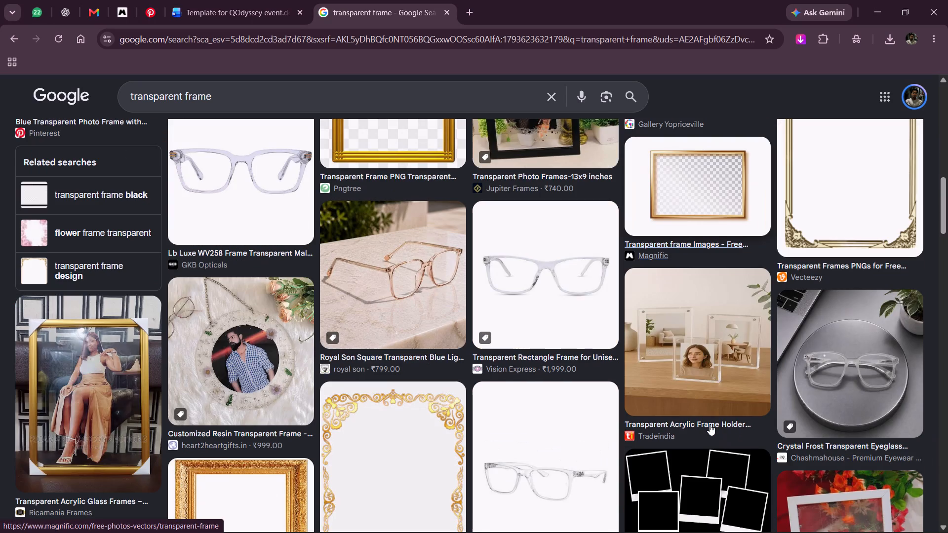
scroll(710, 423, "down", 3)
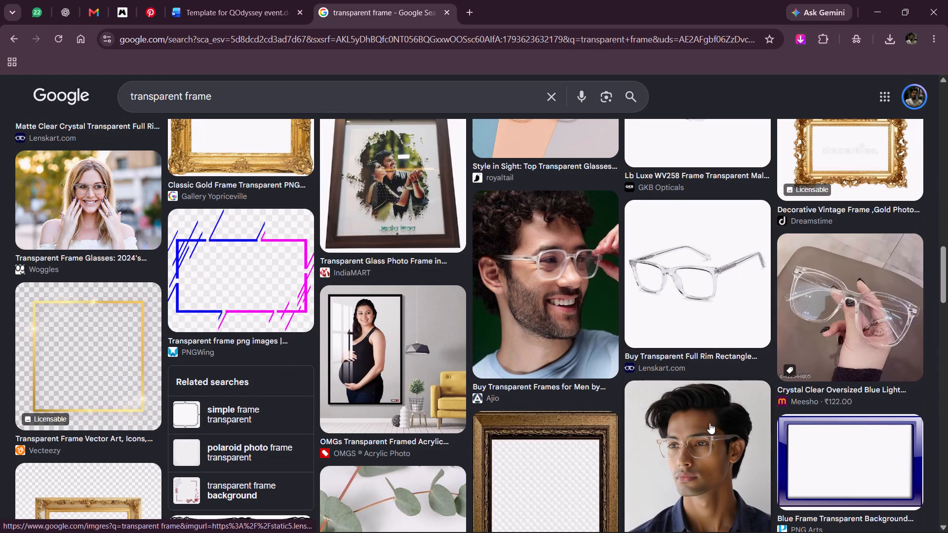
scroll(710, 423, "down", 1)
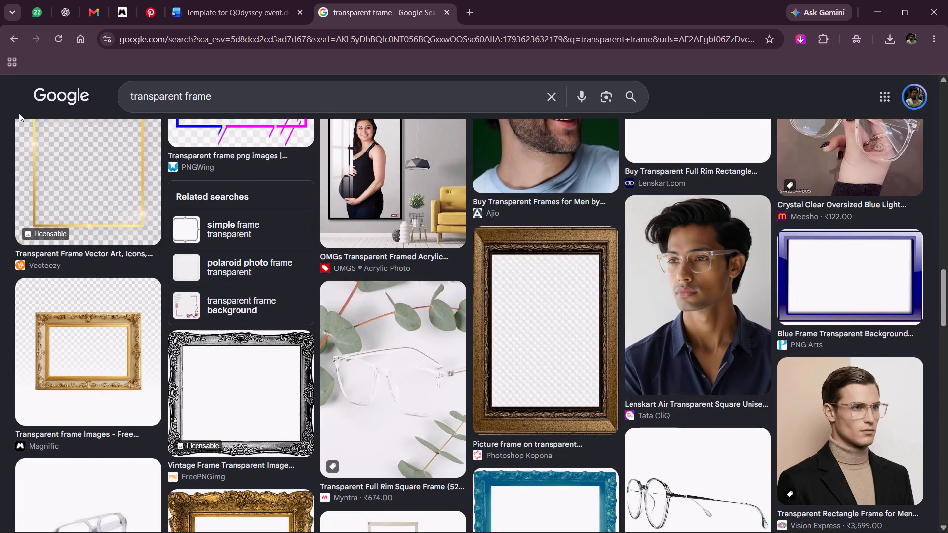
left_click(0, 46)
scroll(488, 290, "down", 2)
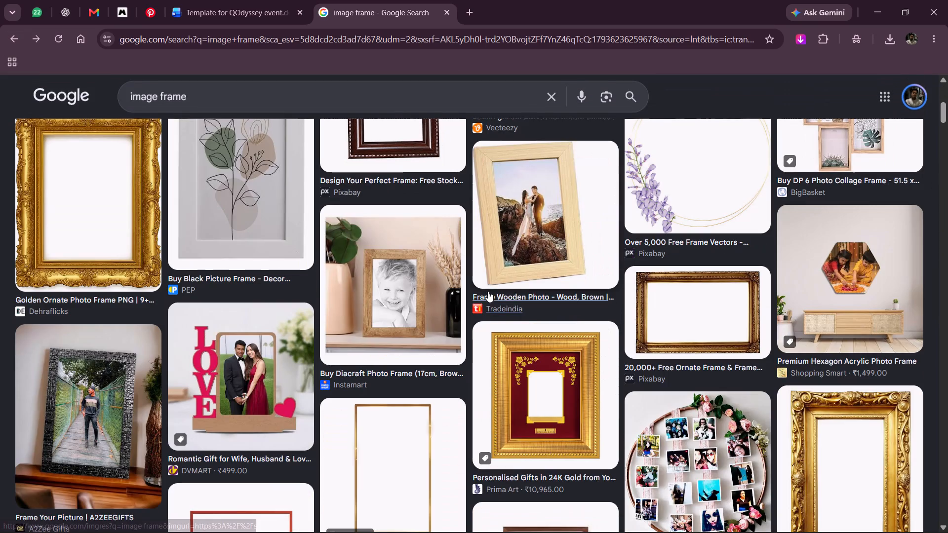
left_click(414, 432)
scroll(645, 337, "down", 2)
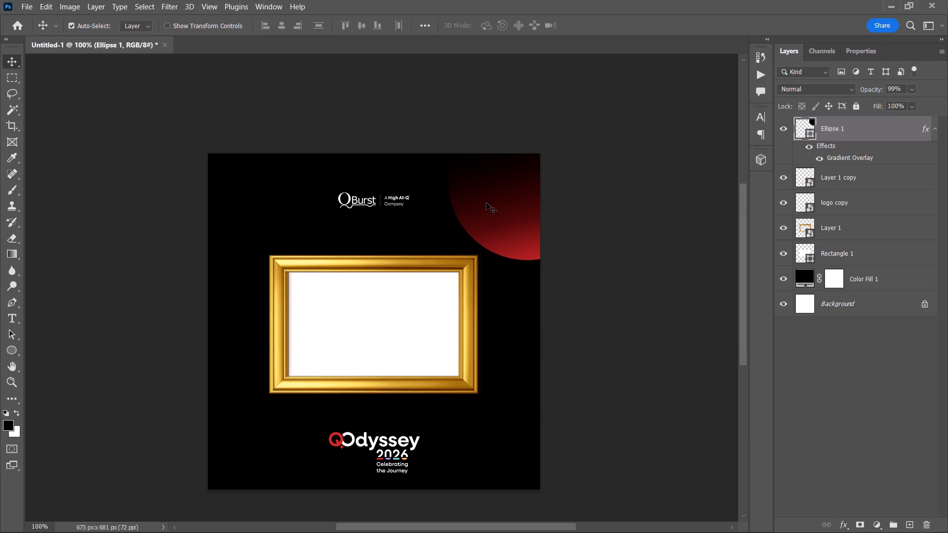
left_click(176, 10)
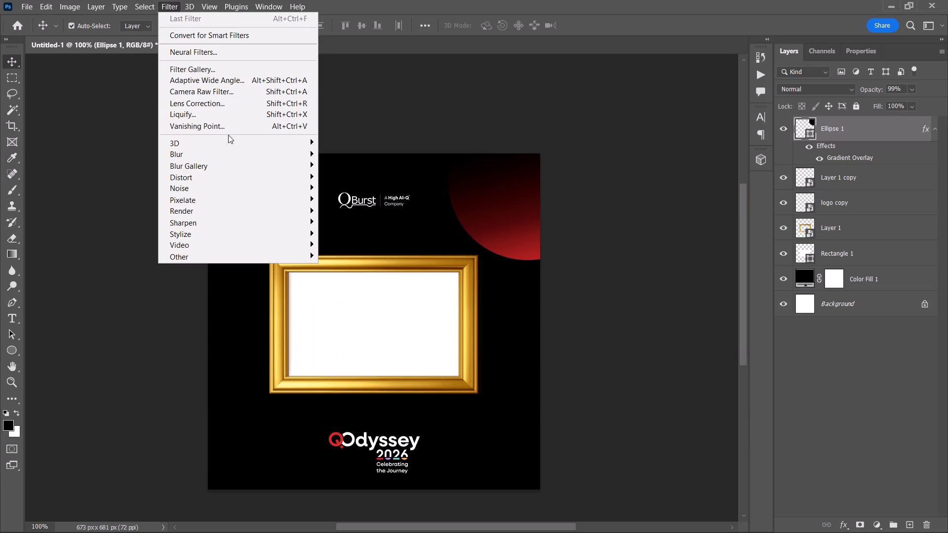
left_click(246, 157)
left_click(369, 197)
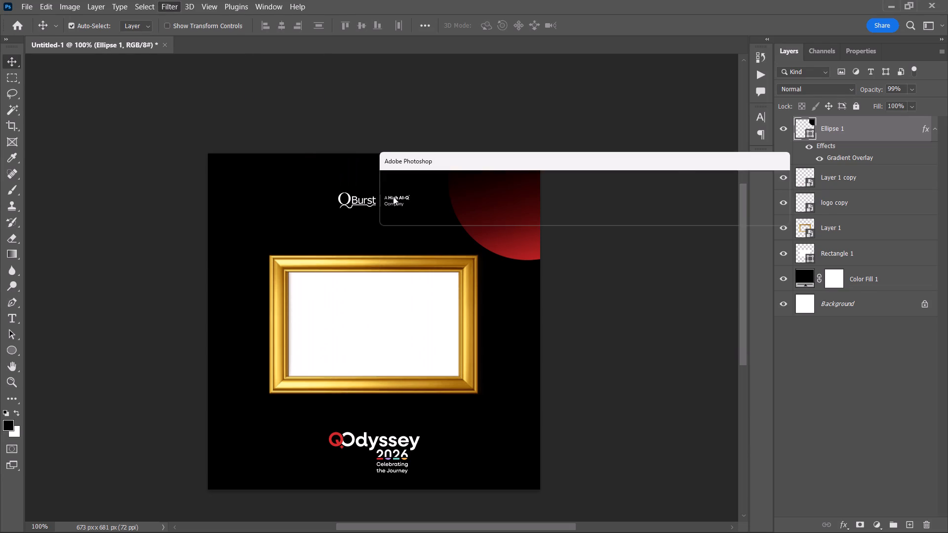
left_click(465, 210)
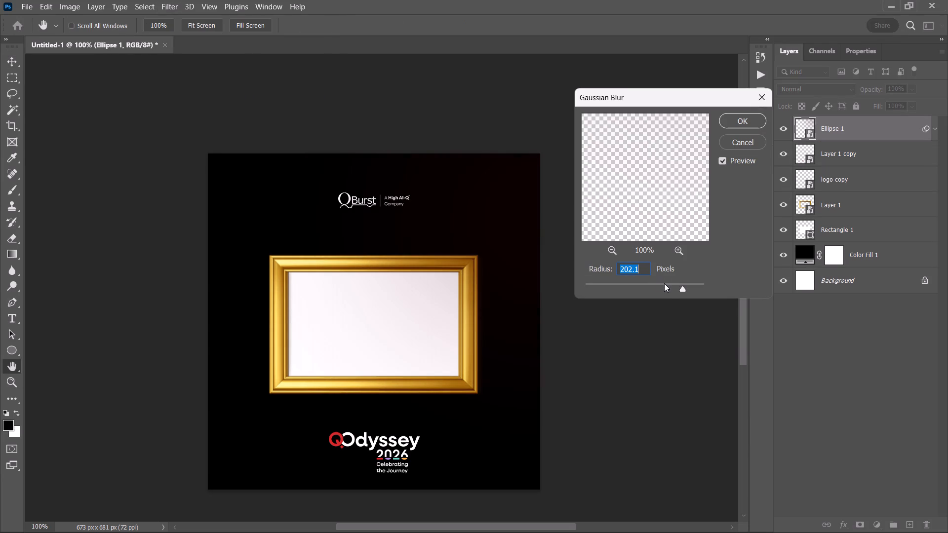
left_click(664, 283)
left_click(748, 124)
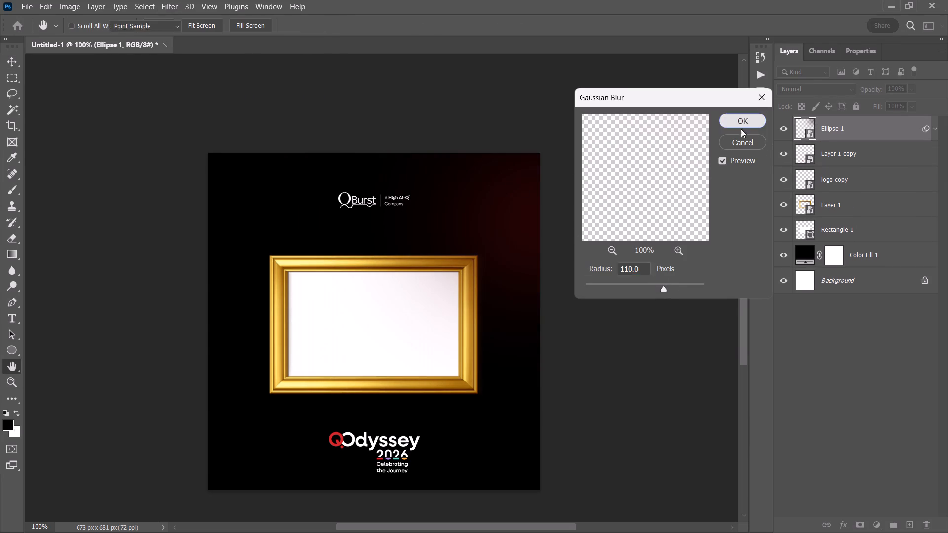
left_click_drag(526, 226, 526, 220)
left_click(643, 188)
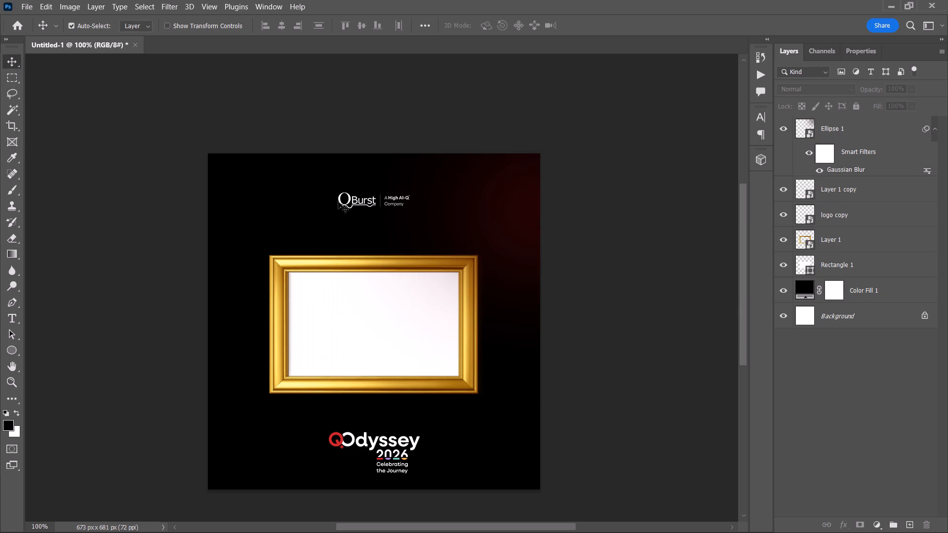
Move the QBurst logo about 191 px left and slightly up, into the canvas's upper-left area.
left_click_drag(340, 200, 245, 196)
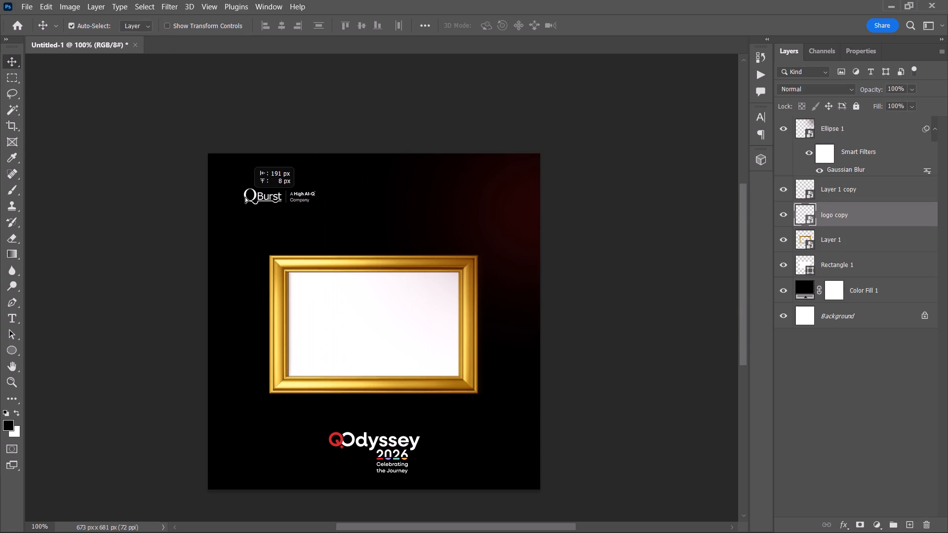
left_click_drag(245, 196, 245, 194)
left_click(656, 277)
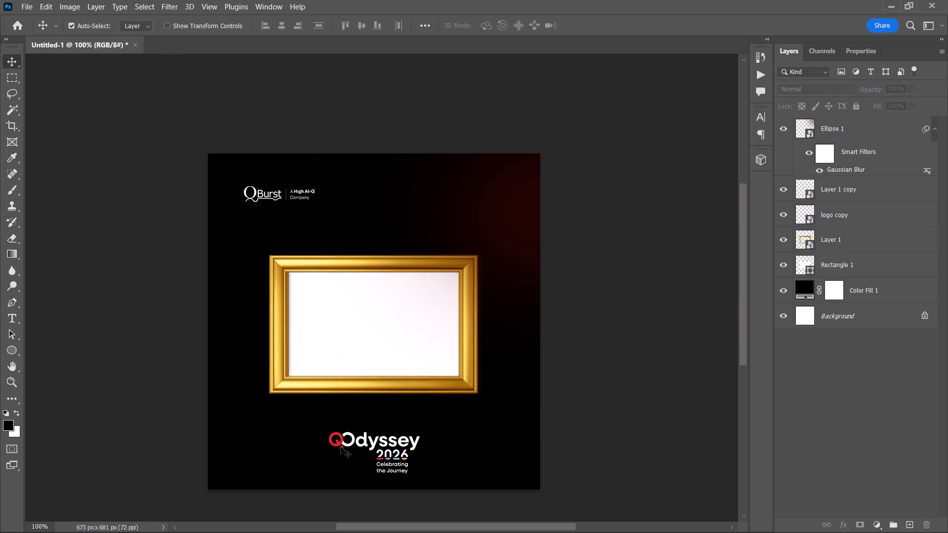
Move the QOdyssey 2026 logo from below the frame to the canvas's upper-right area and bring its layer to the front.
left_click_drag(339, 439, 350, 354)
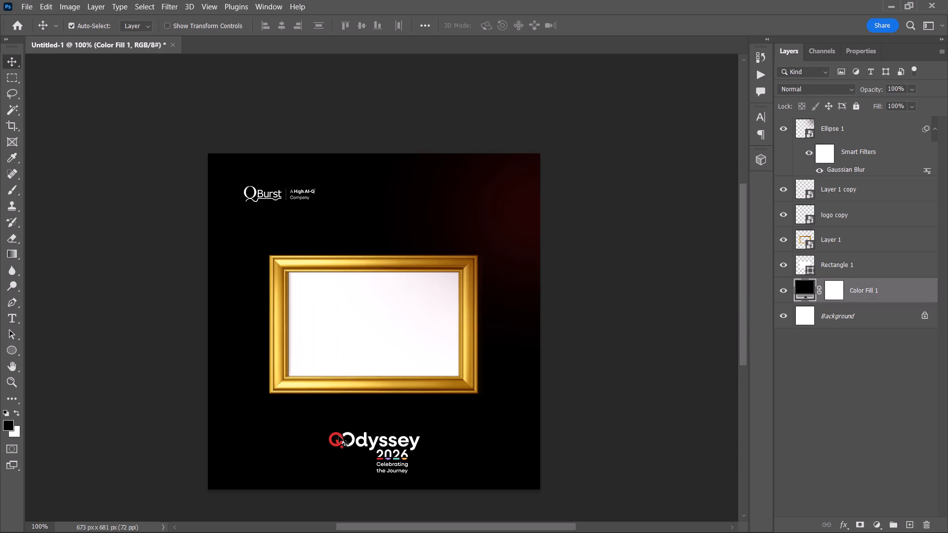
left_click_drag(339, 436, 422, 196)
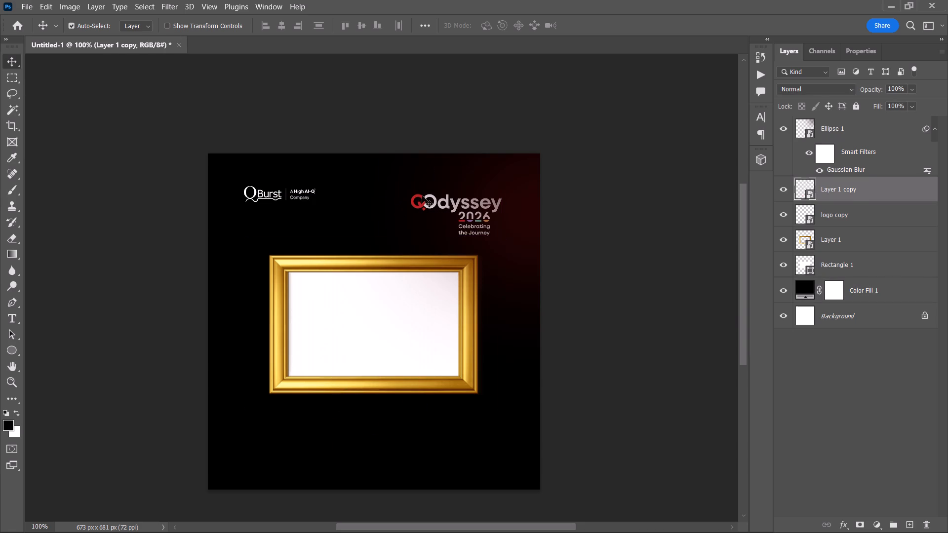
key("ctrl+shift+bracketright")
left_click(641, 219)
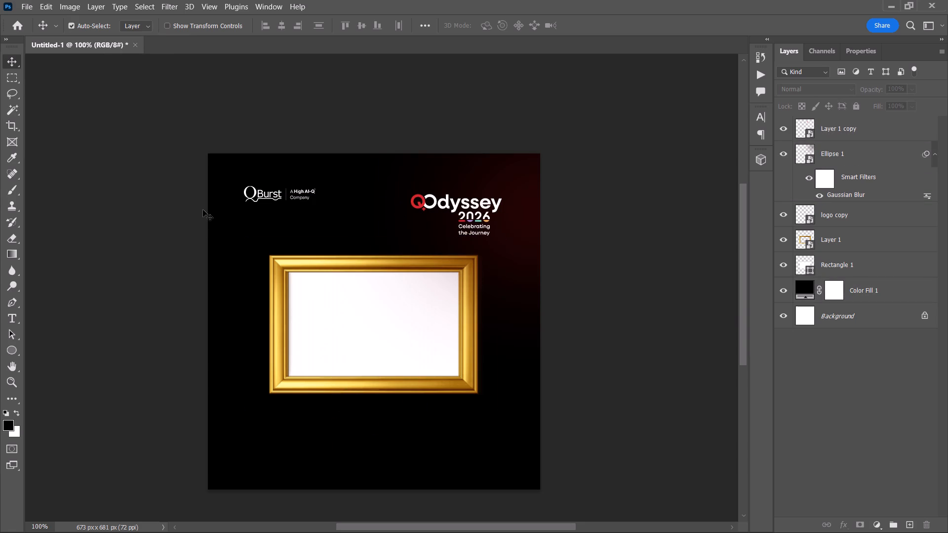
Draw a 72 px square at the canvas's top-left corner as a margin spacer and fill it white.
scroll(215, 192, "up", 3, "alt")
key("space")
left_click_drag(269, 188, 263, 197)
scroll(221, 203, "up", 4, "alt")
scroll(221, 203, "up", 4)
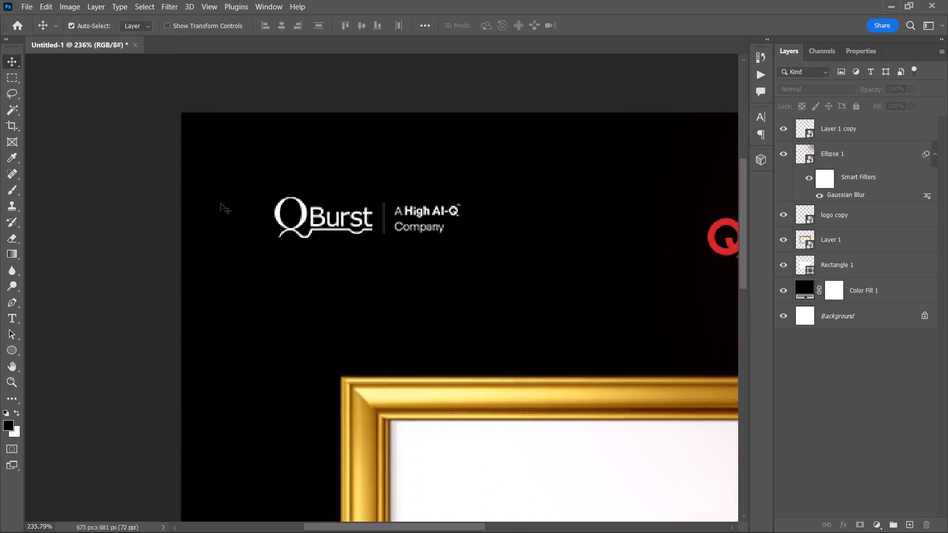
key("u")
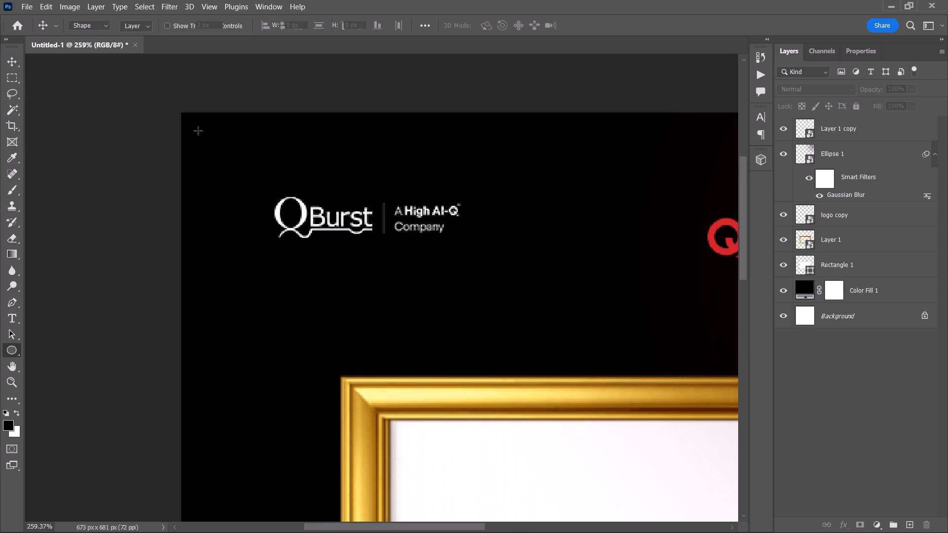
right_click(15, 343)
left_click(79, 349)
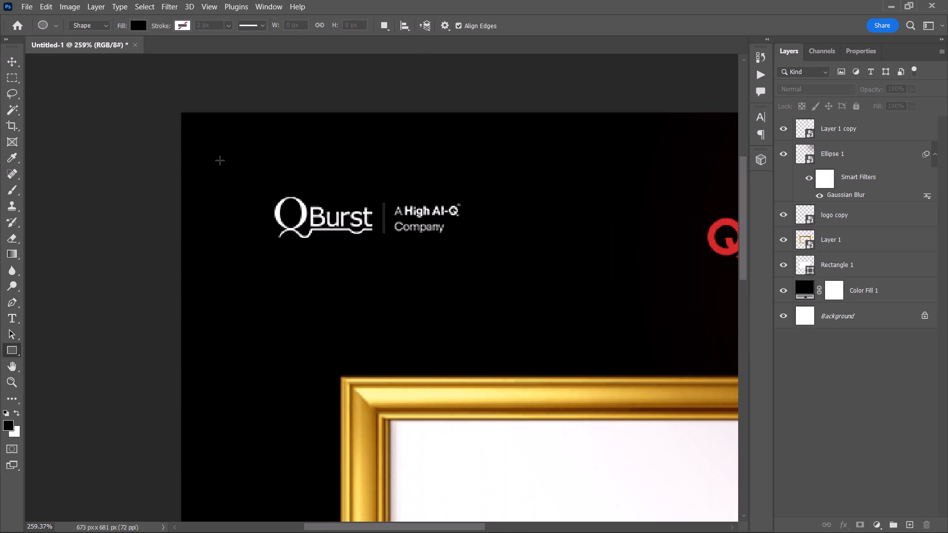
left_click_drag(181, 112, 282, 202, "shift")
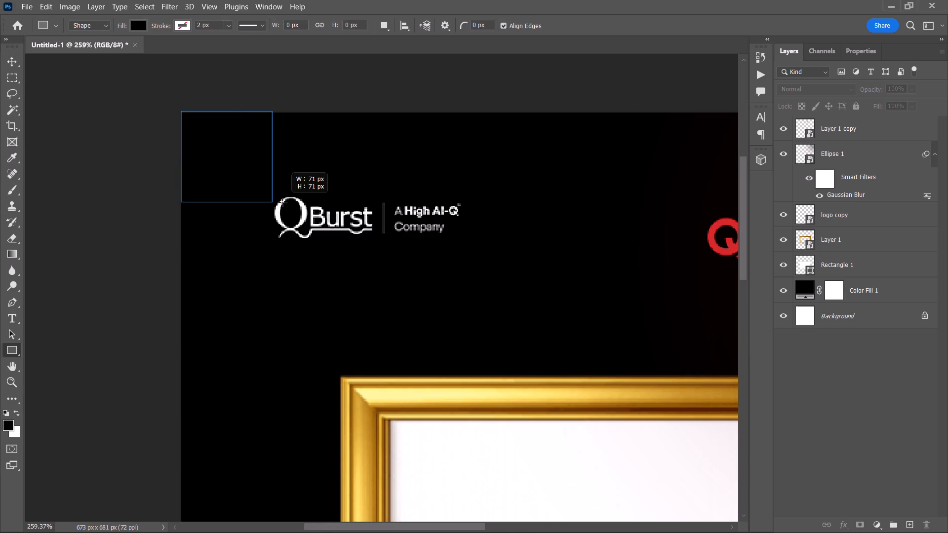
left_click_drag(282, 202, 285, 203, "shift")
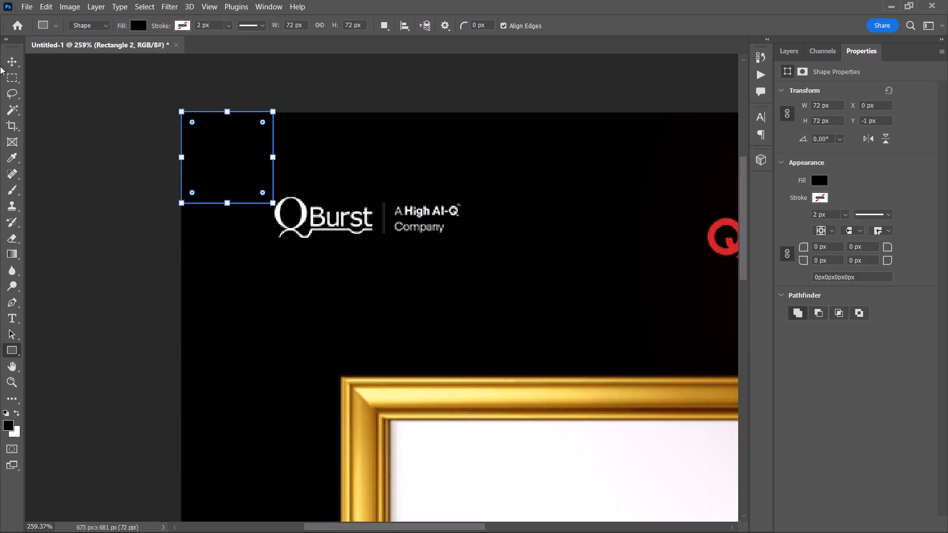
left_click(138, 26)
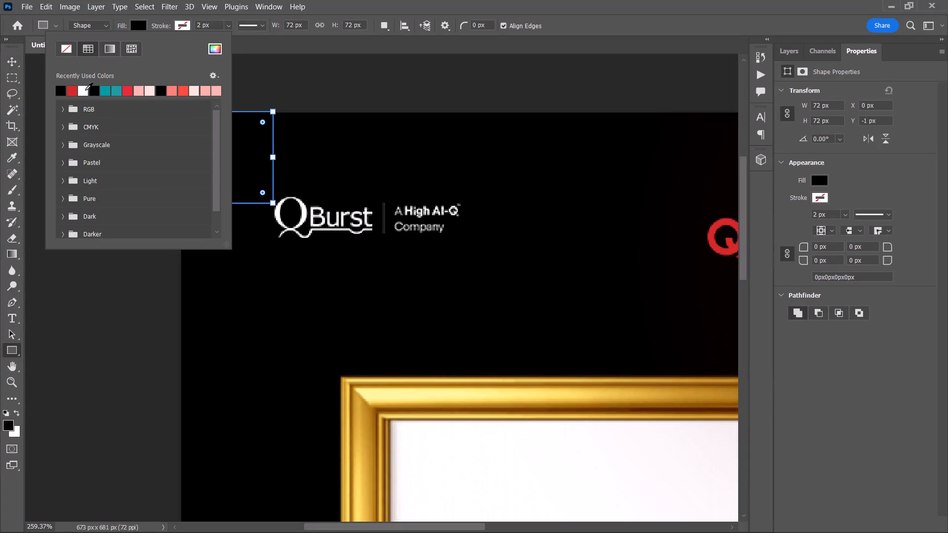
left_click(86, 89)
Snap the white square exactly into the canvas's top-left corner, at X 0 px and Y 0 px.
left_click(11, 63)
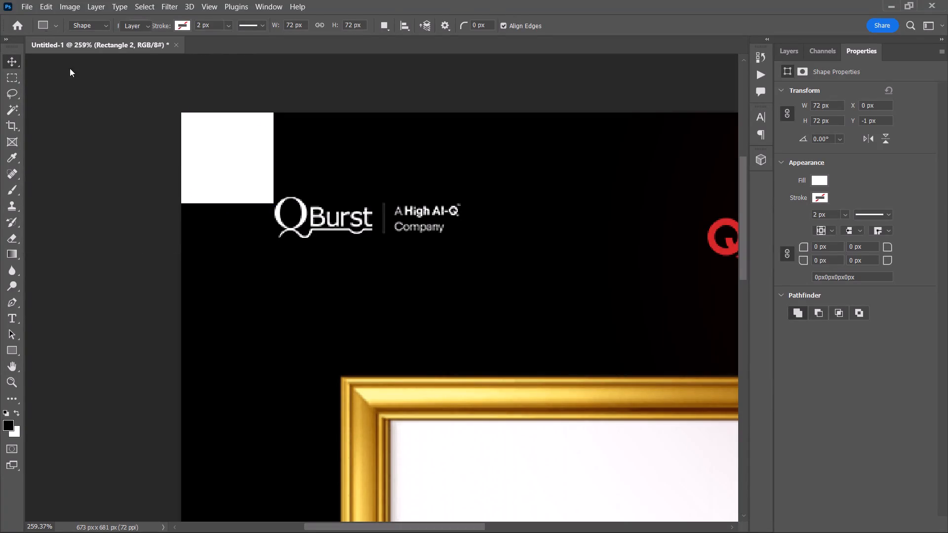
left_click(204, 166)
scroll(202, 166, "up", 3, "alt")
left_click(212, 146)
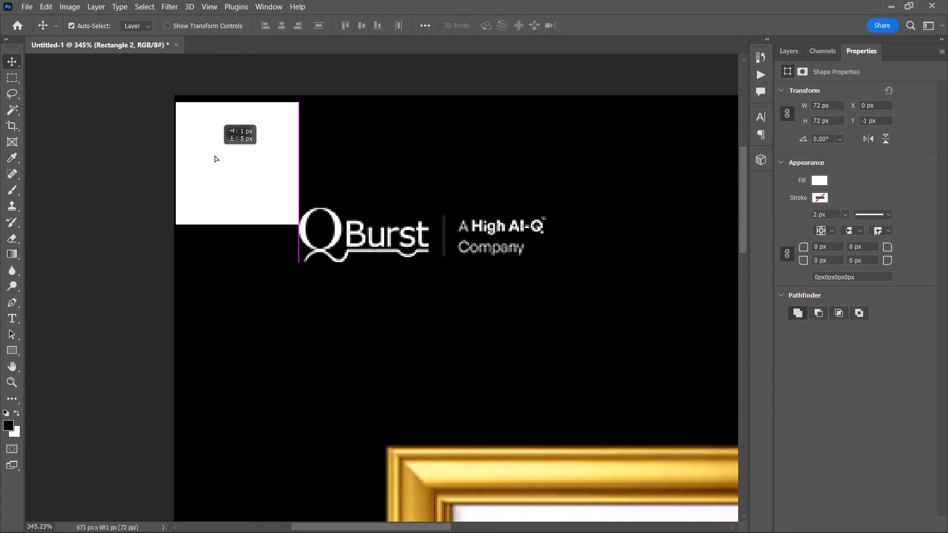
left_click(244, 163)
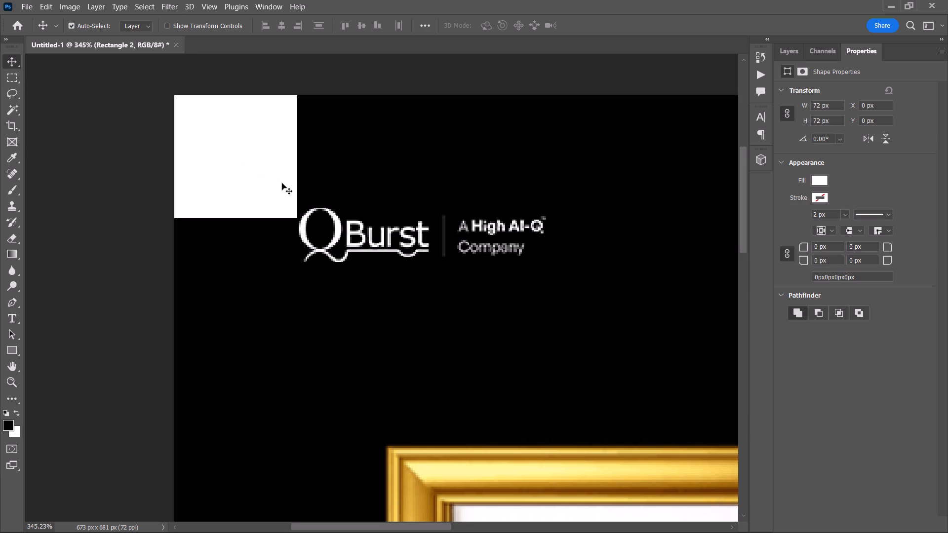
Align the QBurst logo with the white square's lower-right corner, at X 73 px and Y 72 px.
left_click_drag(338, 227, 338, 234)
scroll(338, 234, "down", 4, "alt")
key("space")
left_click_drag(450, 241, 266, 262)
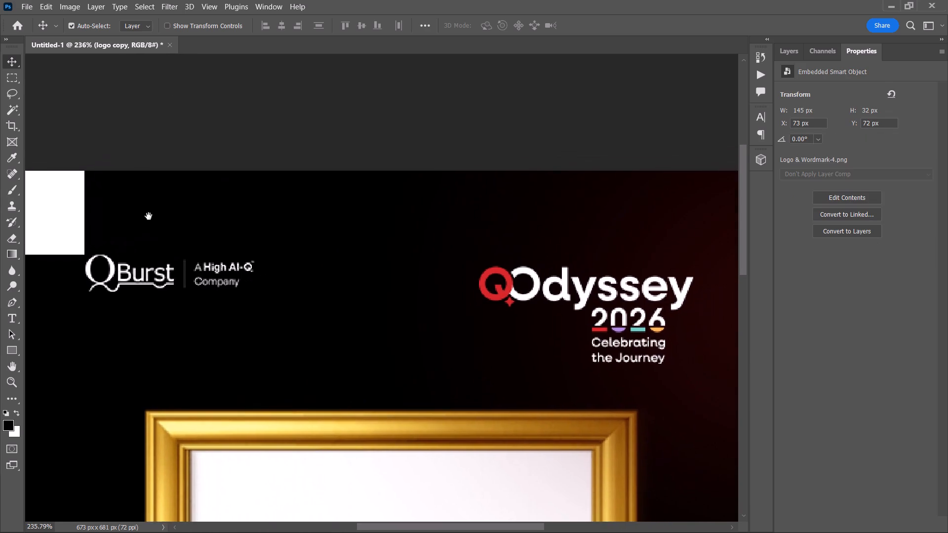
Check the progress of the gold frame's background removal in ChatGPT, and return to Photoshop.
key("alt+Tab")
key("alt+Tab")
key("alt+Tab")
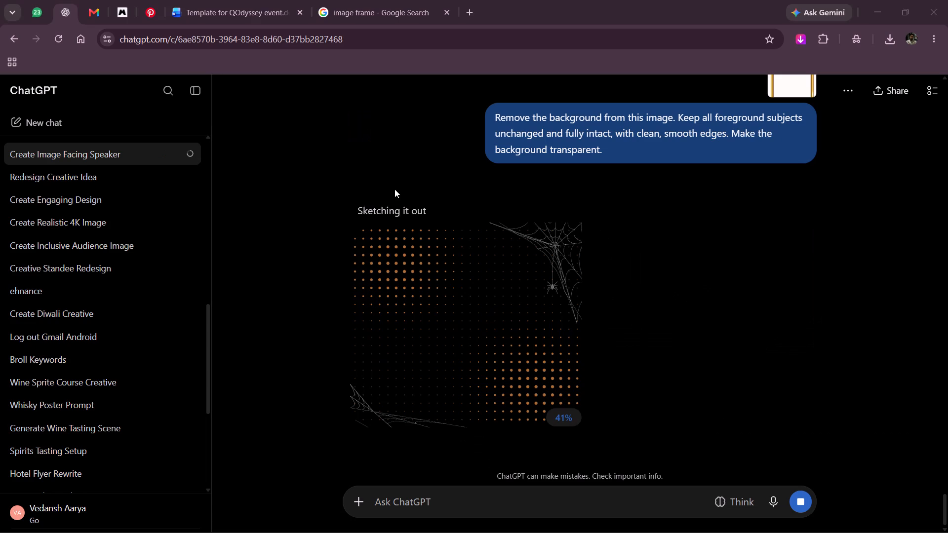
key("alt+Tab")
key("alt+Tab")
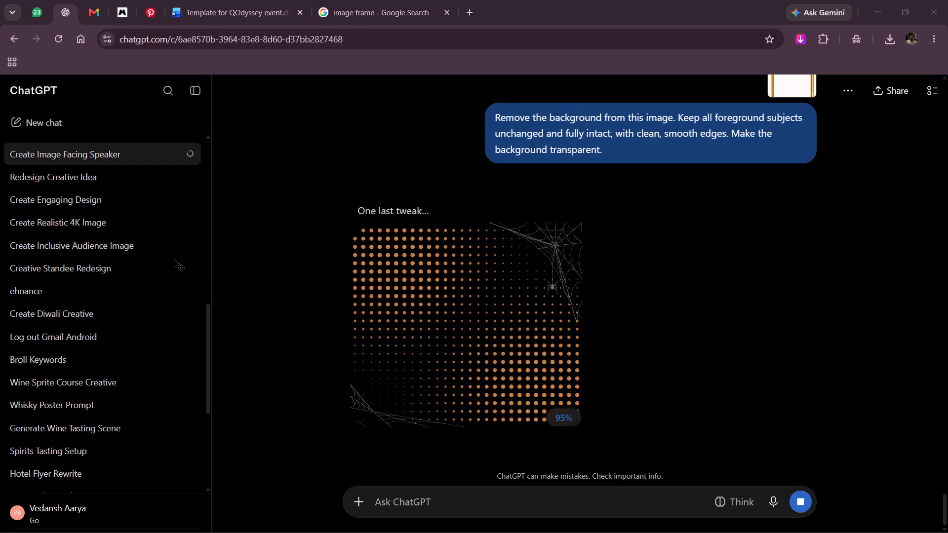
Move the white spacer square horizontally about 601 px into the canvas's top-right corner.
scroll(174, 260, "down", 2)
left_click_drag(50, 221, 683, 222)
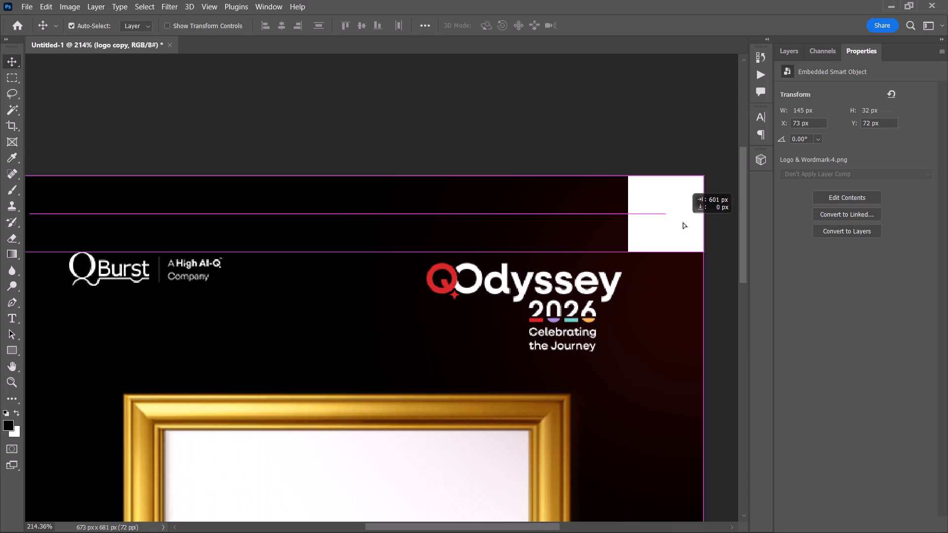
left_click_drag(683, 222, 683, 220)
Align the QOdyssey 2026 logo with the white square's lower-left corner, at X 417 px and Y 72 px.
left_click_drag(620, 280, 624, 267)
left_click(609, 283)
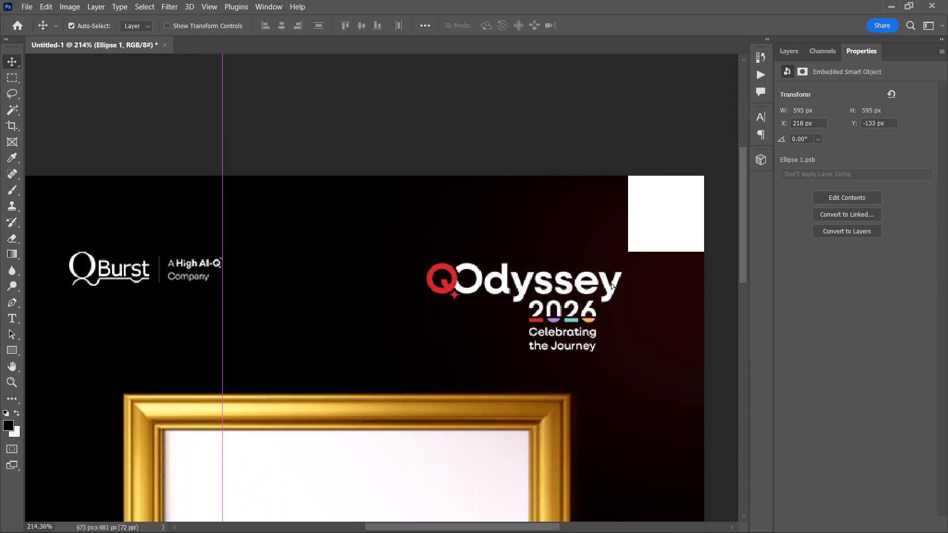
left_click_drag(451, 282, 459, 275)
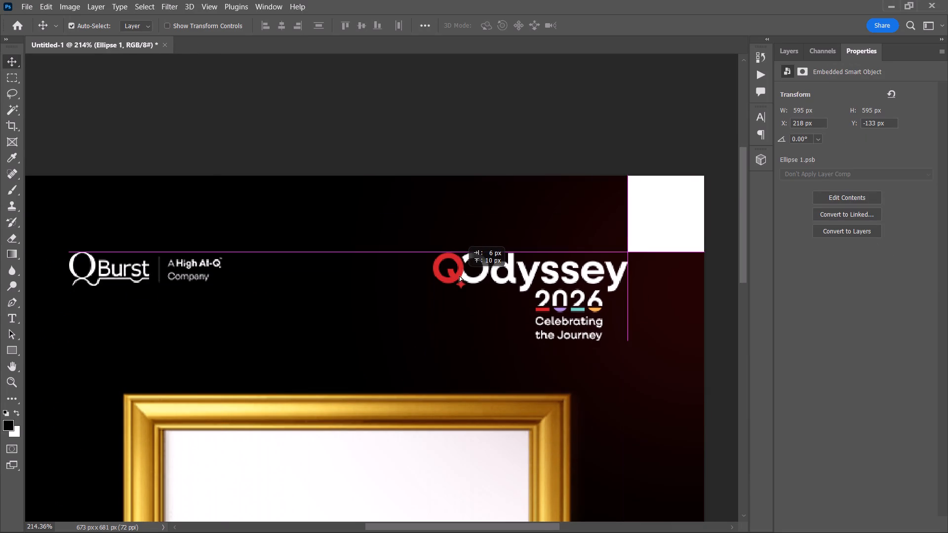
left_click_drag(459, 275, 459, 274)
scroll(519, 274, "down", 1, "alt")
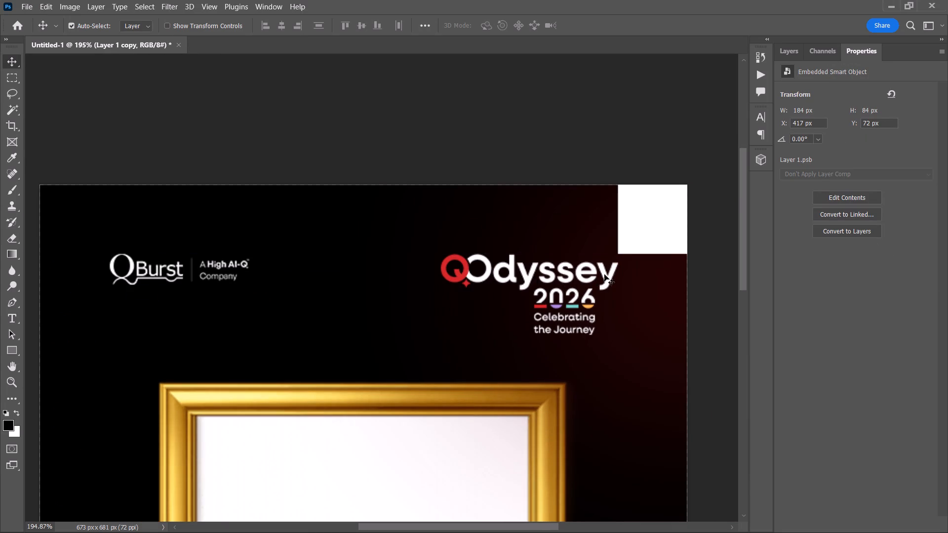
scroll(465, 270, "down", 1, "alt")
left_click(465, 270)
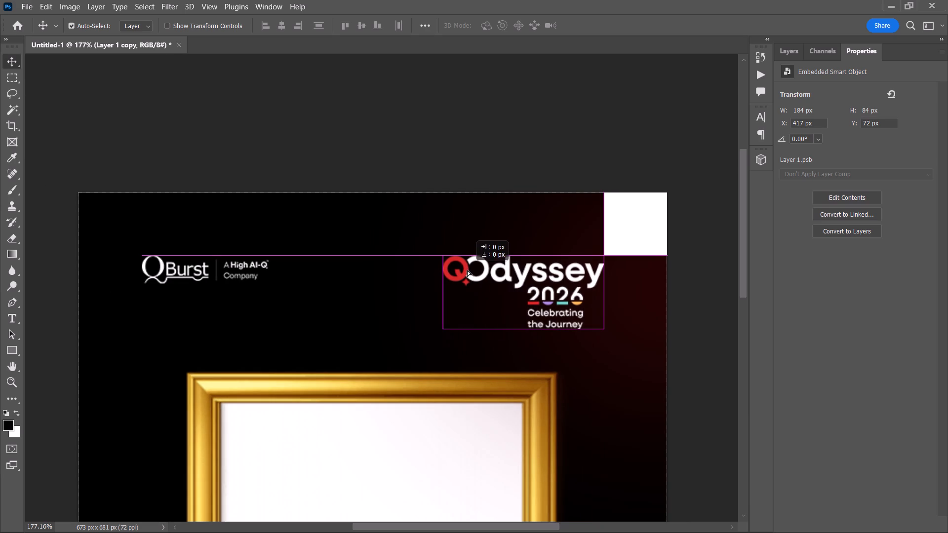
Delete the white spacer square from the canvas's top-right corner.
left_click(645, 229)
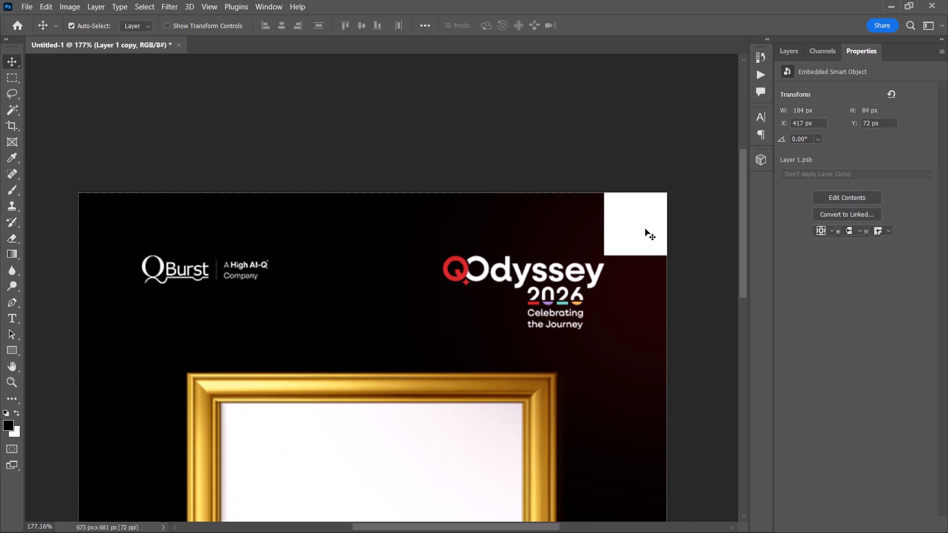
key("BackSpace")
left_click(707, 286)
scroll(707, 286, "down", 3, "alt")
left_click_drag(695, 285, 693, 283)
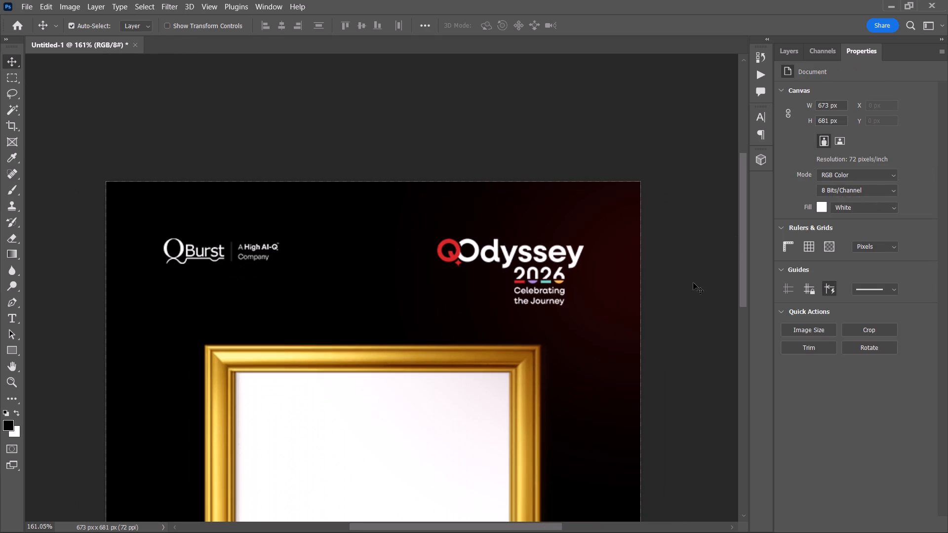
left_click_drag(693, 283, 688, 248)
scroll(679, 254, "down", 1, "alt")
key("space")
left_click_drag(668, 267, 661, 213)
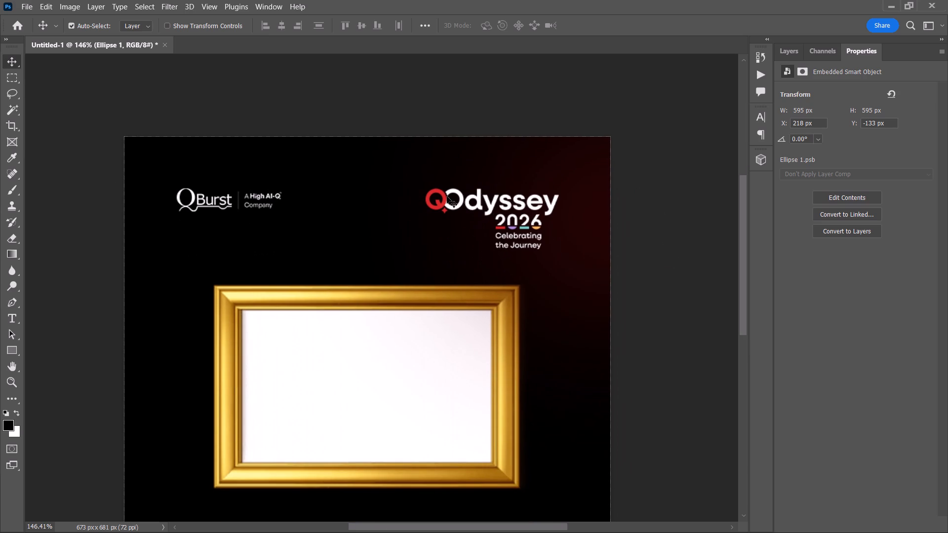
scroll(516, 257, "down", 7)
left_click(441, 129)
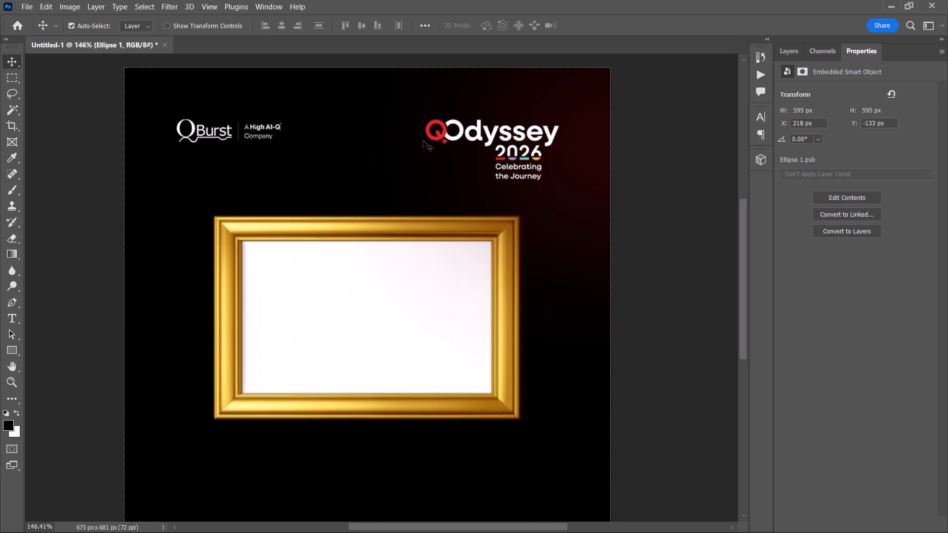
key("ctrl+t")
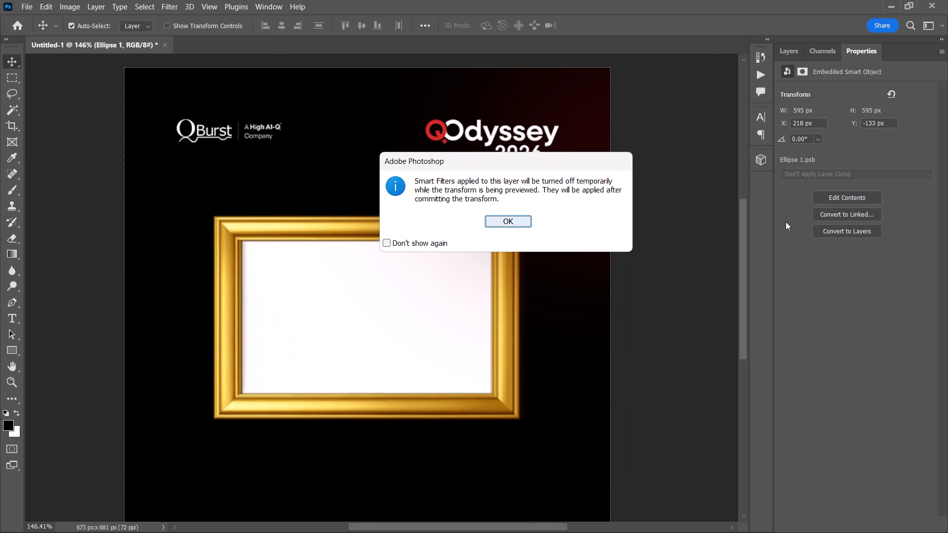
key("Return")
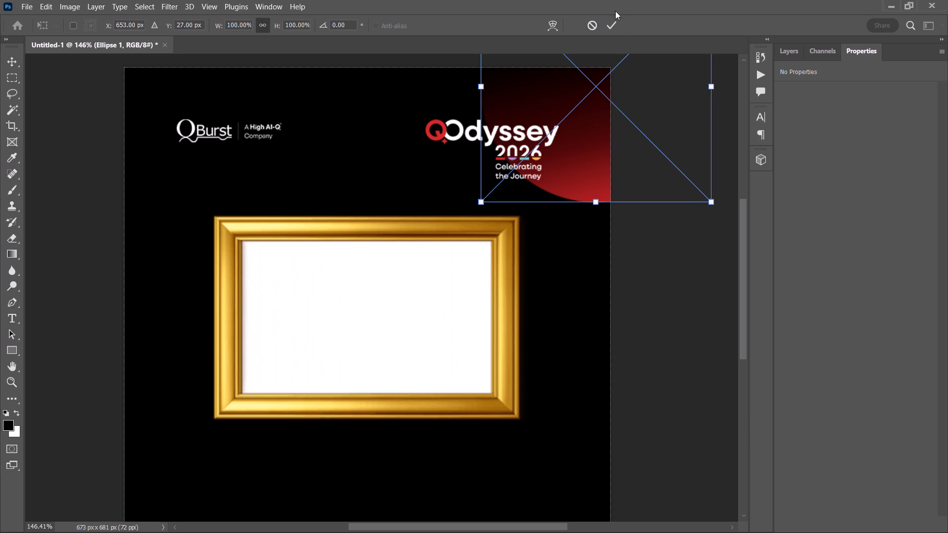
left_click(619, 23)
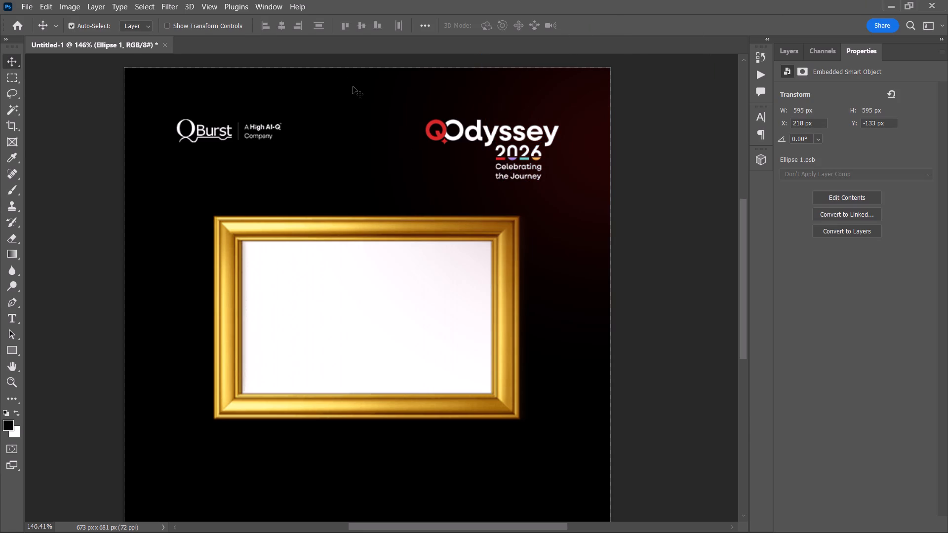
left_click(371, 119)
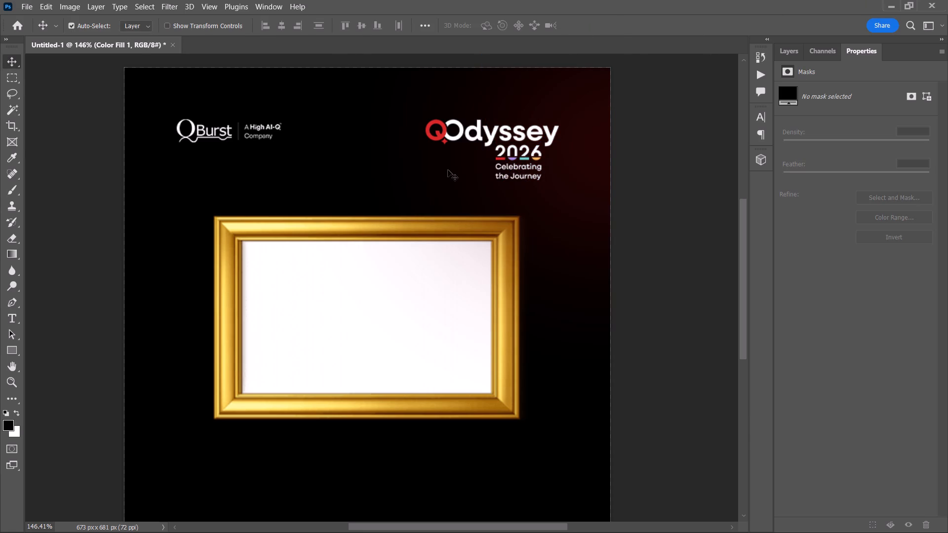
Show the rulers and place two horizontal guides across the logo row, at the QBurst logo's top edge and near its bottom.
key("ctrl+r")
left_click_drag(363, 58, 374, 128)
left_click(362, 71)
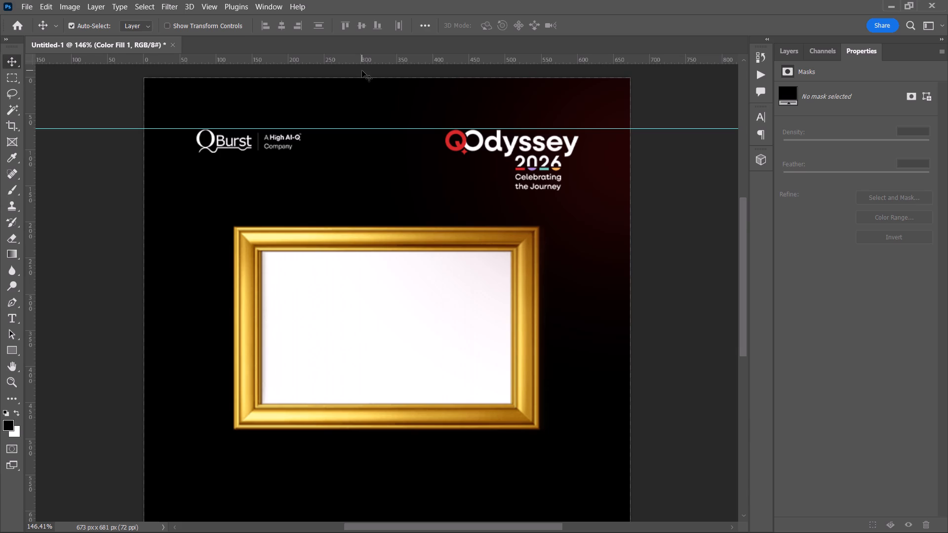
left_click_drag(362, 63, 373, 149)
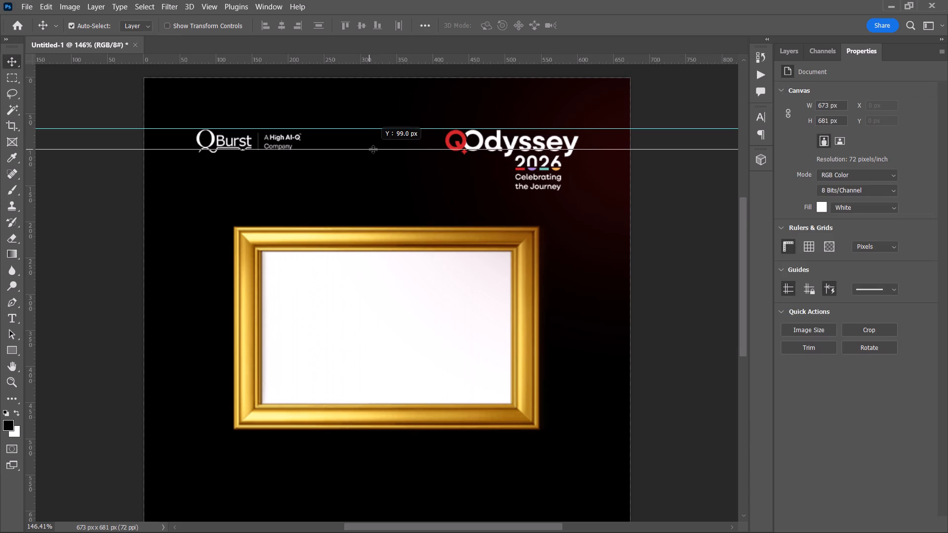
left_click_drag(373, 149, 376, 154)
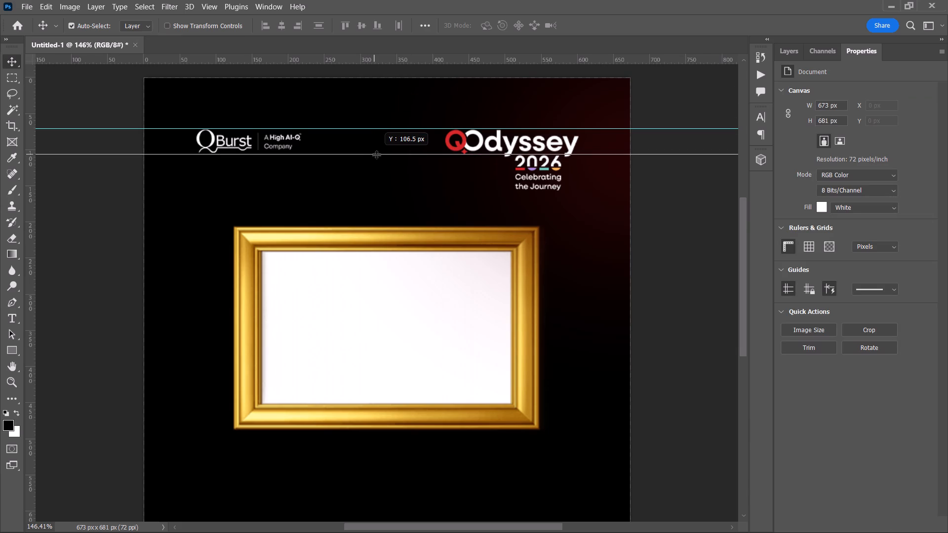
left_click_drag(376, 154, 378, 149)
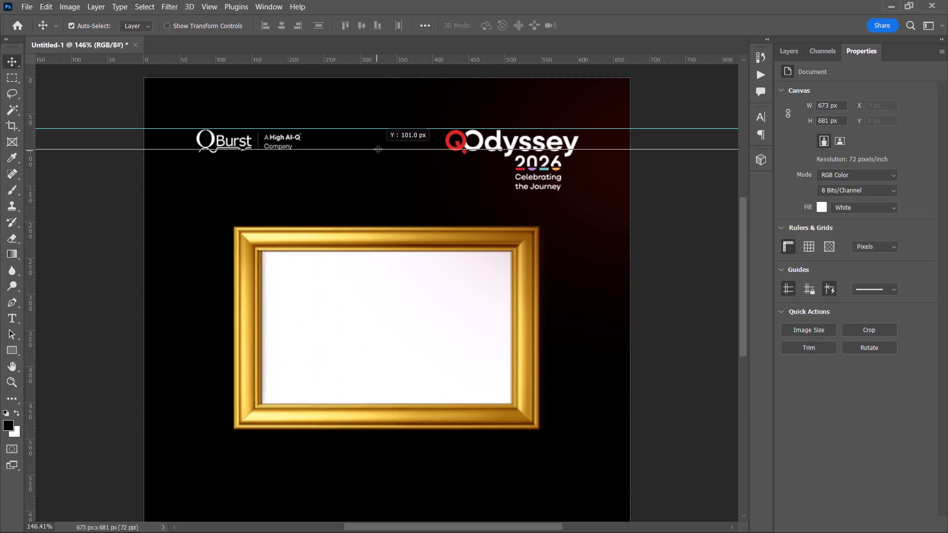
left_click_drag(378, 149, 379, 147)
Scale the QOdyssey 2026 logo proportionally down to about 144 × 66 px, keeping its upper-left corner in place.
left_click(463, 135)
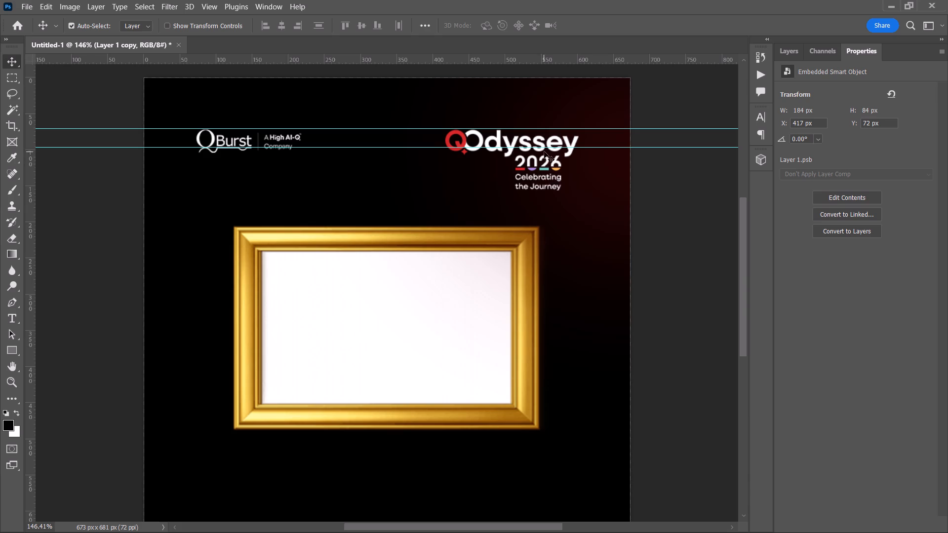
right_click(544, 139)
left_click(568, 156)
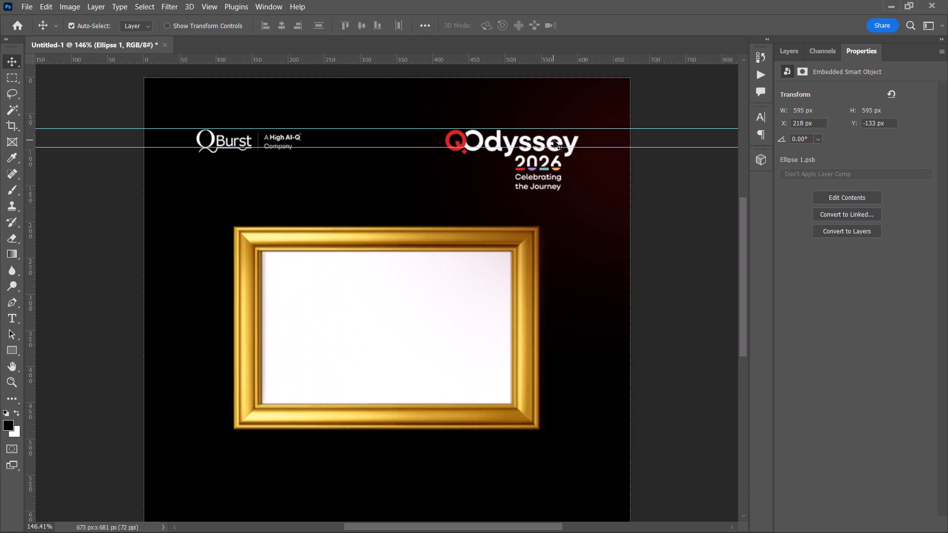
right_click(553, 140)
left_click(578, 157)
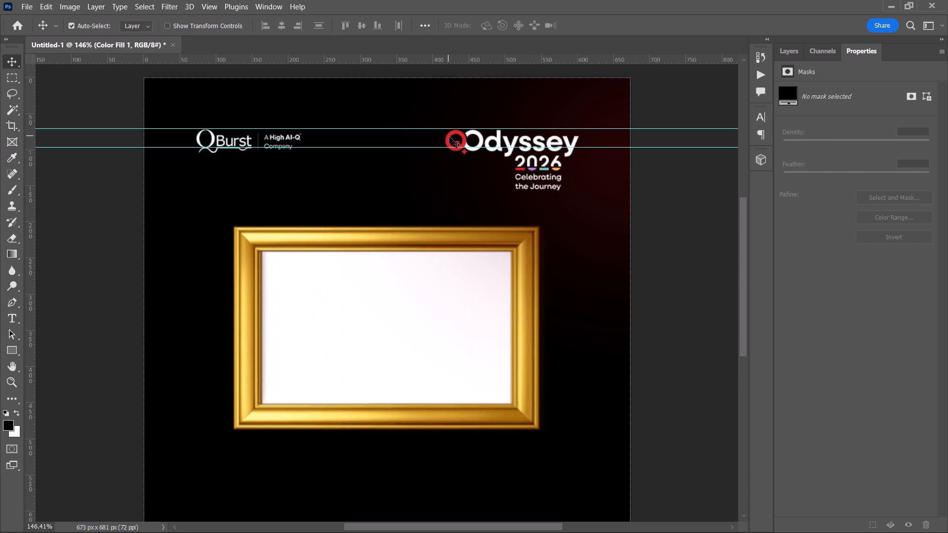
left_click(449, 137)
right_click(449, 137)
left_click(462, 146)
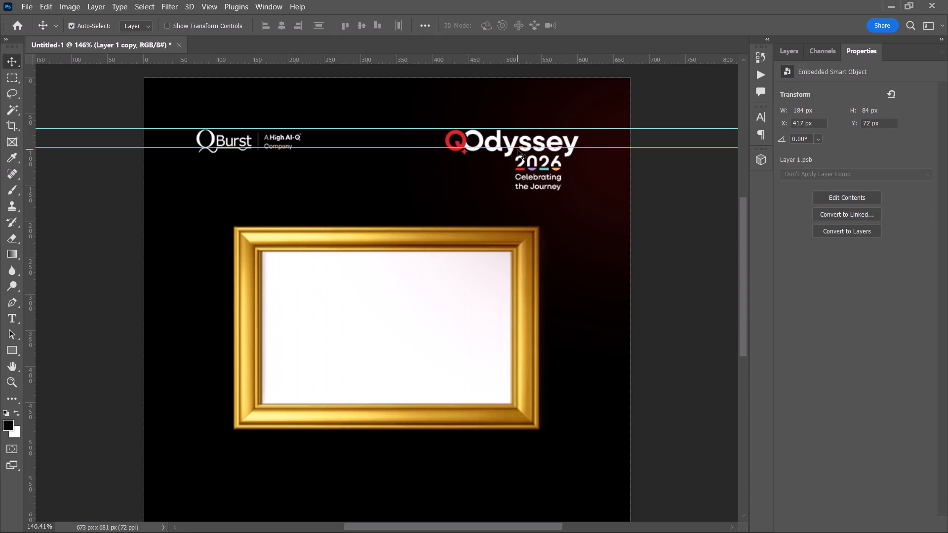
key("ctrl+t")
left_click_drag(581, 194, 568, 183)
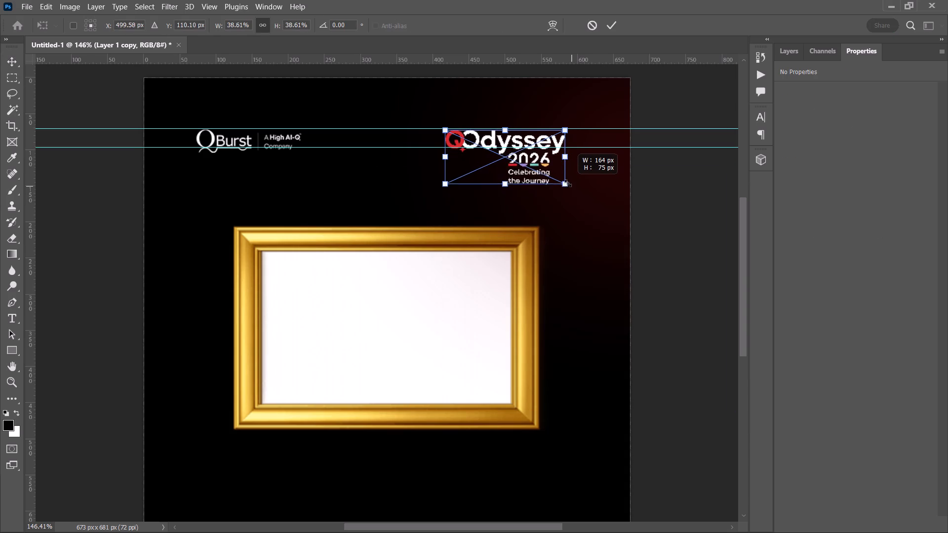
left_click_drag(568, 183, 554, 175)
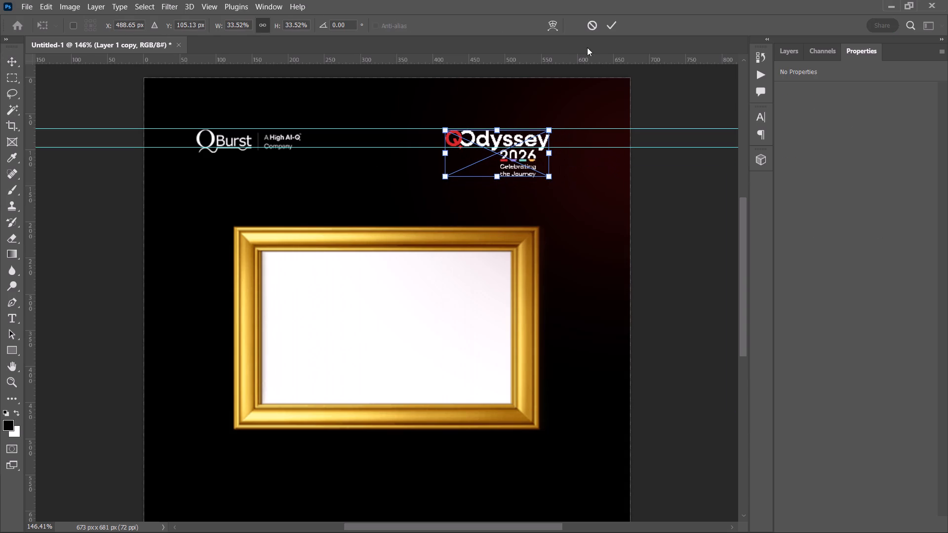
left_click(610, 22)
Move the QOdyssey 2026 logo against the upper guide, at about X 451 px and Y 70 px.
left_click_drag(459, 138, 462, 138)
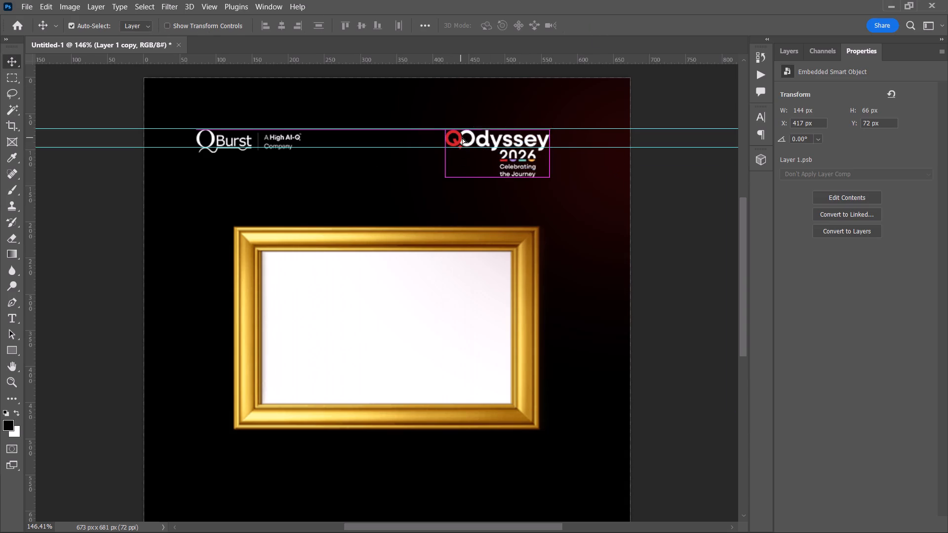
left_click_drag(462, 138, 488, 138)
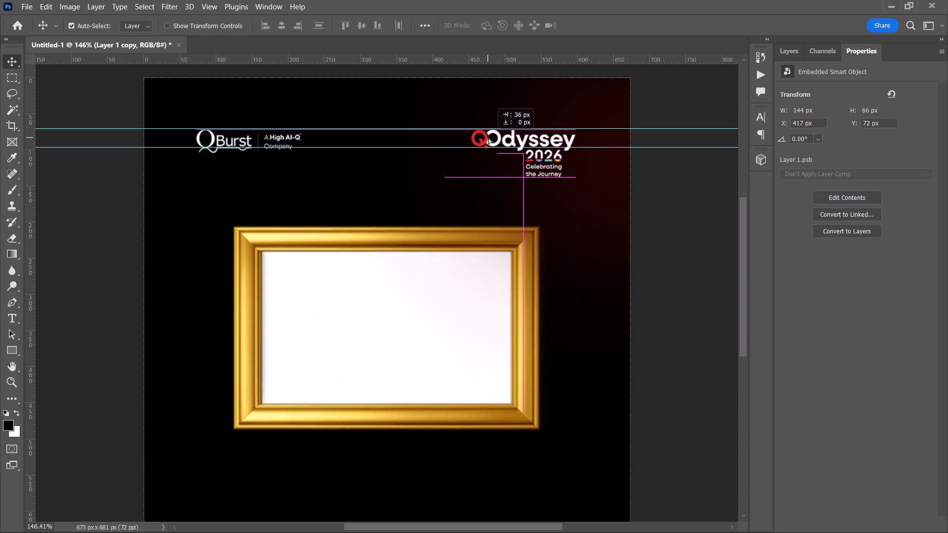
left_click_drag(488, 138, 489, 136)
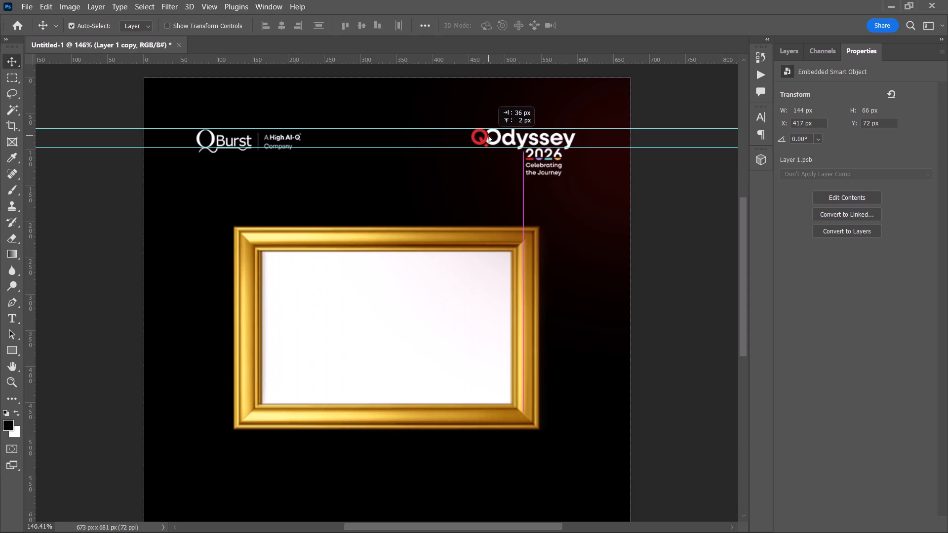
left_click_drag(489, 136, 482, 136)
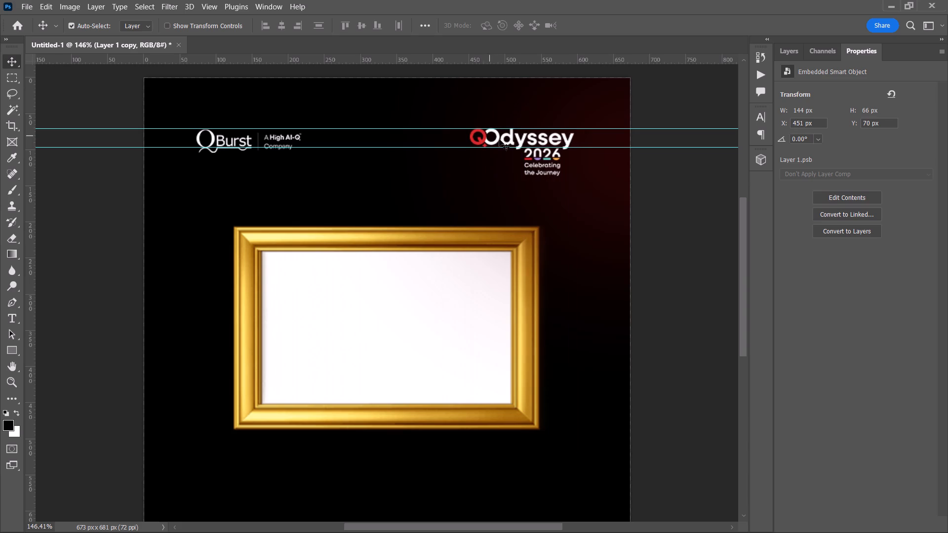
Delete the white photo placeholder rectangle and the thick gold frame from the canvas.
left_click_drag(691, 253, 730, 266)
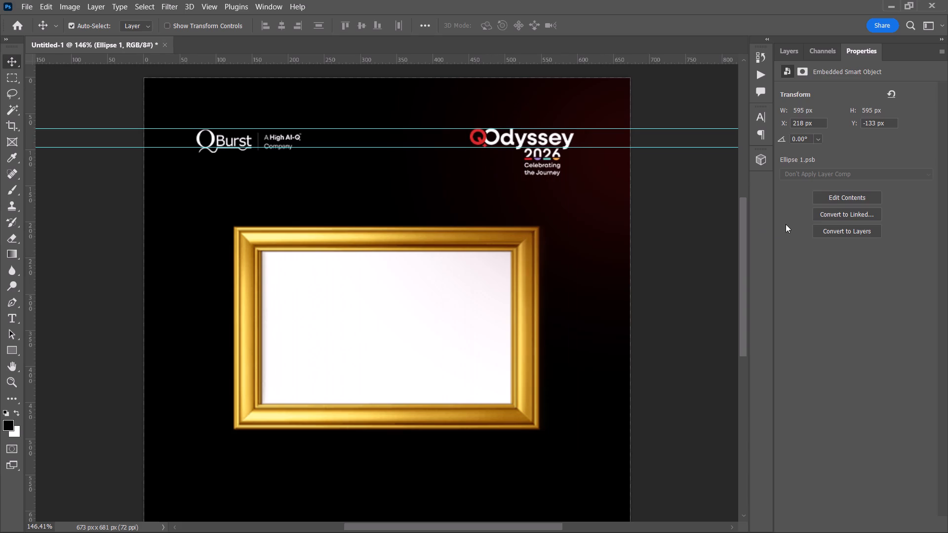
left_click(476, 317)
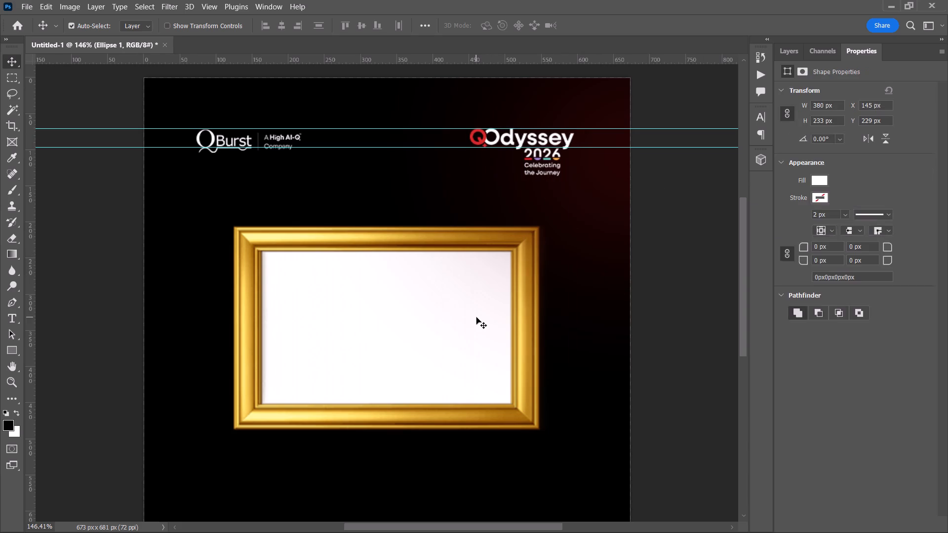
key("BackSpace")
left_click(523, 310)
key("BackSpace")
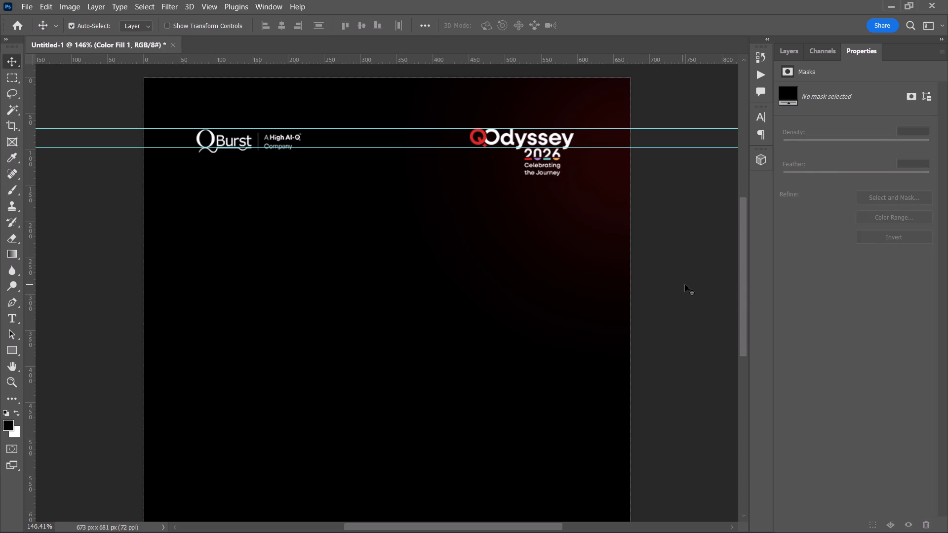
left_click(685, 285)
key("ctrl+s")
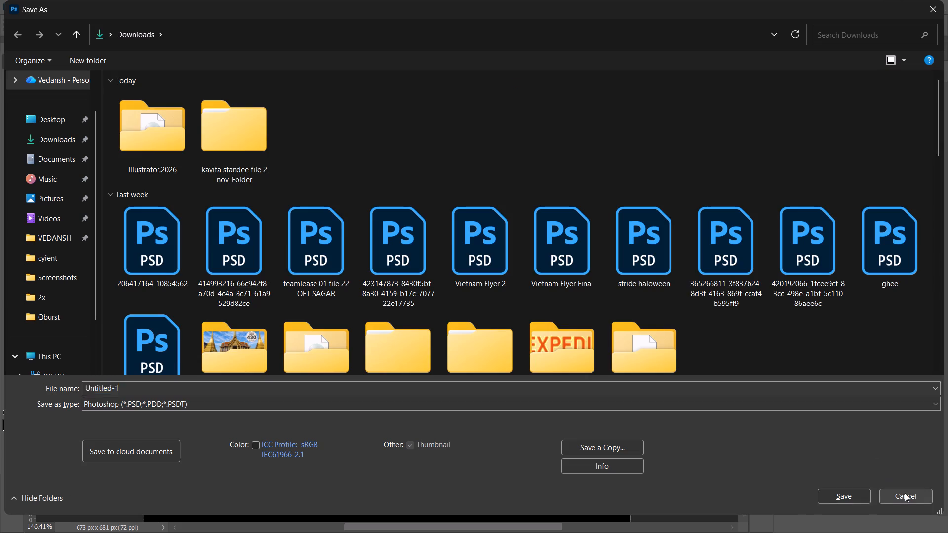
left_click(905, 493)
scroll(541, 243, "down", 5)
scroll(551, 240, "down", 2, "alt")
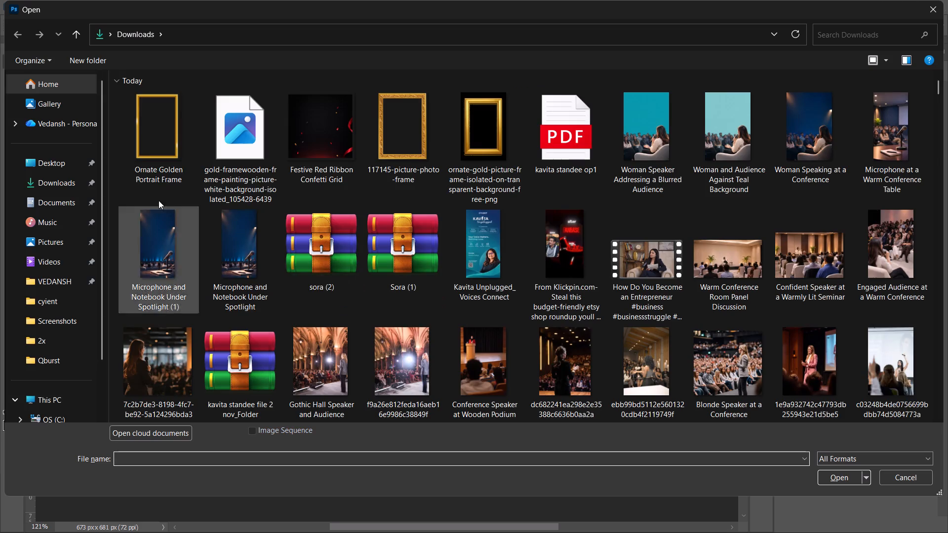
double_click(145, 128)
left_click_drag(284, 151, 221, 112)
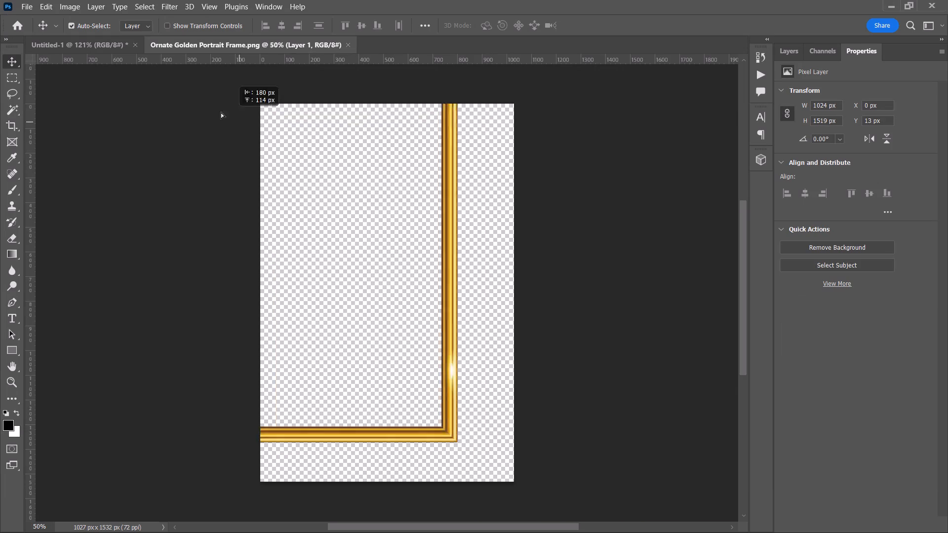
left_click_drag(221, 112, 324, 218)
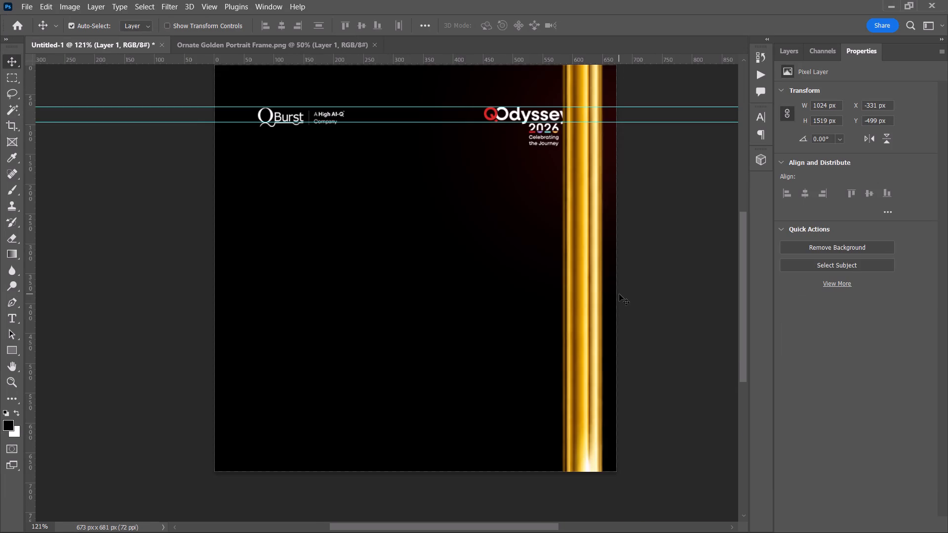
Convert the gold frame's layer, Layer 1, into a smart object.
scroll(549, 294, "down", 6, "alt")
scroll(641, 264, "down", 6, "alt")
left_click(786, 53)
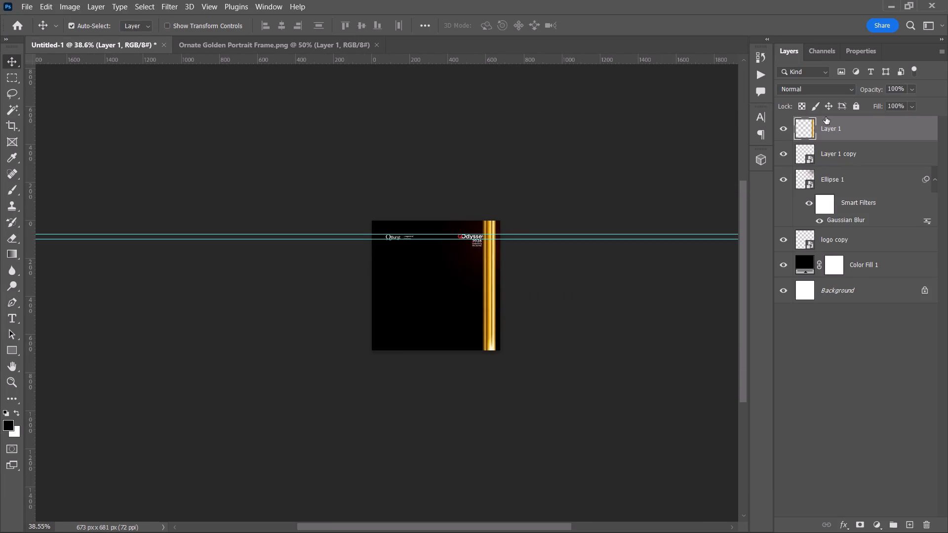
right_click(856, 128)
left_click(776, 180)
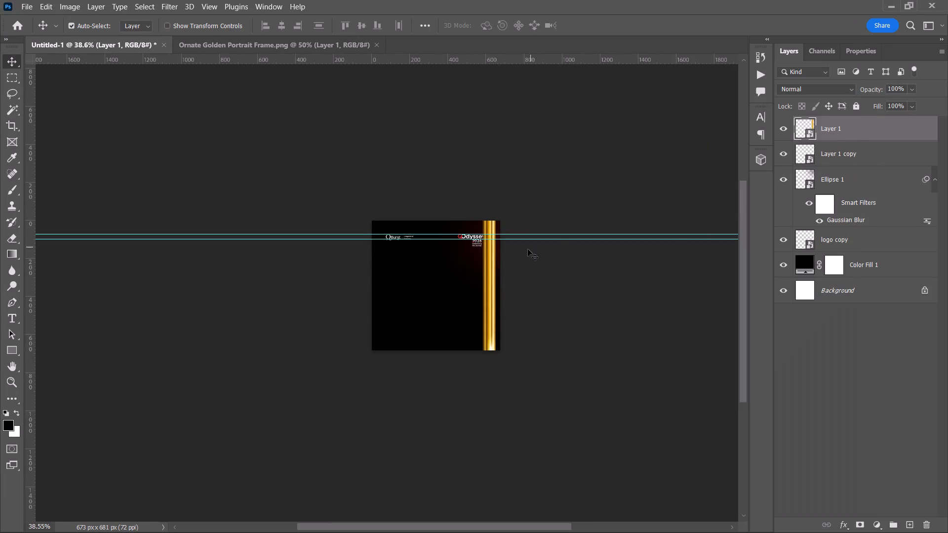
Rotate the gold frame -90° into landscape orientation and scale it down to about 30%.
scroll(500, 266, "down", 12, "alt")
key("ctrl+t")
left_click_drag(512, 324, 535, 219, "shift")
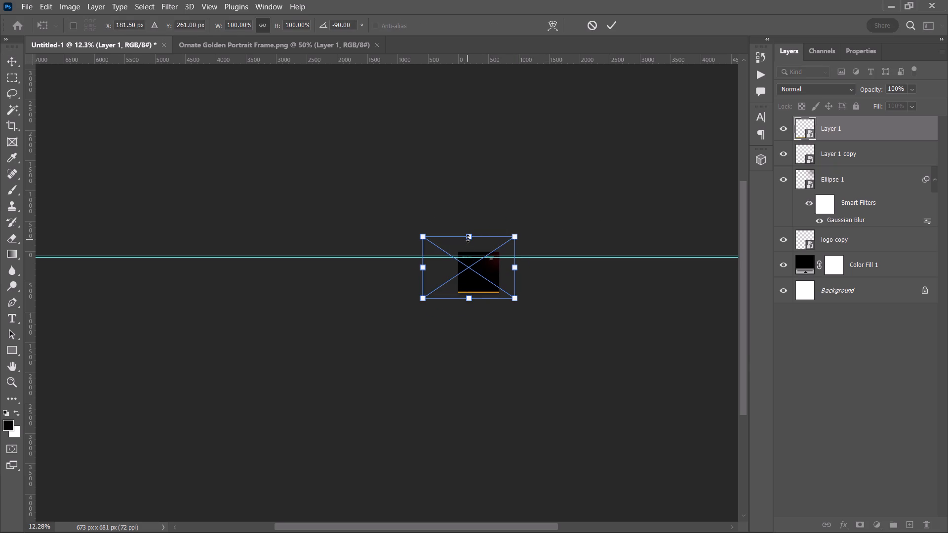
left_click_drag(468, 238, 468, 280)
Move the resized gold frame onto the canvas's vertical centre line, below the two logos, and apply the transform.
left_click_drag(472, 289, 481, 278)
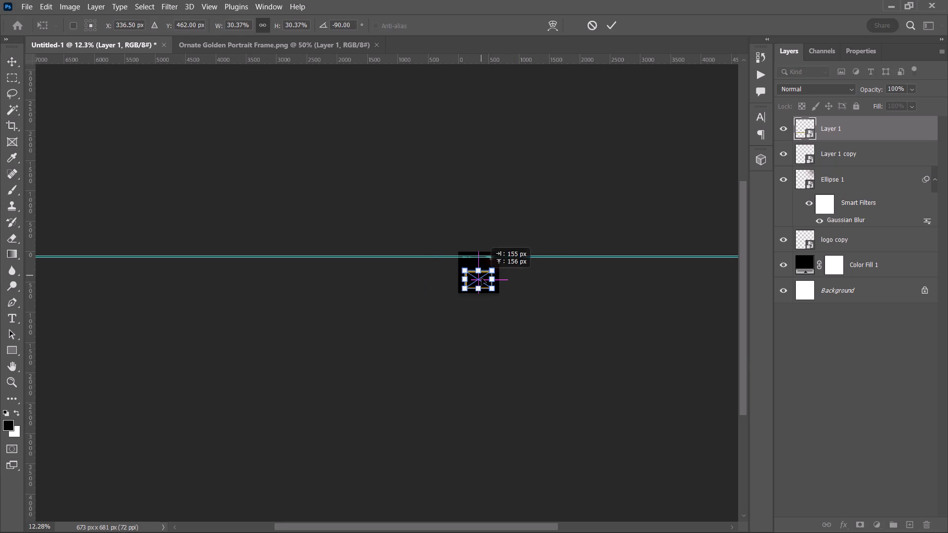
left_click_drag(481, 278, 481, 279)
scroll(481, 279, "up", 20, "alt")
scroll(481, 279, "up", 5, "alt")
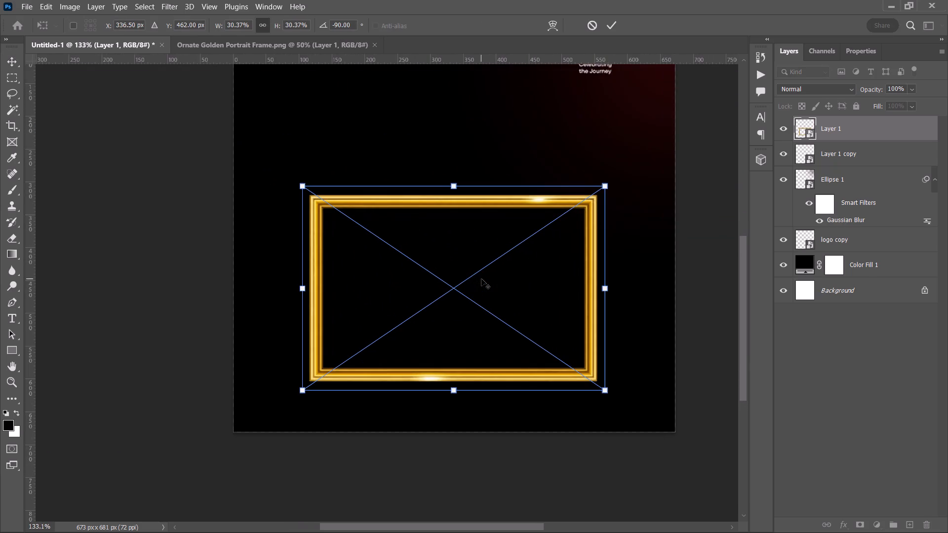
scroll(465, 279, "up", 9)
left_click(467, 280)
scroll(472, 281, "up", 9)
middle_click(472, 281)
left_click_drag(447, 362, 447, 362)
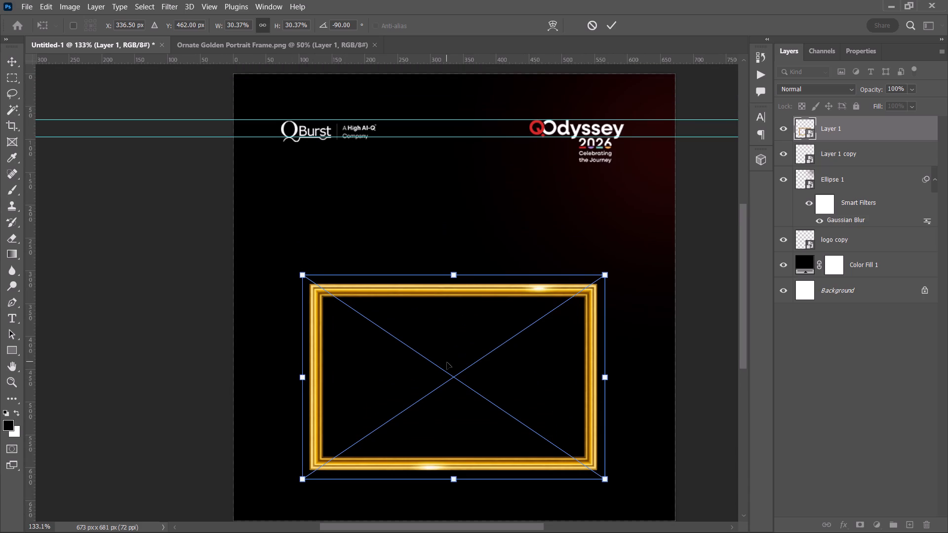
left_click_drag(447, 362, 445, 293)
left_click_drag(439, 278, 439, 261)
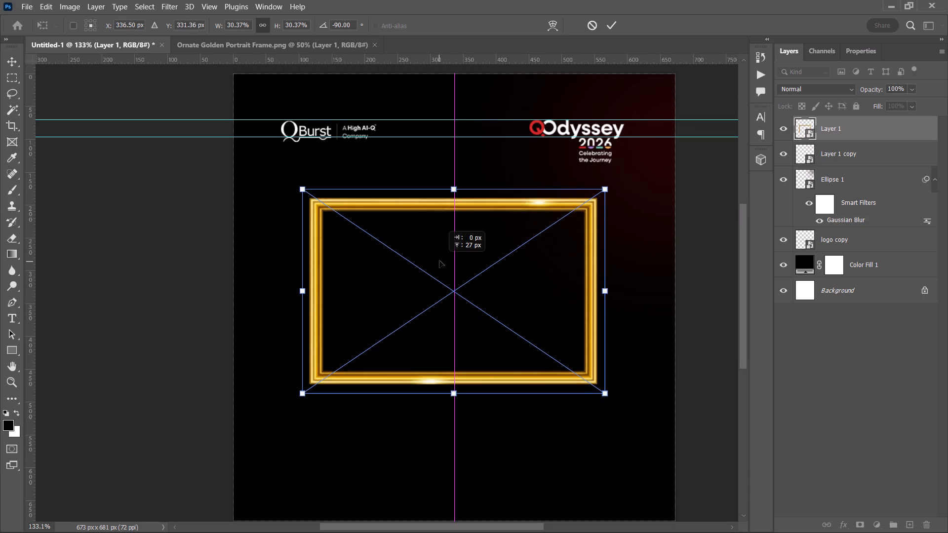
left_click_drag(439, 261, 437, 267)
left_click(612, 21)
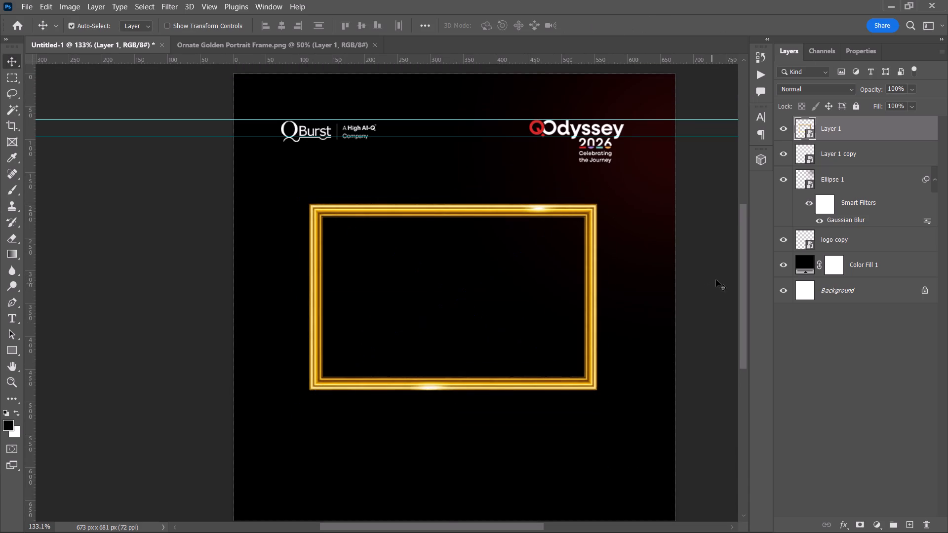
left_click(716, 278)
Draw a rectangle shape about 409 × 257 px over the gold frame's opening.
scroll(630, 283, "down", 6)
scroll(432, 219, "up", 1)
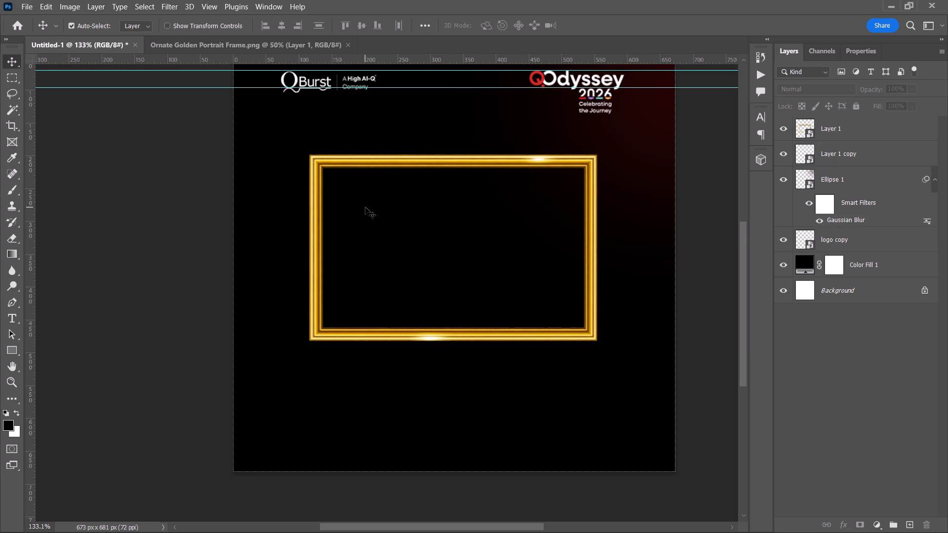
key("u")
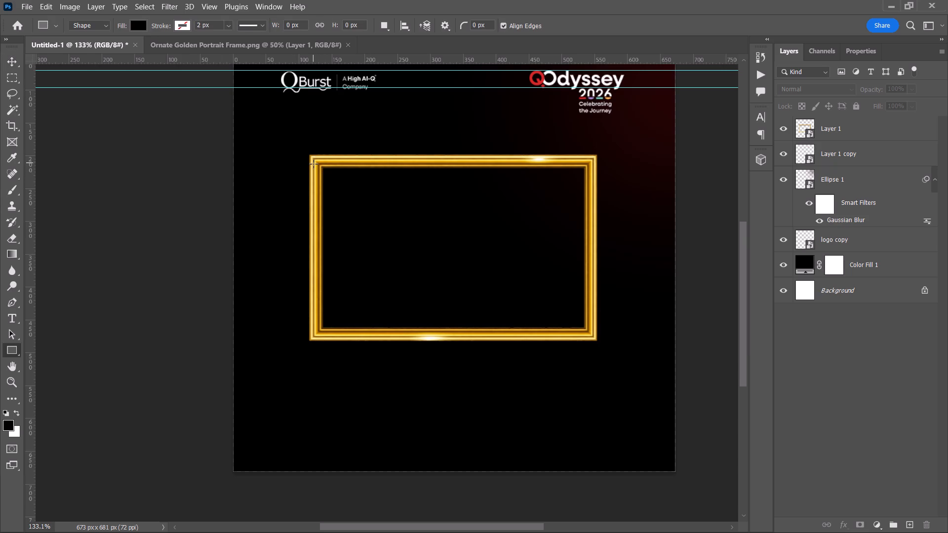
left_click_drag(318, 163, 588, 328)
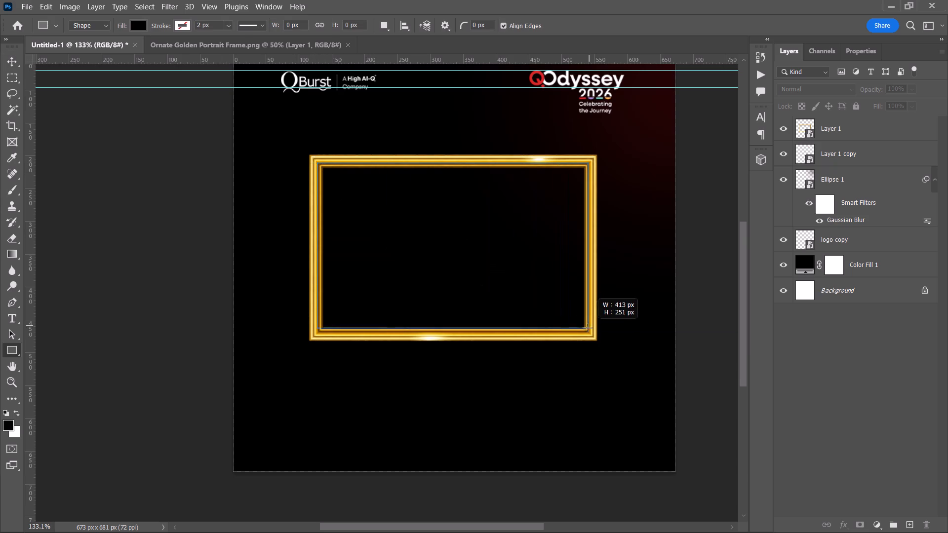
left_click_drag(588, 328, 586, 331)
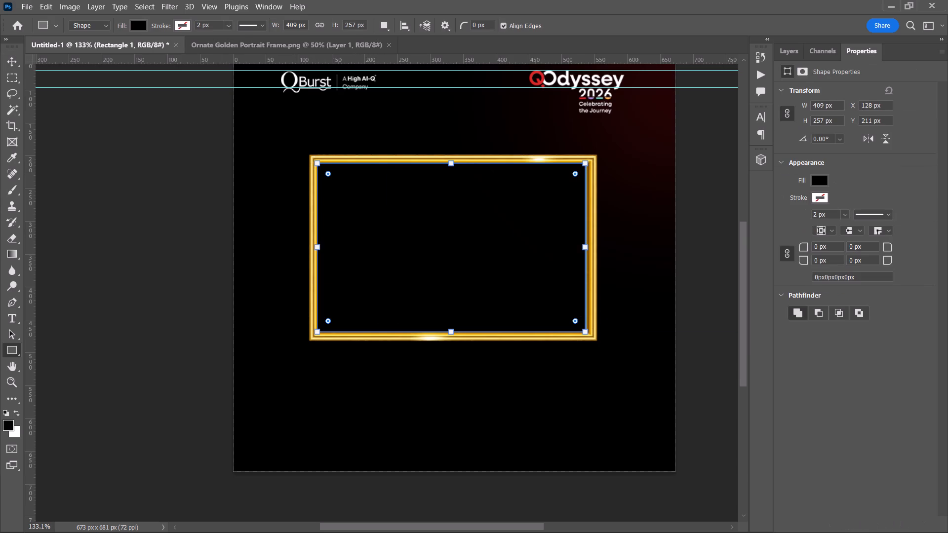
Fill the rectangle with white and place its layer directly beneath the gold frame's layer.
left_click(823, 178)
left_click(780, 245)
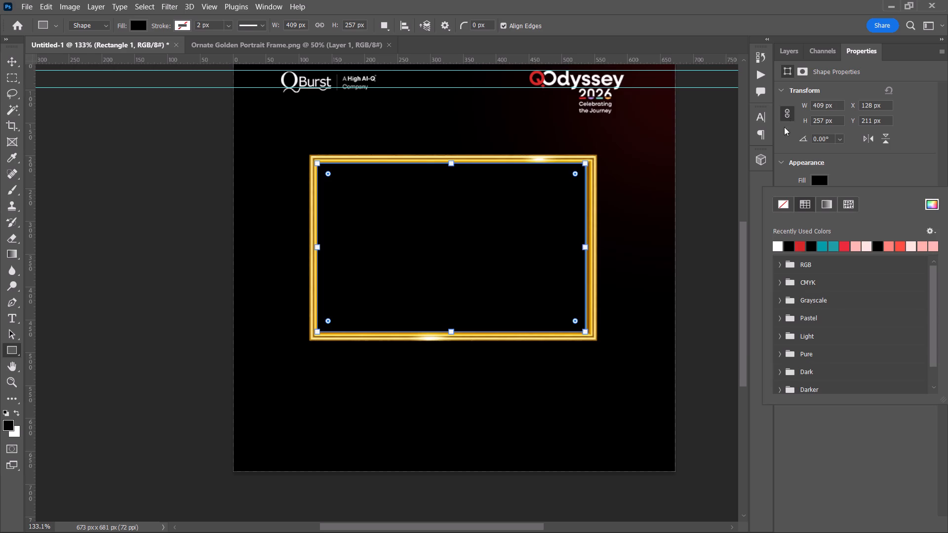
left_click(790, 56)
left_click_drag(856, 129, 858, 171)
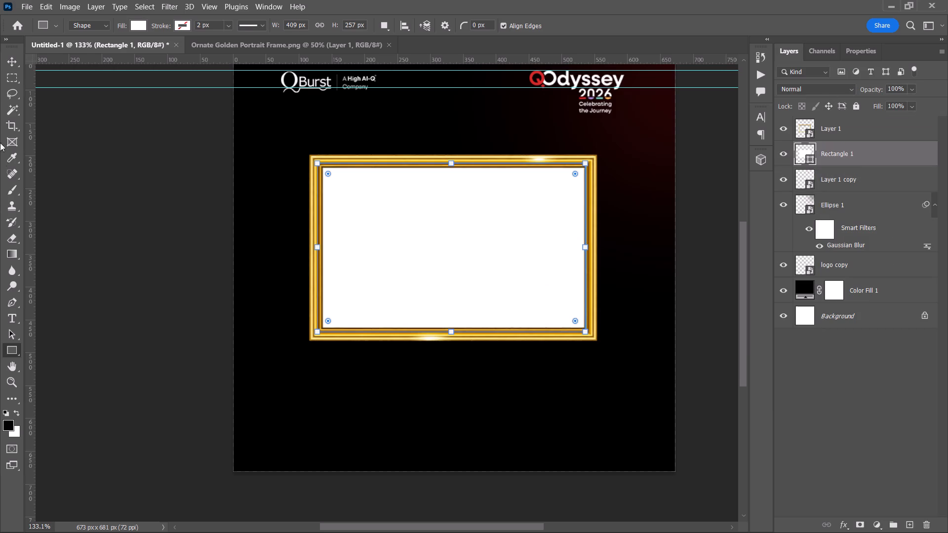
left_click(8, 61)
left_click(92, 221)
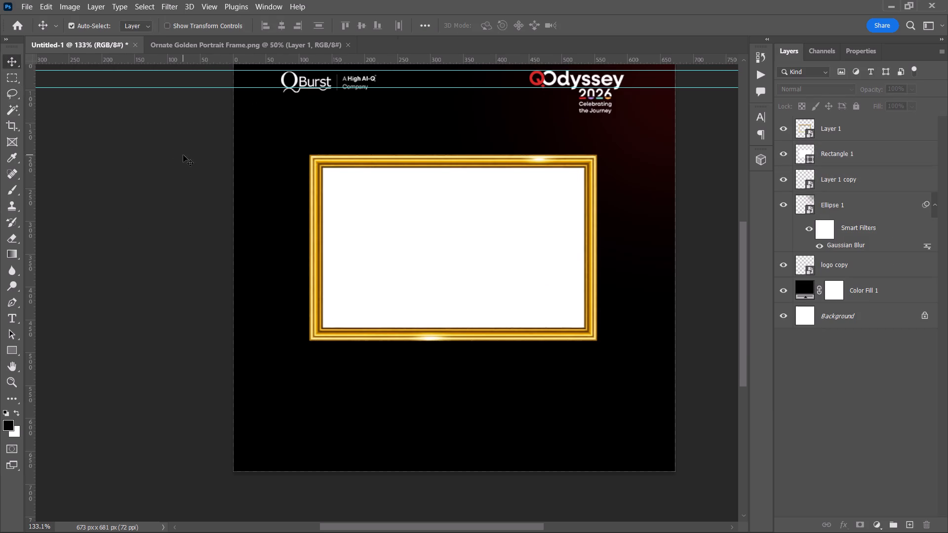
Open the 5 day to go GIF PSD file from the Qburst folder.
key("ctrl+o")
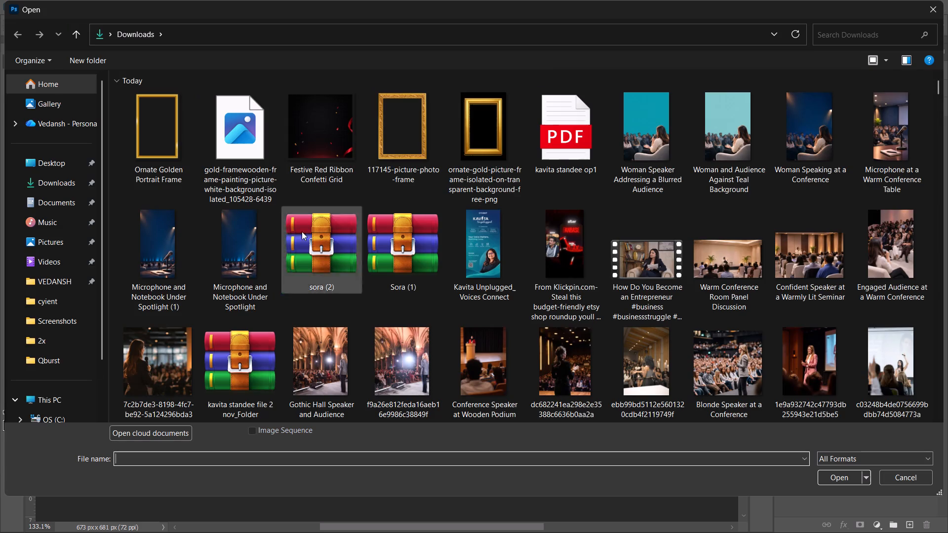
left_click(77, 352)
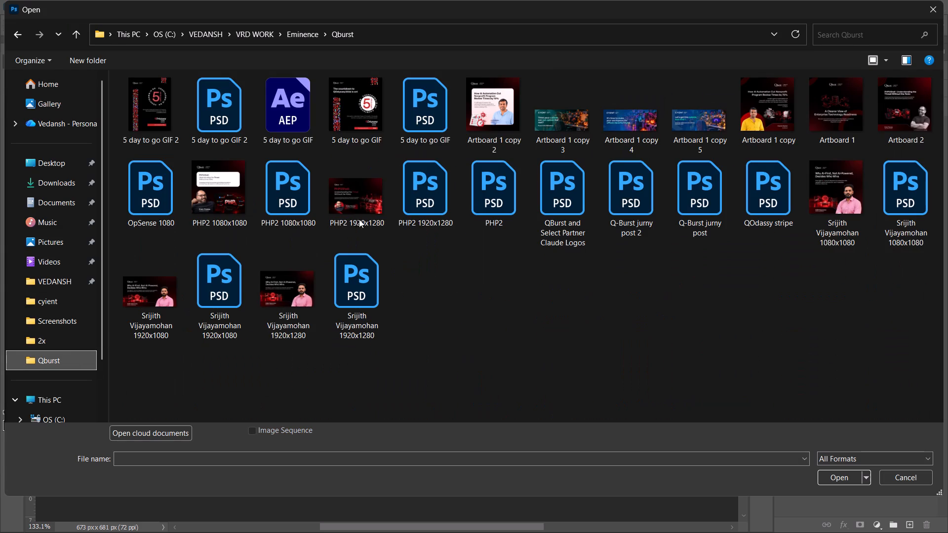
double_click(428, 120)
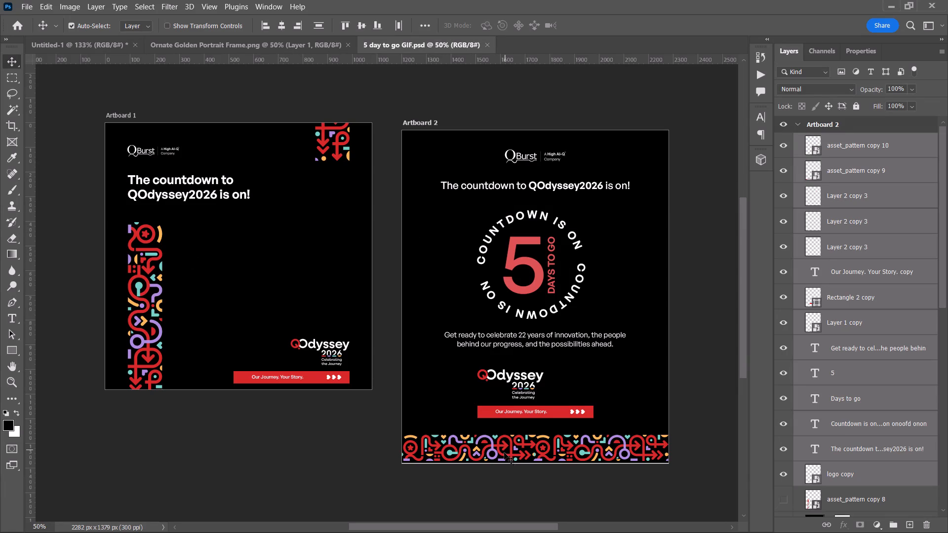
Bring Artboard 2's two bottom pattern layers, asset_pattern copy 10 and copy 9, into the Untitled-1 document.
left_click_drag(627, 493, 520, 447)
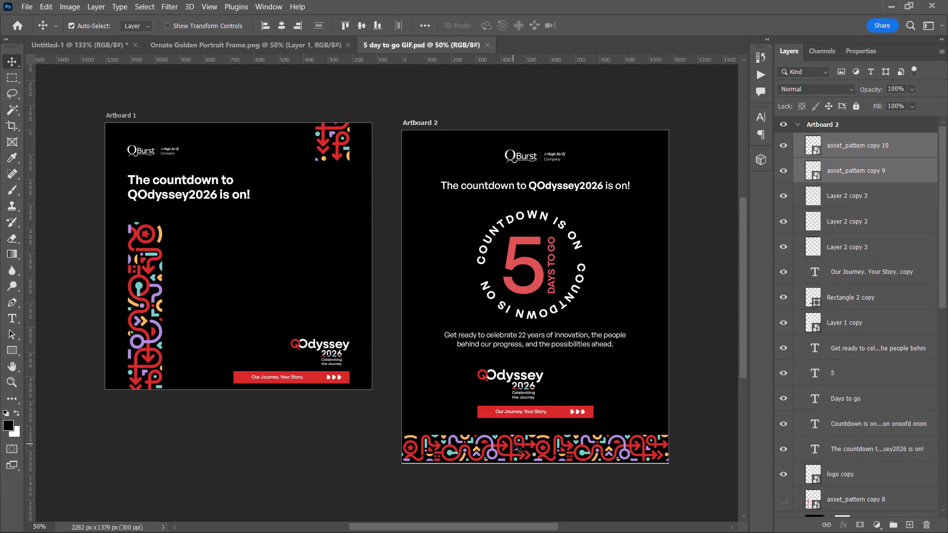
left_click_drag(510, 443, 409, 358)
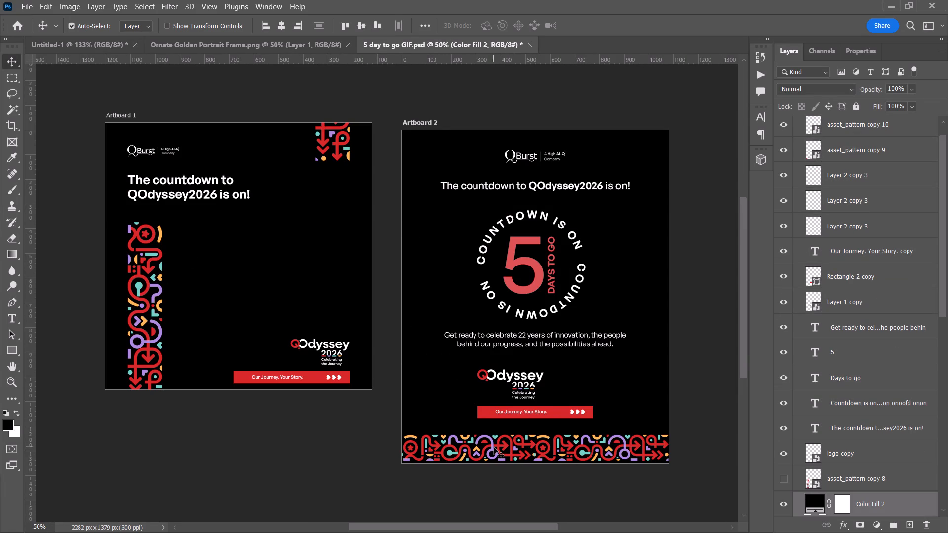
left_click_drag(627, 490, 481, 439)
left_click_drag(847, 133, 408, 119)
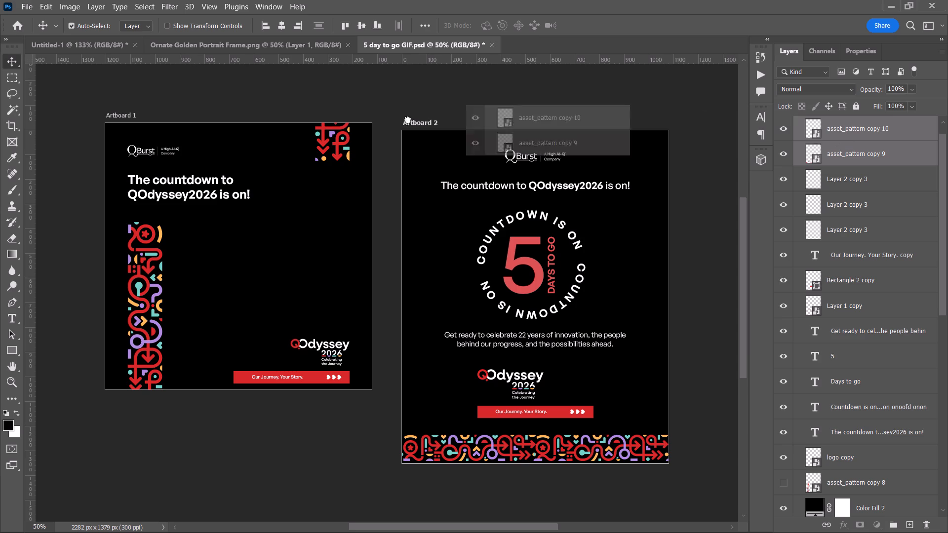
left_click_drag(408, 119, 432, 418)
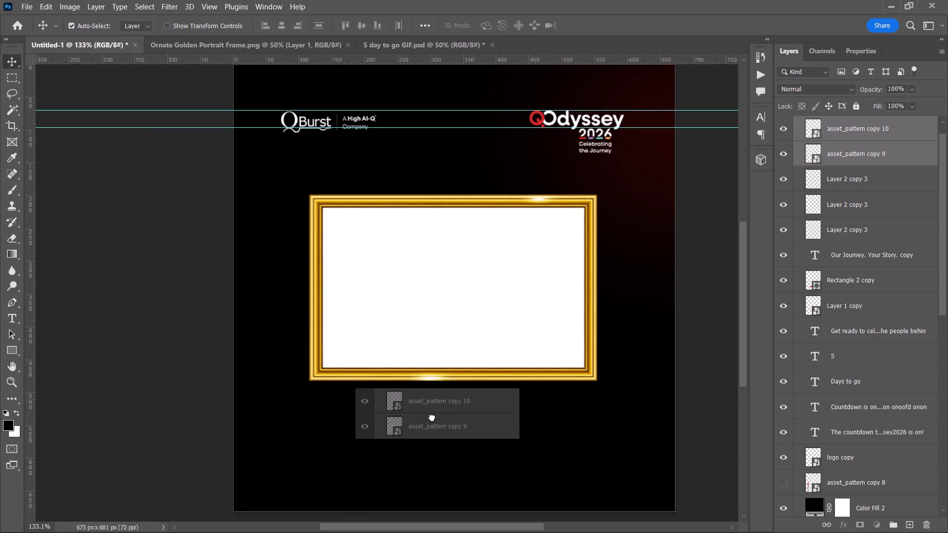
left_click_drag(432, 418, 442, 446)
Align the pattern strip with the canvas's bottom edge, centred at X 332.5 px, and scale it to about 62%.
scroll(440, 446, "down", 7)
scroll(464, 420, "down", 9, "alt")
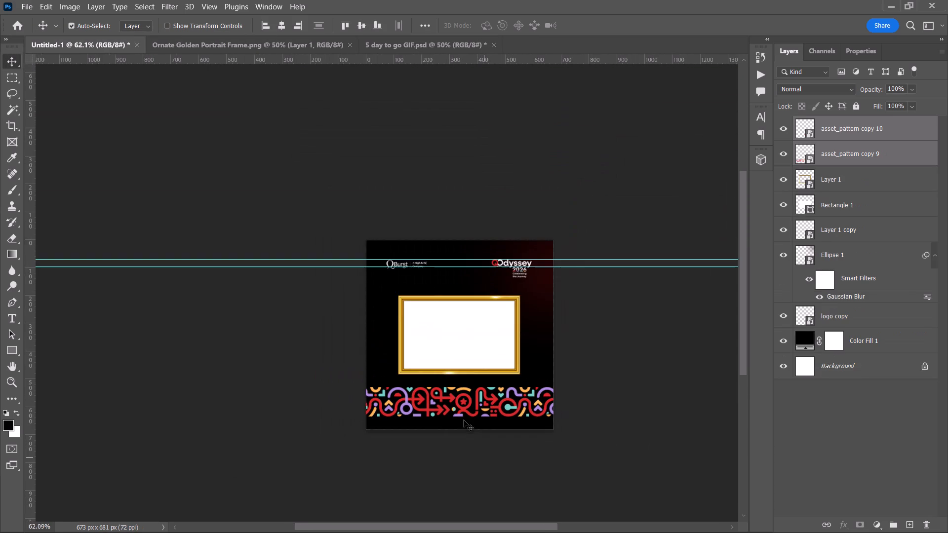
key("ctrl+t")
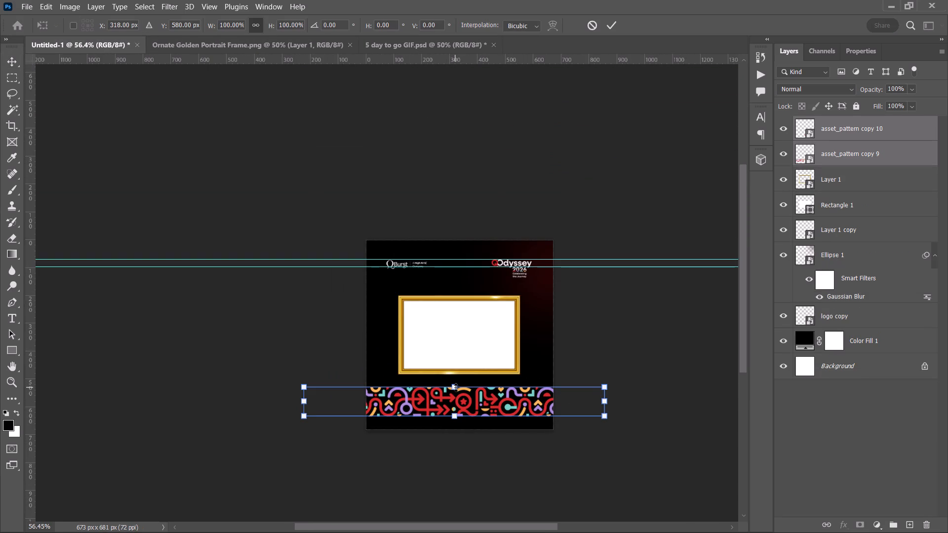
left_click_drag(468, 404, 468, 417)
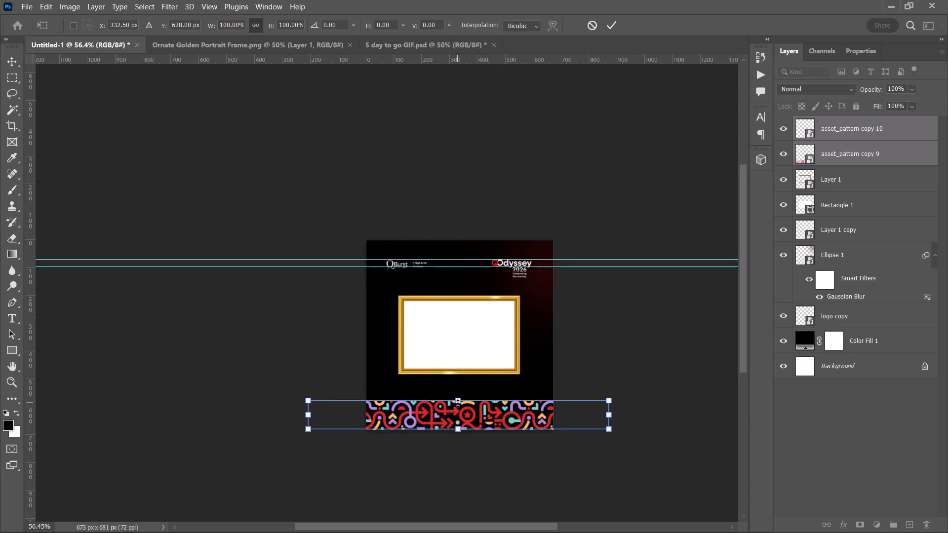
left_click_drag(458, 403, 457, 415)
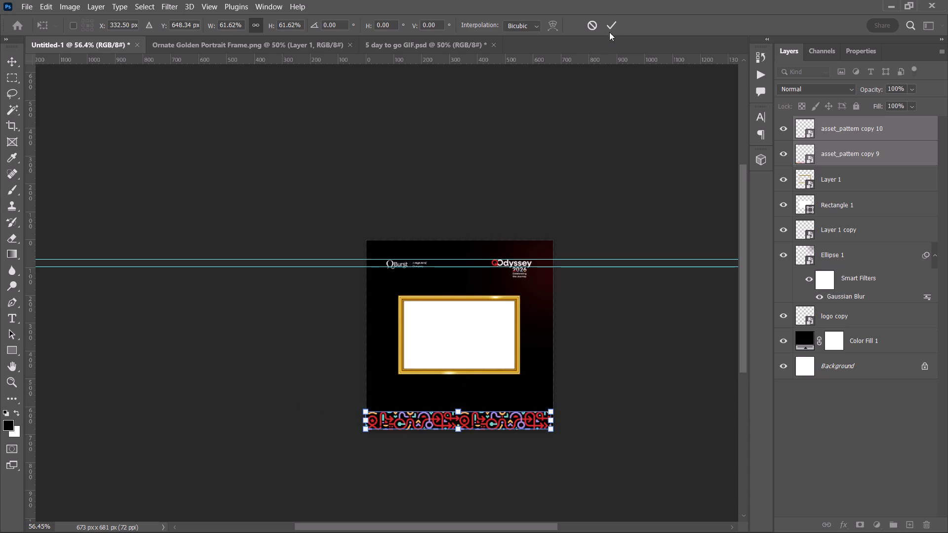
left_click(613, 20)
Enlarge the pattern strip to about 114% and position it along the bottom edge at about X 336.5 px, Y 644 px.
scroll(553, 416, "up", 9, "alt")
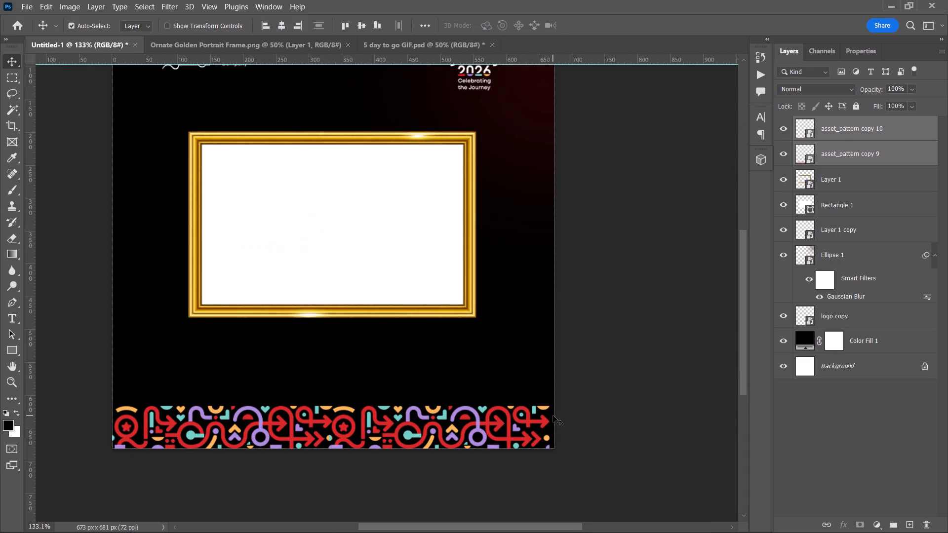
scroll(553, 416, "down", 6)
left_click_drag(391, 445, 299, 352)
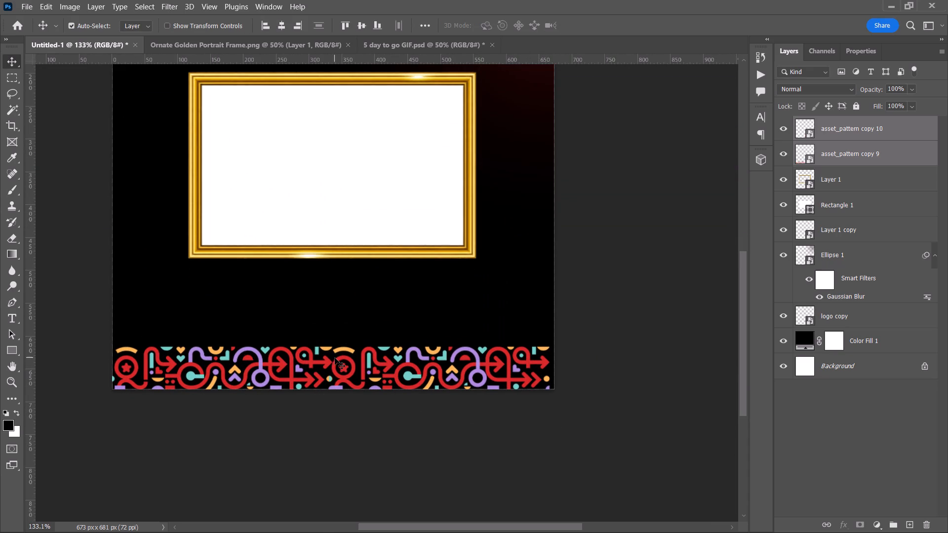
key("ctrl+t")
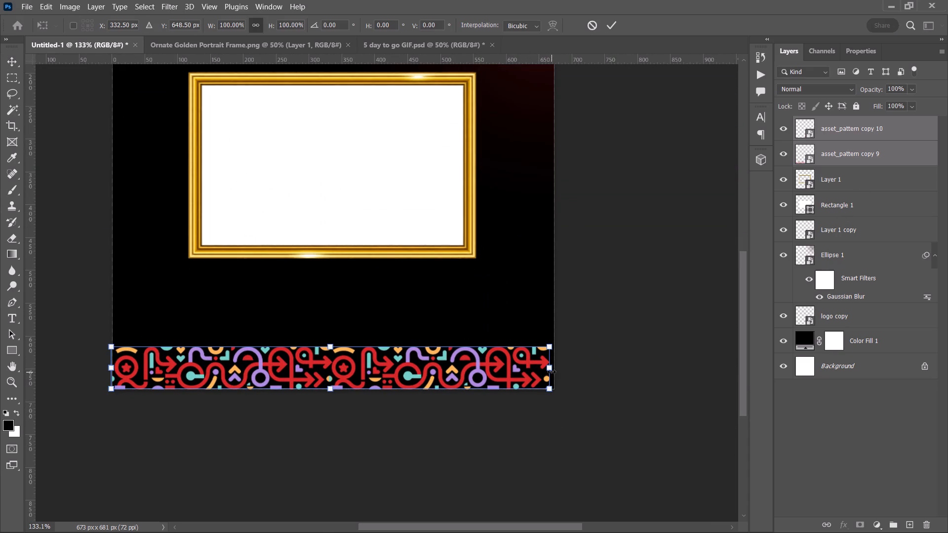
left_click_drag(552, 371, 612, 372)
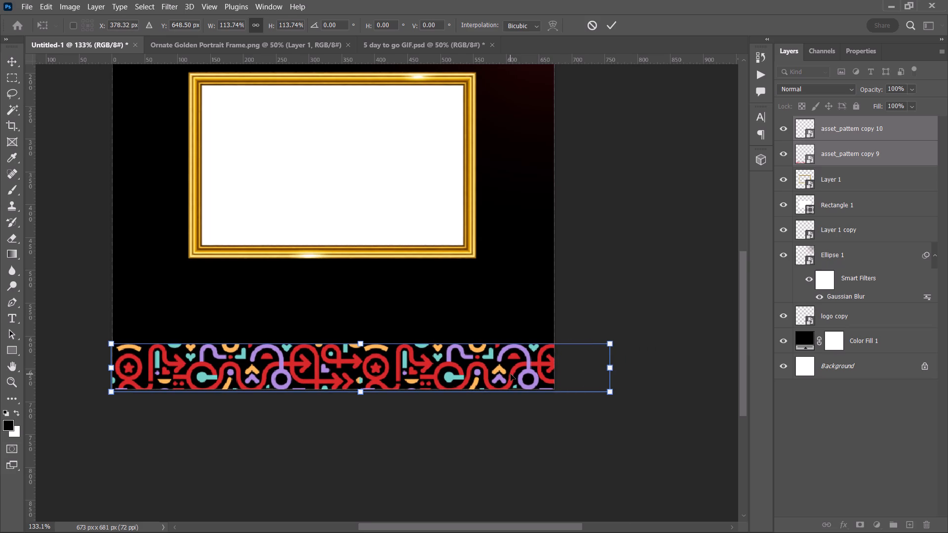
left_click_drag(511, 374, 487, 369)
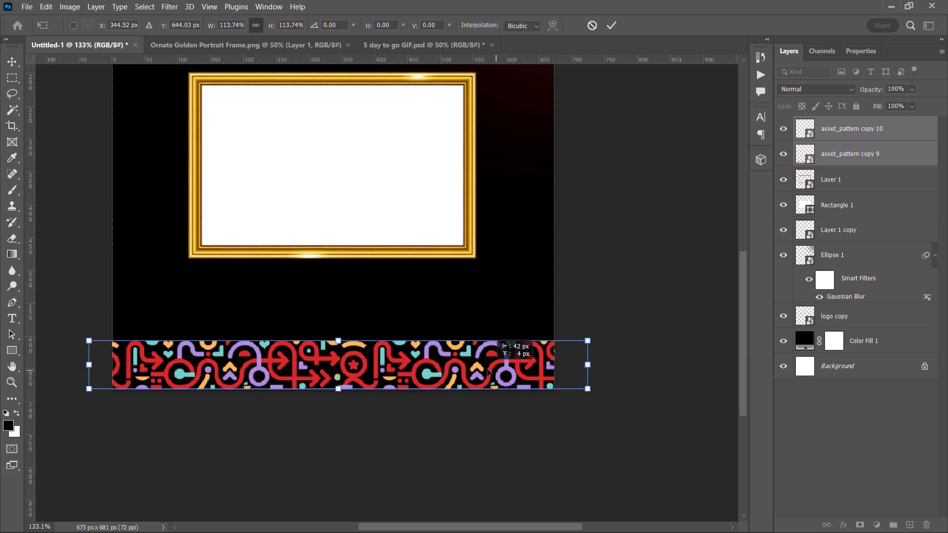
left_click_drag(487, 369, 484, 367)
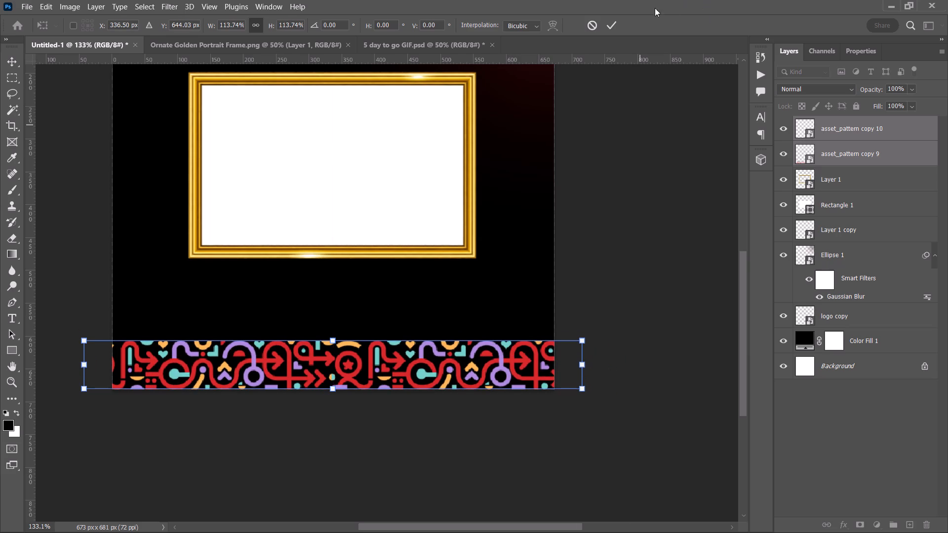
left_click(610, 23)
Deselect the pattern layers and examine the overall layout of logos, framed placeholder and bottom pattern strip.
scroll(618, 237, "down", 1, "alt")
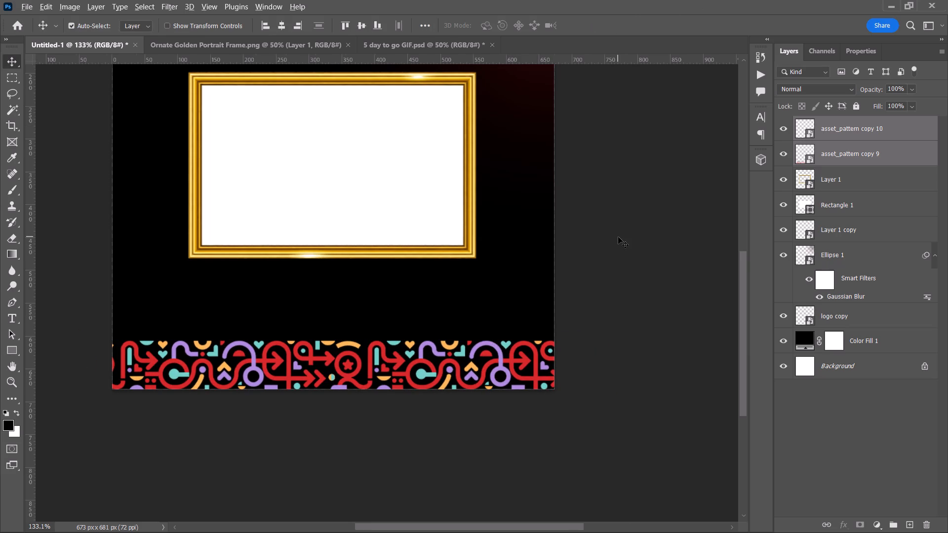
scroll(614, 231, "down", 7)
scroll(614, 231, "up", 17)
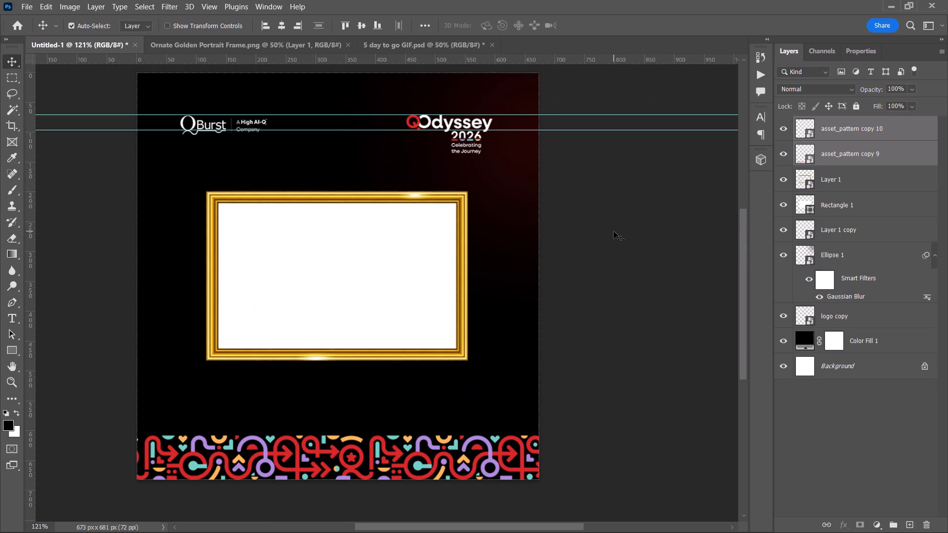
key("space")
left_click_drag(609, 250, 646, 267)
scroll(646, 267, "down", 1, "alt")
key("space")
left_click_drag(641, 267, 652, 226)
scroll(517, 140, "up", 4)
left_click(693, 287)
scroll(667, 282, "down", 1)
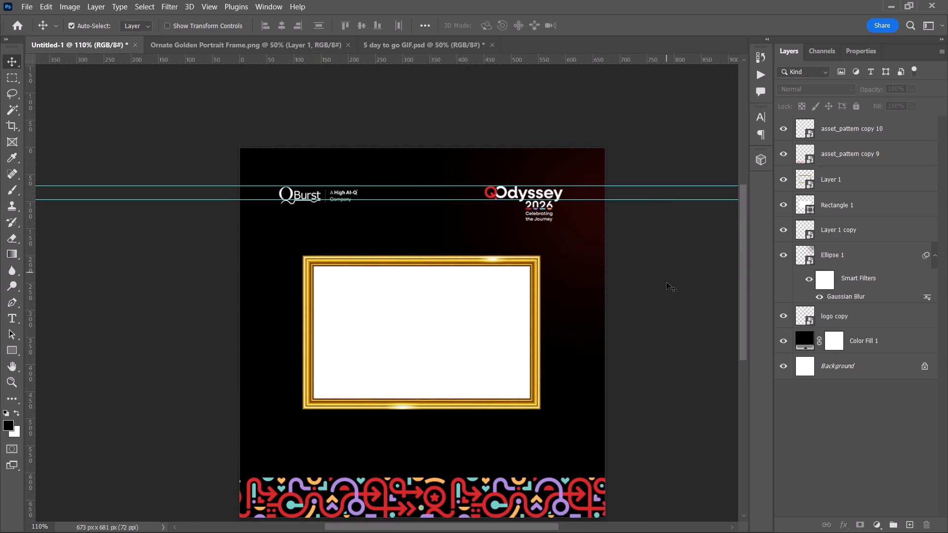
Move the QBurst logo to the top centre beside the QOdyssey logo and try to centre it horizontally on the canvas.
scroll(667, 282, "down", 1)
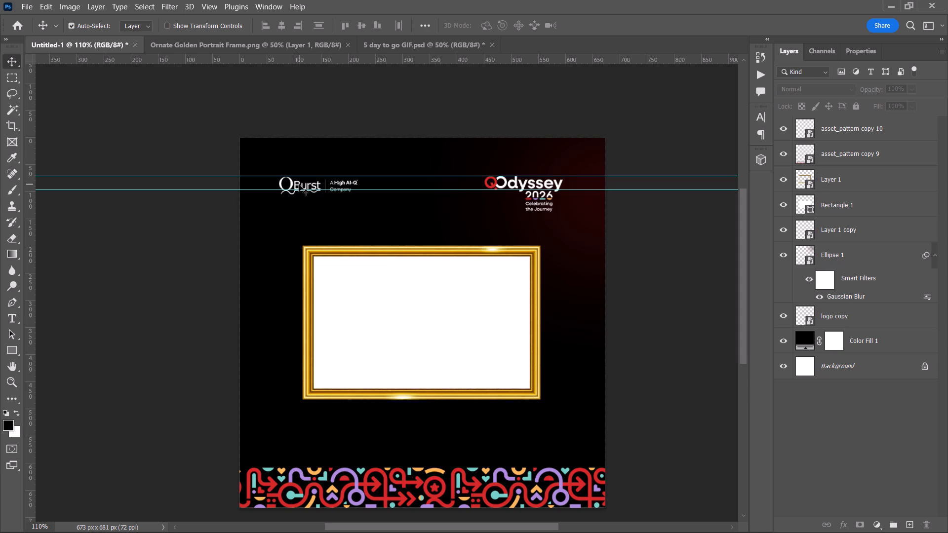
left_click_drag(290, 185, 390, 181)
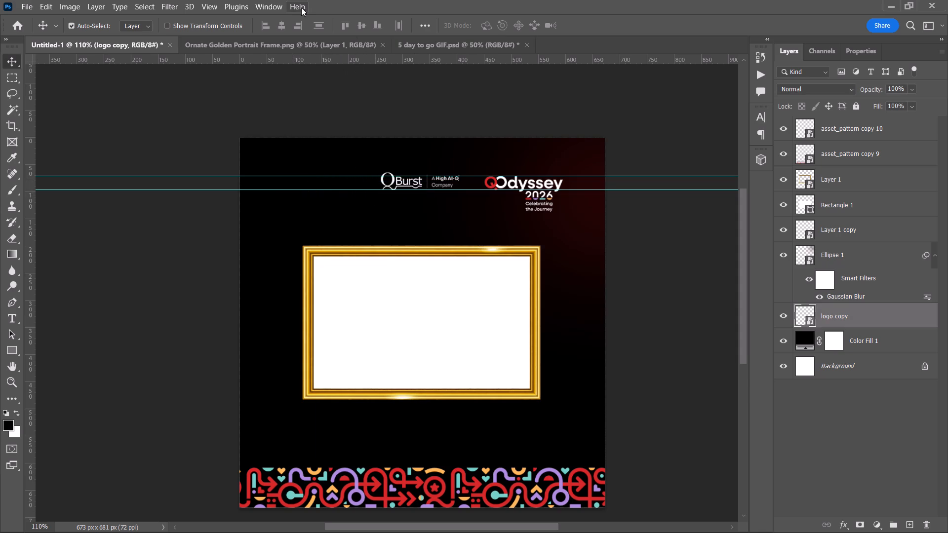
left_click(278, 30)
left_click(423, 89)
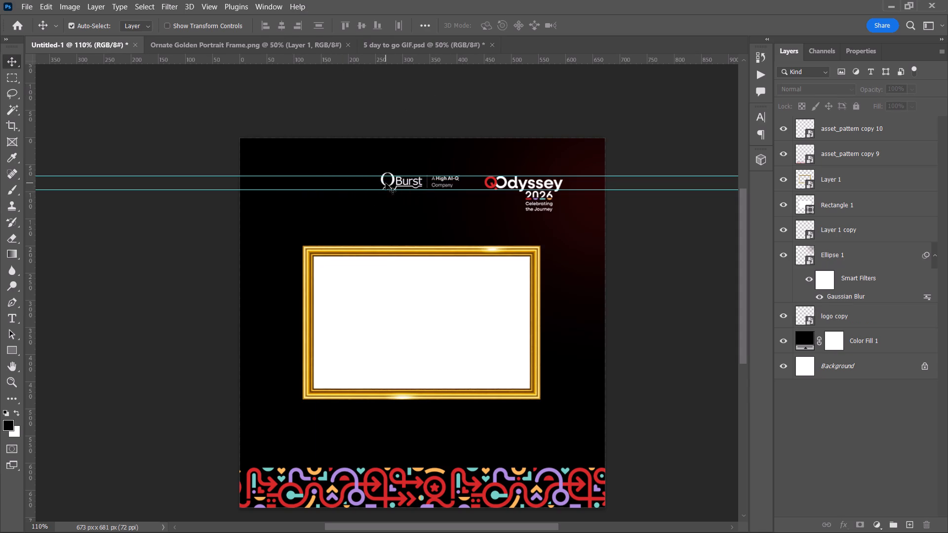
left_click(390, 181)
left_click(276, 23, "ctrl")
key("ctrl+a")
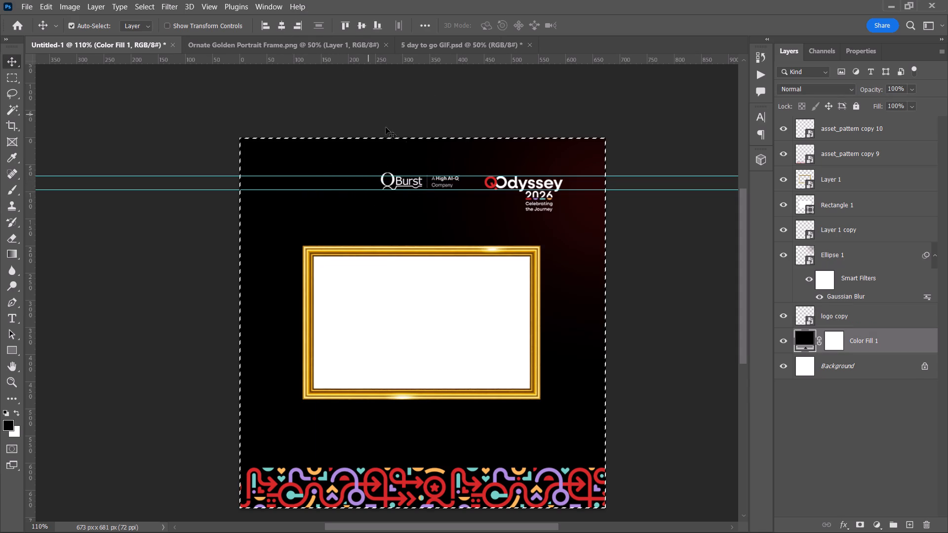
left_click(279, 23)
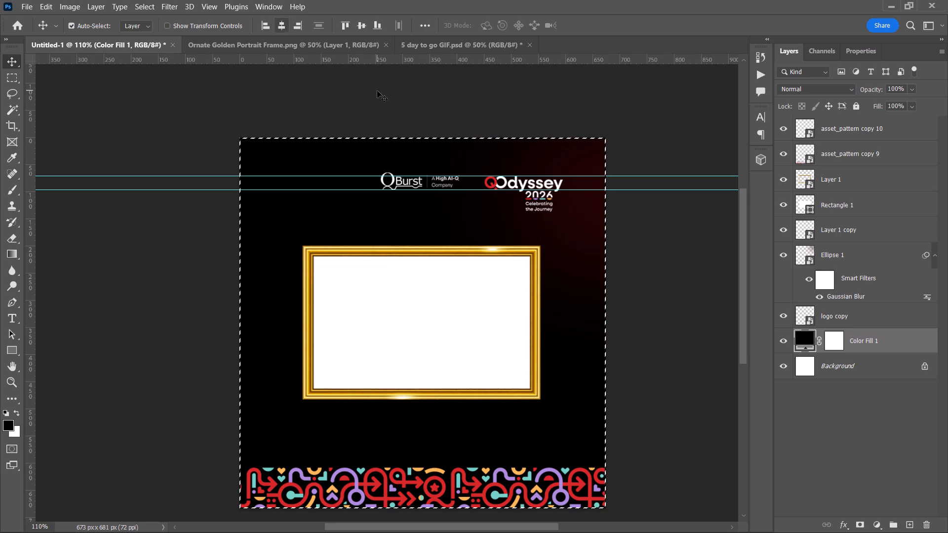
left_click_drag(11, 60, 17, 65)
left_click(150, 116)
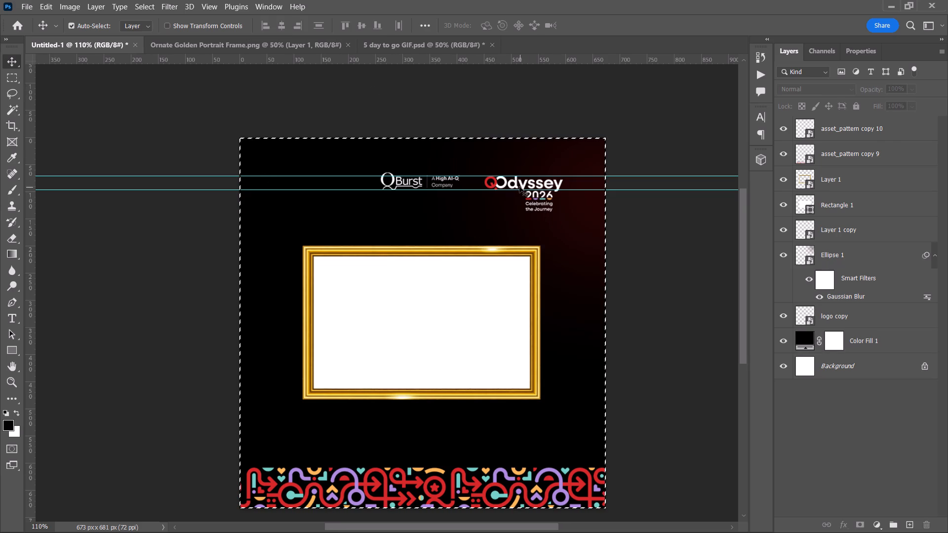
Move the red Ellipse 1 glow down beside the gold frame and clear the canvas selection.
left_click(518, 186)
left_click_drag(515, 185, 552, 280)
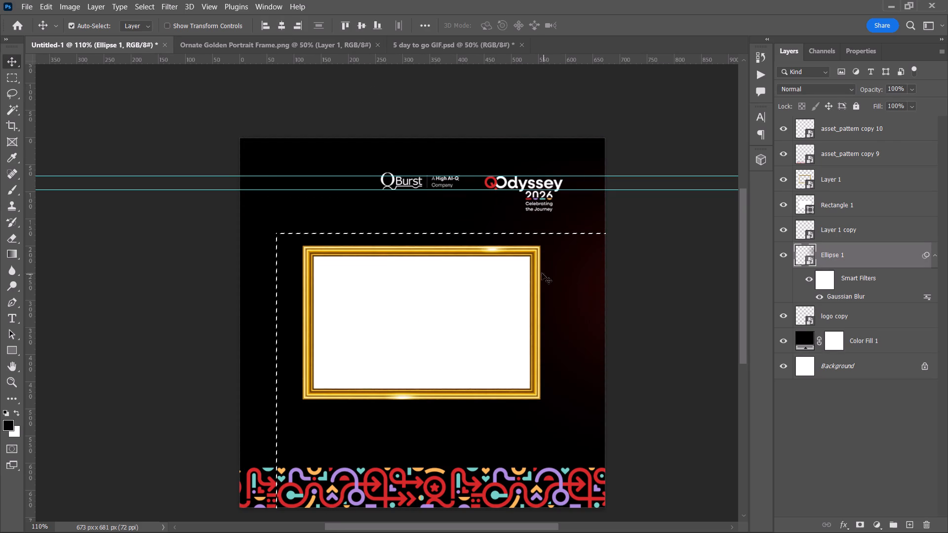
key("ctrl+d")
left_click(652, 128)
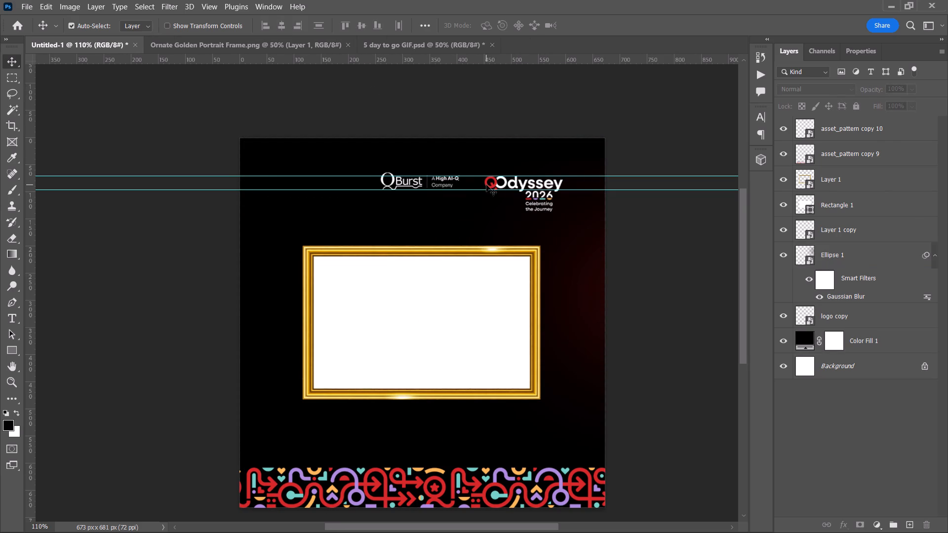
Lock the black background layer, Color Fill 1.
left_click_drag(488, 184, 471, 178)
left_click(488, 185)
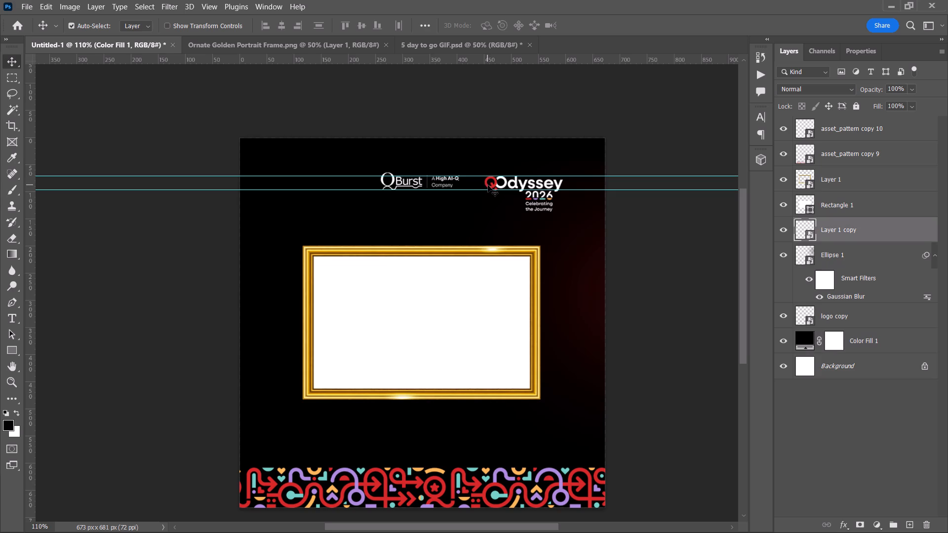
left_click(875, 345)
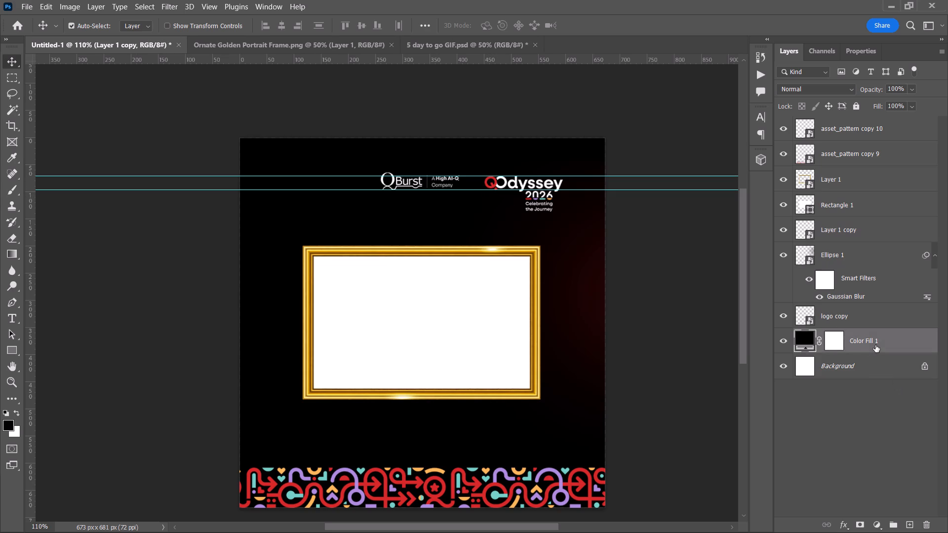
key("ctrl+slash")
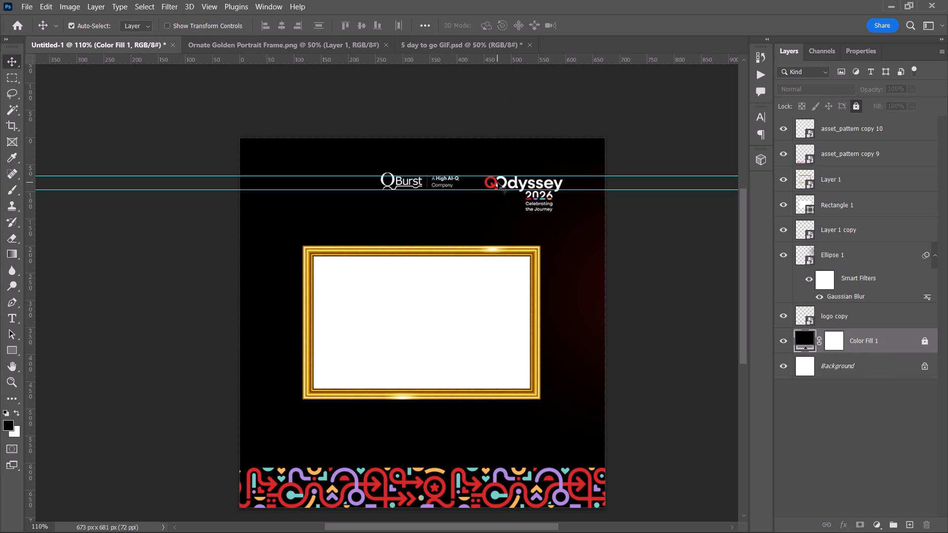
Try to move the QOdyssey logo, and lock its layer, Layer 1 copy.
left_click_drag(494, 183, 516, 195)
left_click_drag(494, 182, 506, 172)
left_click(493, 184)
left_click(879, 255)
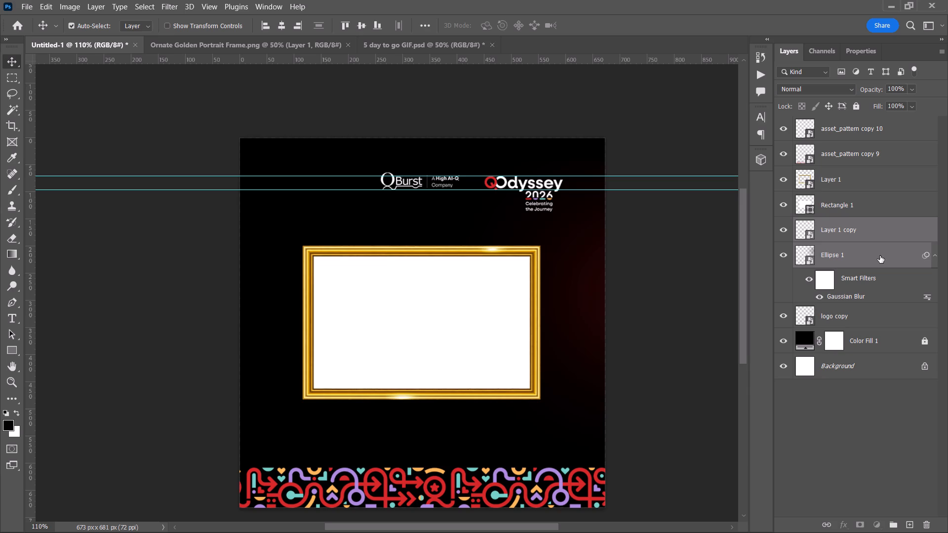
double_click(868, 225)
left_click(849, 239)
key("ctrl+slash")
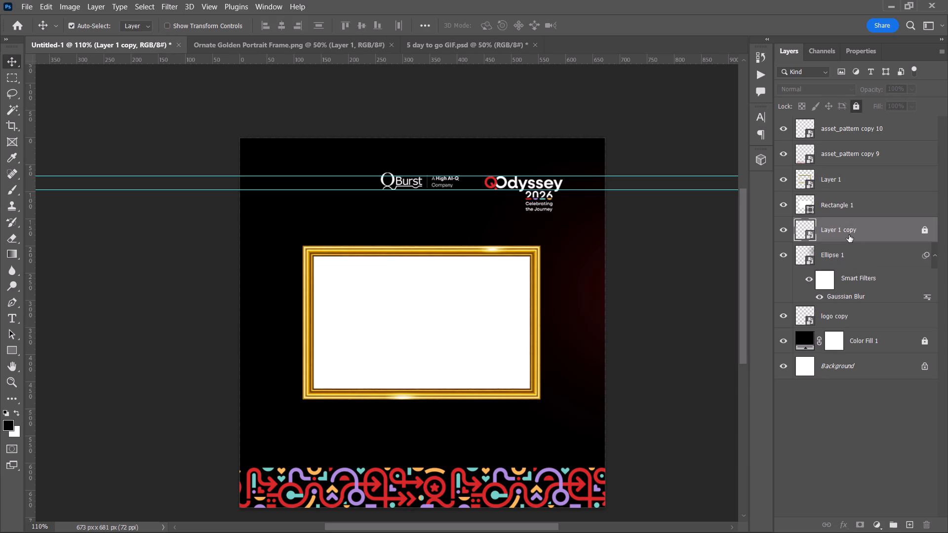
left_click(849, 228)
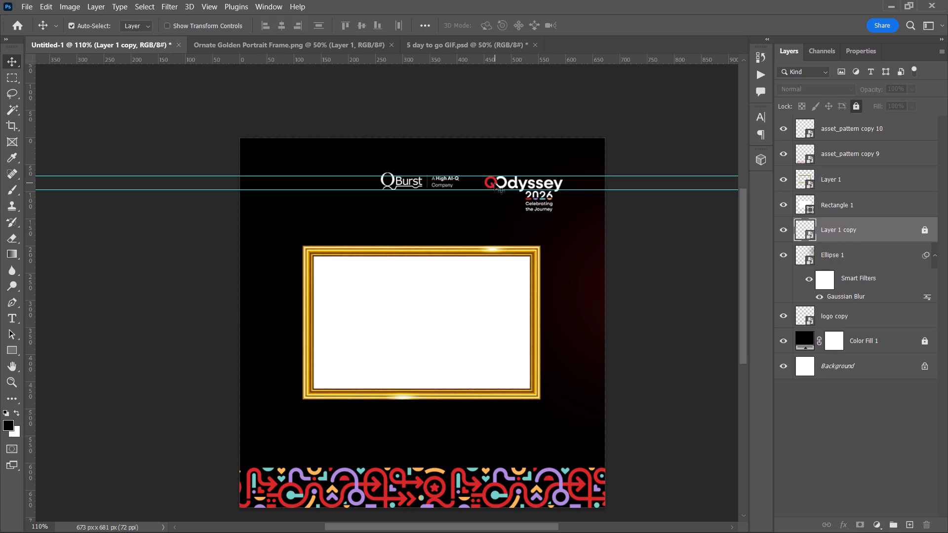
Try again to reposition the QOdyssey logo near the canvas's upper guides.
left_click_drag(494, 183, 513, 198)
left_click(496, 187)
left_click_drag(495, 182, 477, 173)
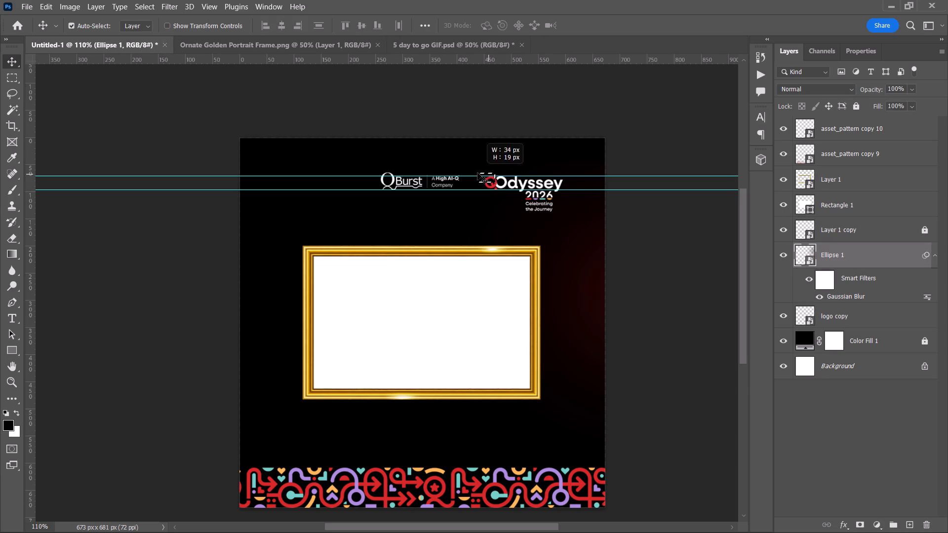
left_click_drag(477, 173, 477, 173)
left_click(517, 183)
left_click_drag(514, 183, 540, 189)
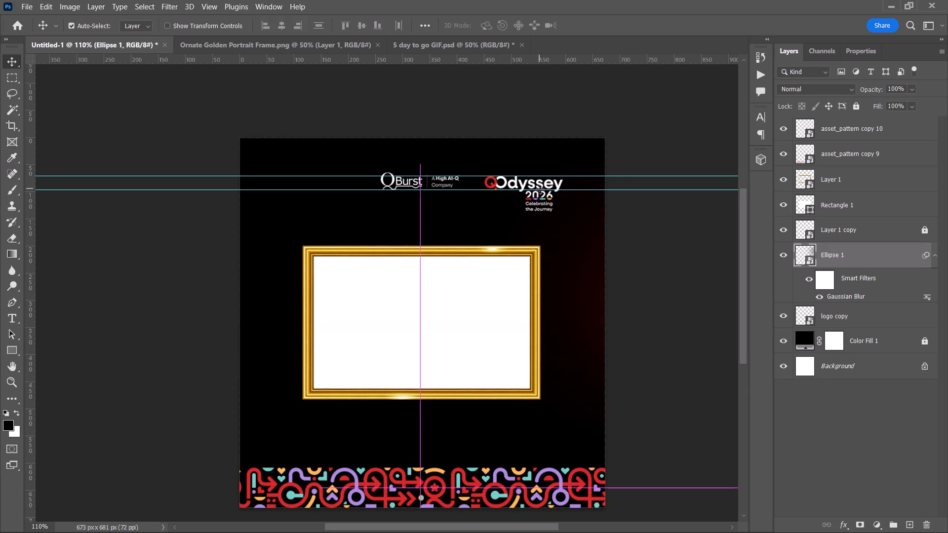
Unlock the QOdyssey logo layer, Layer 1 copy, and lock the red glow layer, Ellipse 1, instead.
left_click(925, 237)
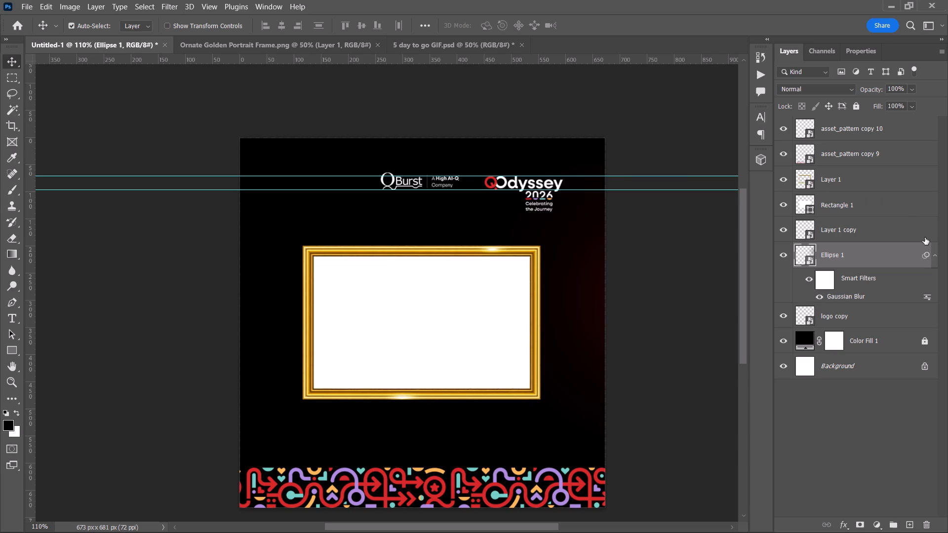
left_click(866, 257)
key("ctrl+slash")
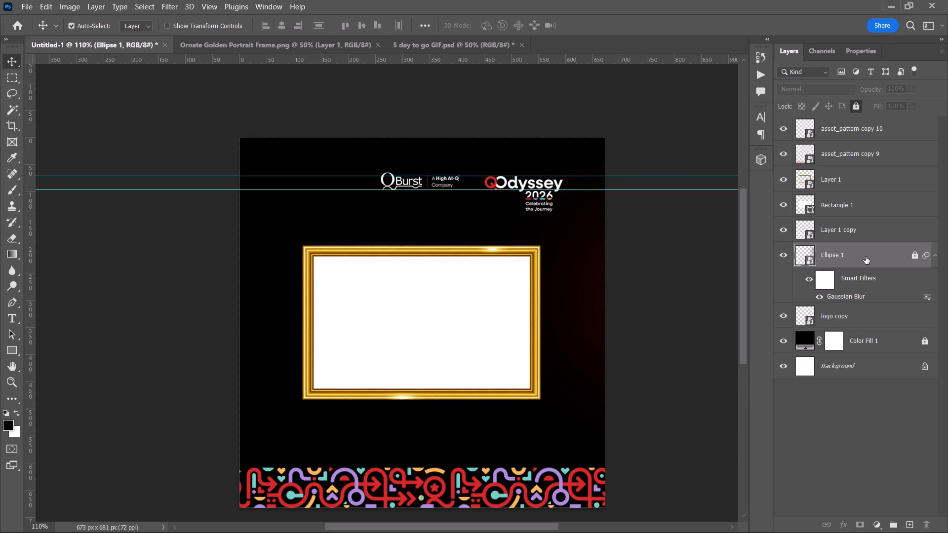
Try the QOdyssey logo below the frame, and bring it back to the top with its left edge near the canvas centre.
left_click(493, 182)
left_click_drag(495, 182, 359, 433)
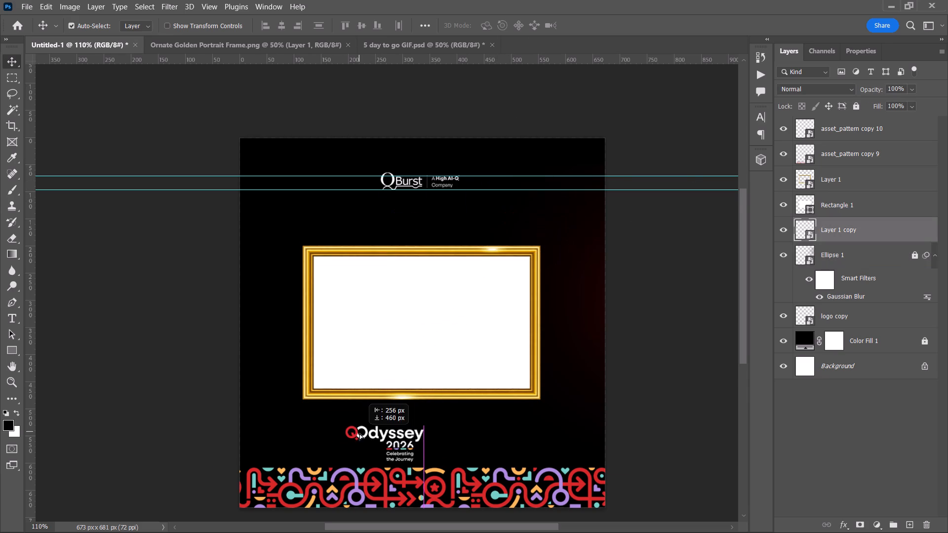
left_click_drag(359, 433, 468, 417)
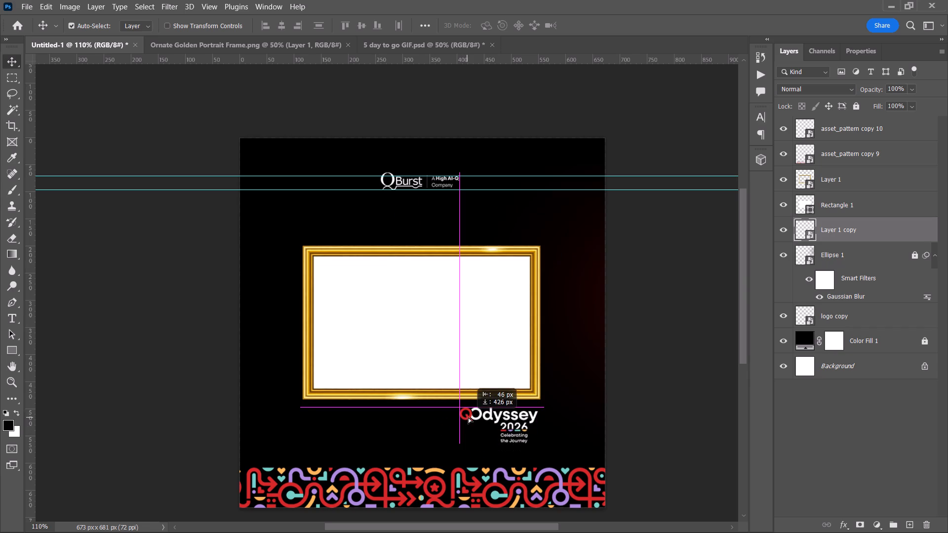
left_click_drag(468, 417, 379, 418)
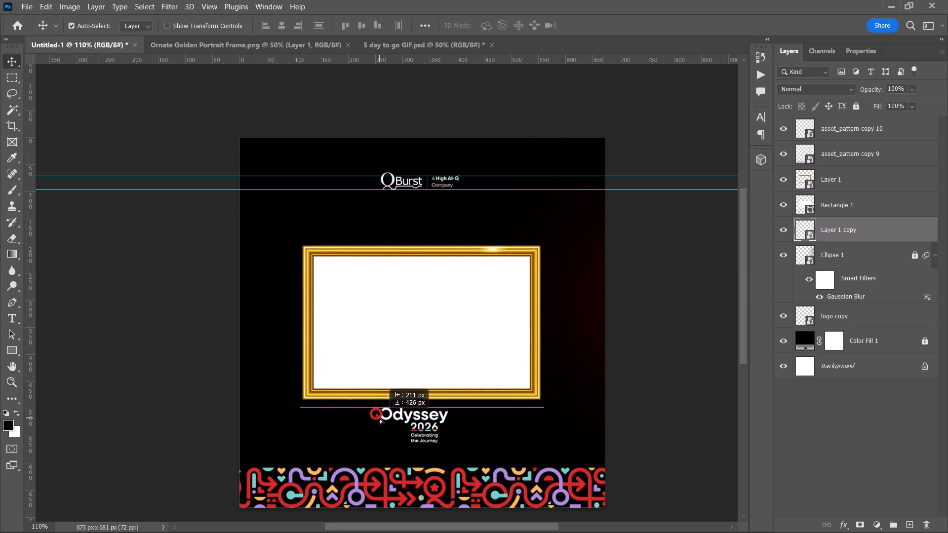
left_click_drag(379, 418, 471, 413)
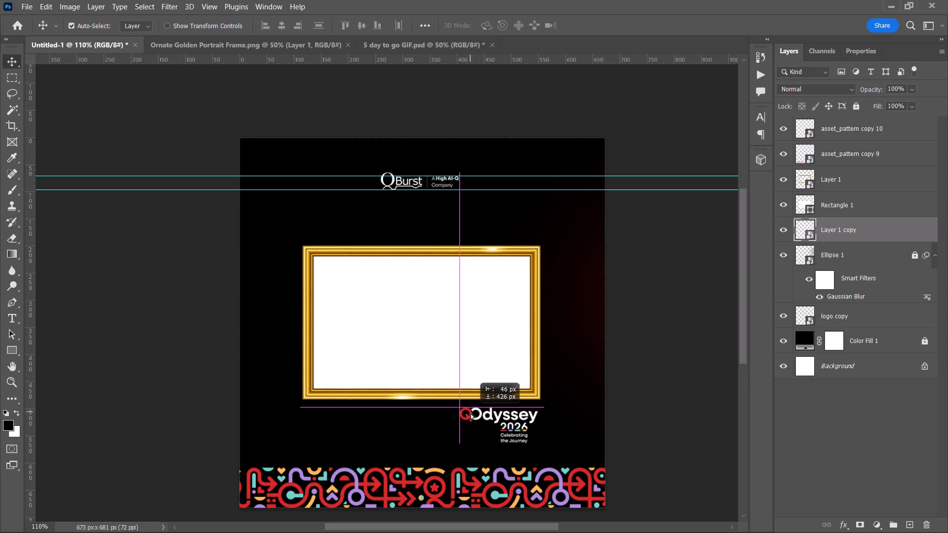
left_click_drag(471, 413, 471, 183)
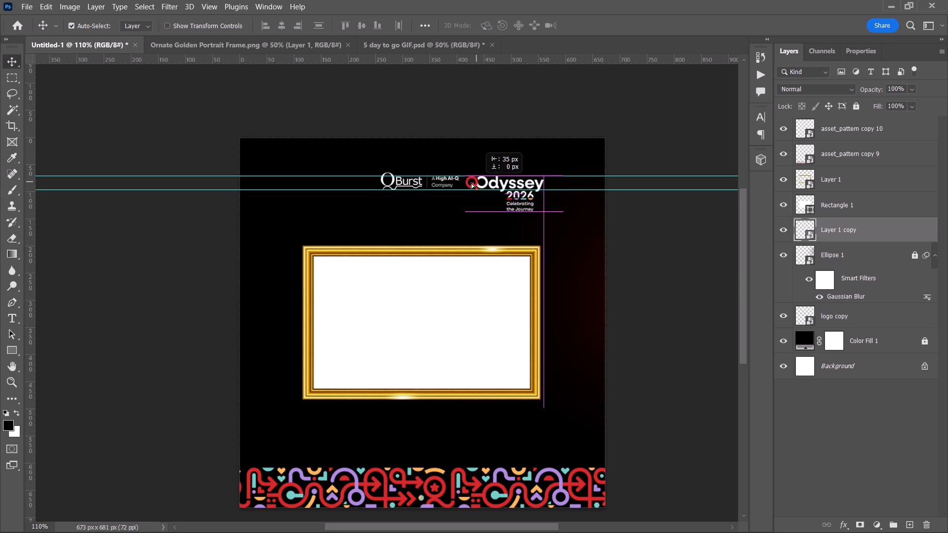
left_click_drag(471, 183, 435, 183)
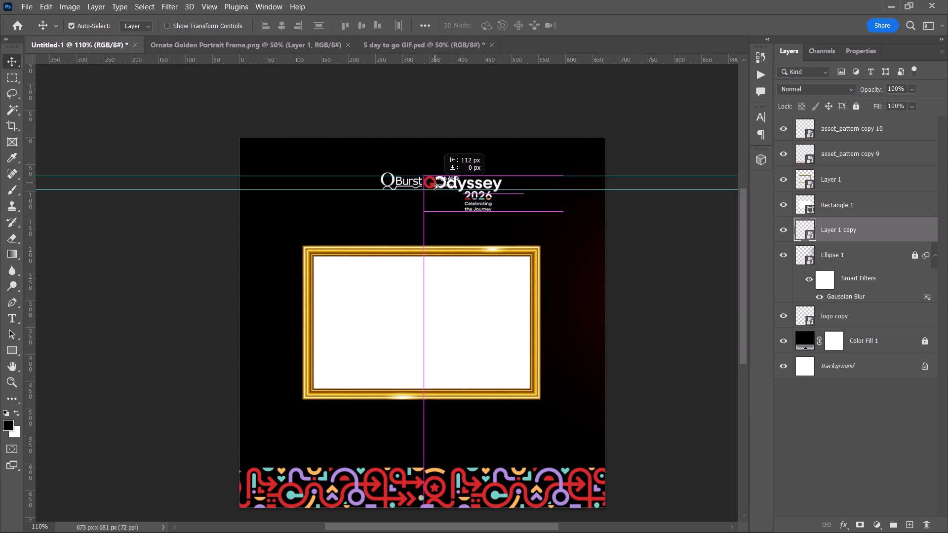
left_click_drag(435, 183, 436, 180)
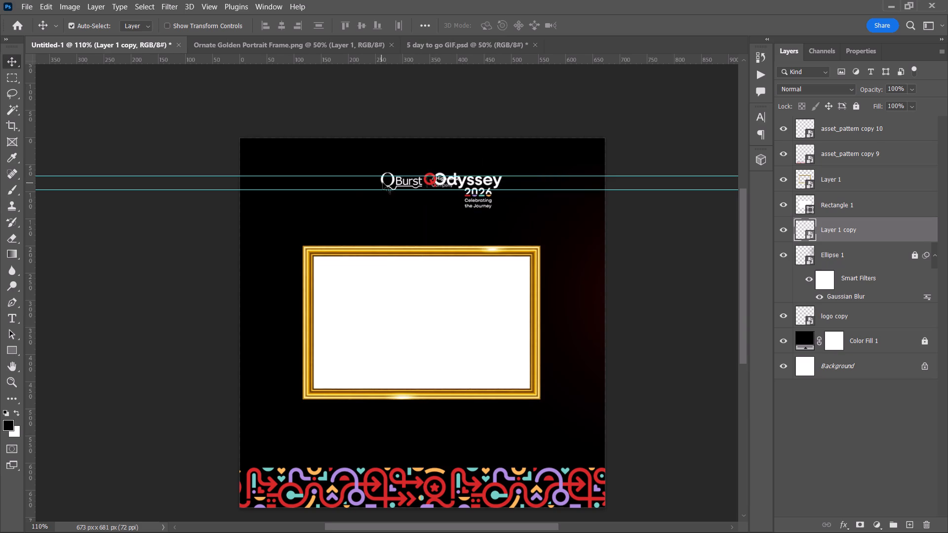
Move the QBurst logo left along the upper guides until it sits clear of the QOdyssey logo.
left_click_drag(384, 180, 355, 178)
left_click(393, 181)
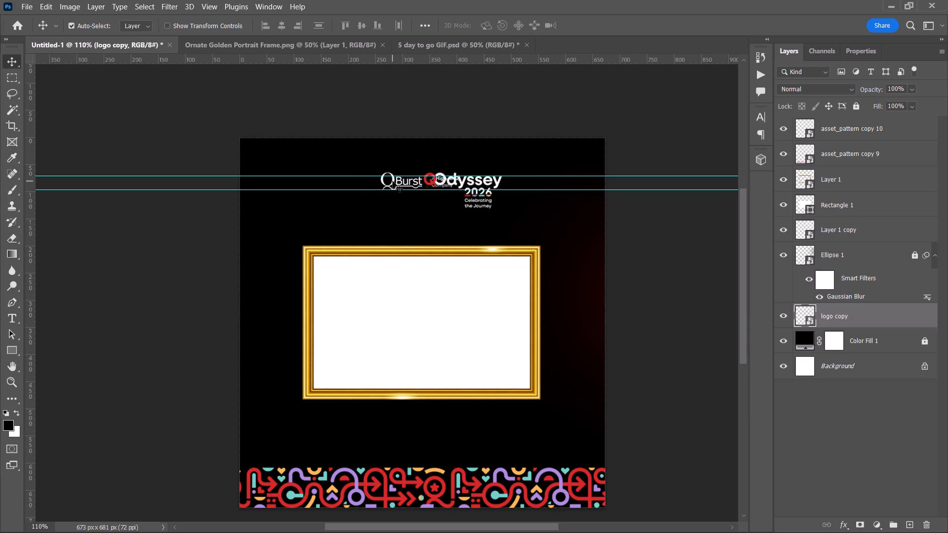
left_click_drag(393, 181, 370, 183)
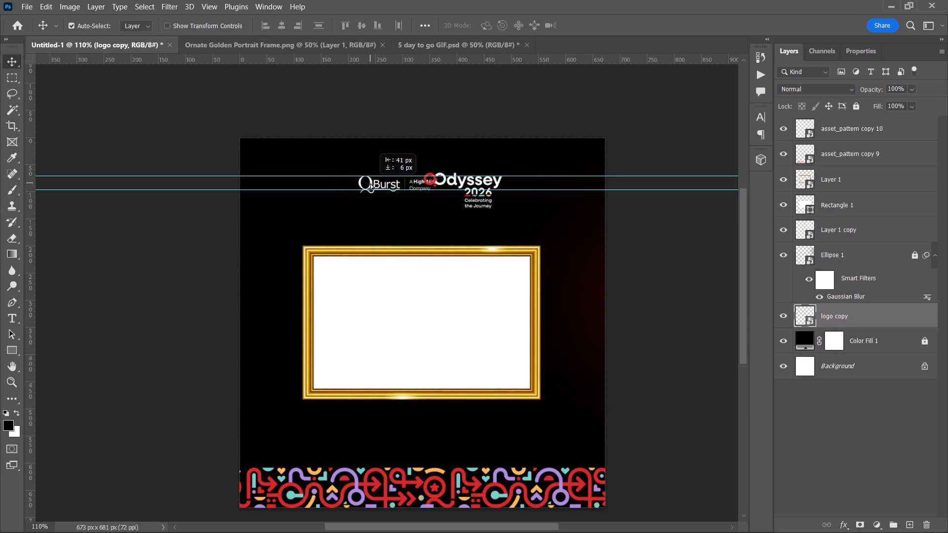
left_click_drag(370, 183, 369, 183)
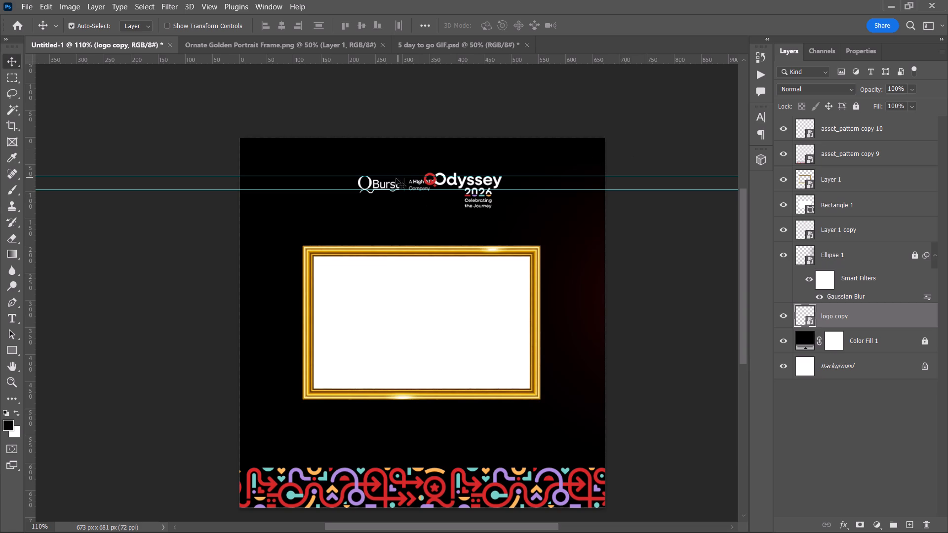
left_click_drag(372, 183, 359, 181)
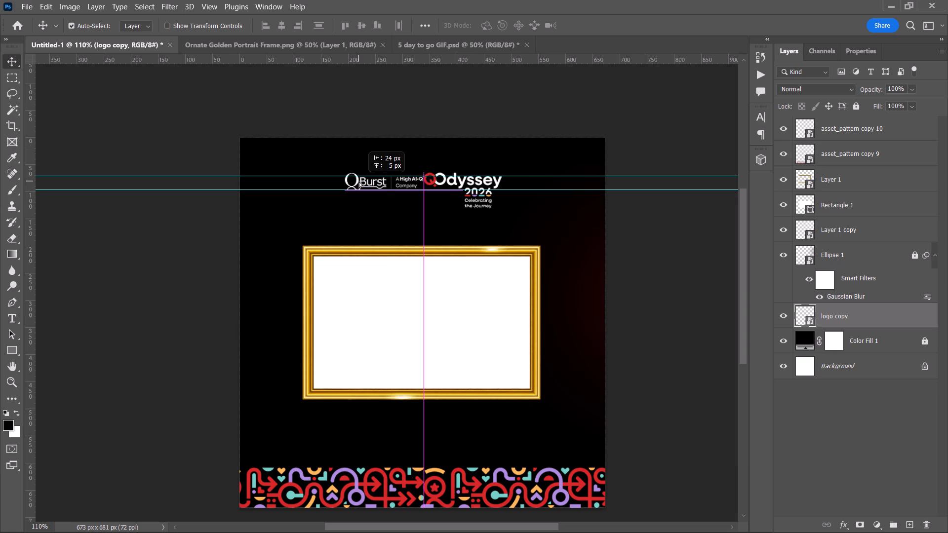
left_click_drag(359, 181, 349, 183)
Shift the QOdyssey logo right for a wider gap from QBurst, with its top on the upper guide, and deselect it.
left_click_drag(432, 185, 439, 190)
left_click(706, 135)
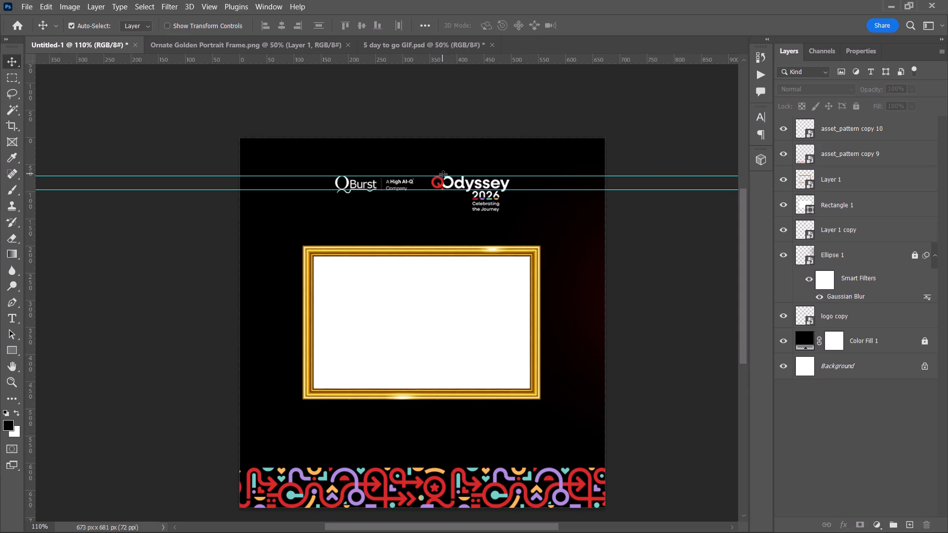
left_click_drag(444, 183, 452, 184)
left_click(671, 148)
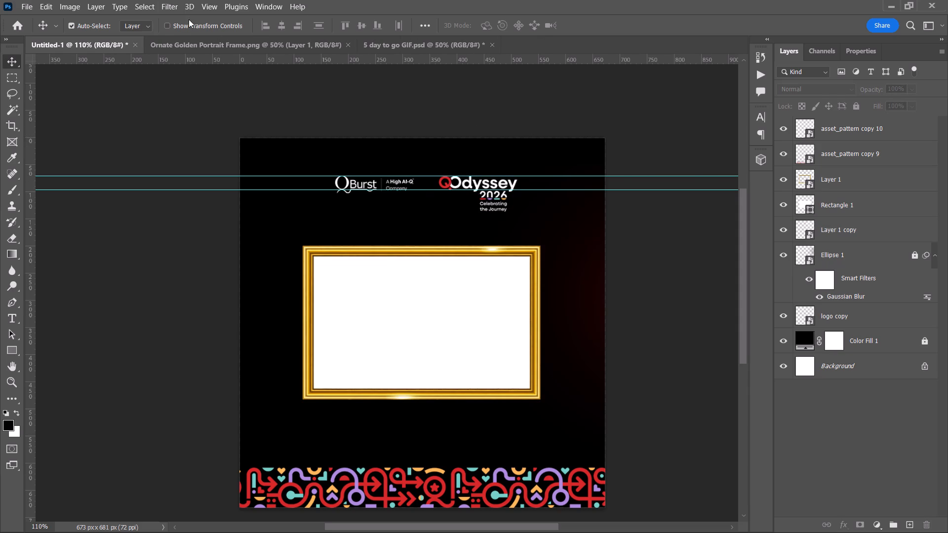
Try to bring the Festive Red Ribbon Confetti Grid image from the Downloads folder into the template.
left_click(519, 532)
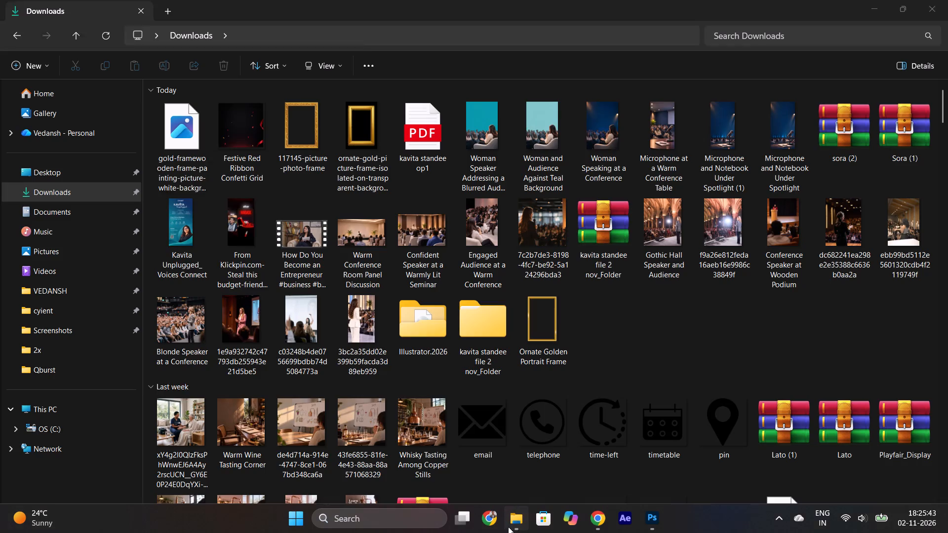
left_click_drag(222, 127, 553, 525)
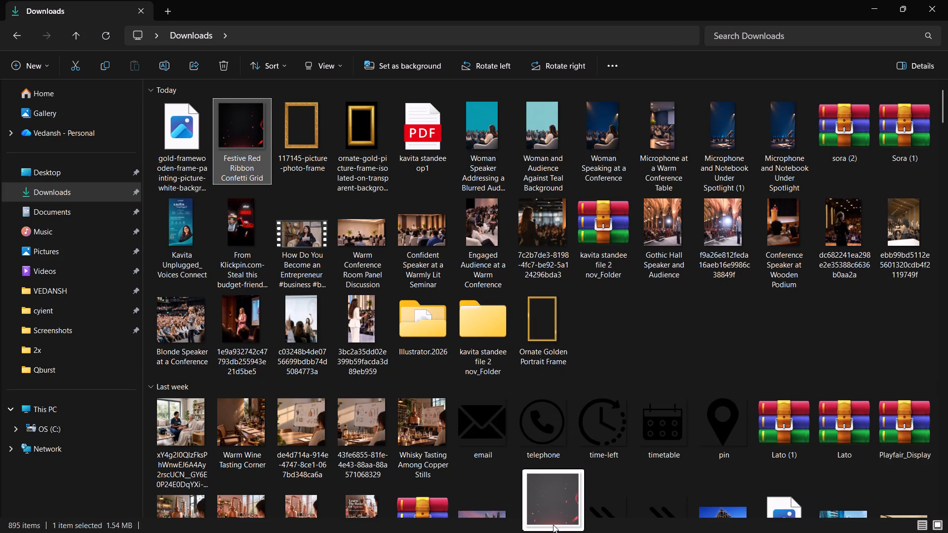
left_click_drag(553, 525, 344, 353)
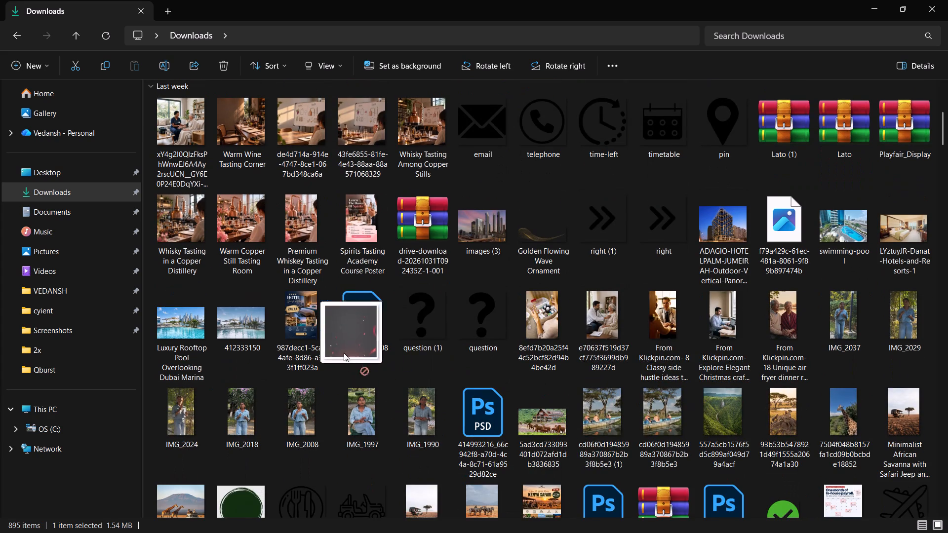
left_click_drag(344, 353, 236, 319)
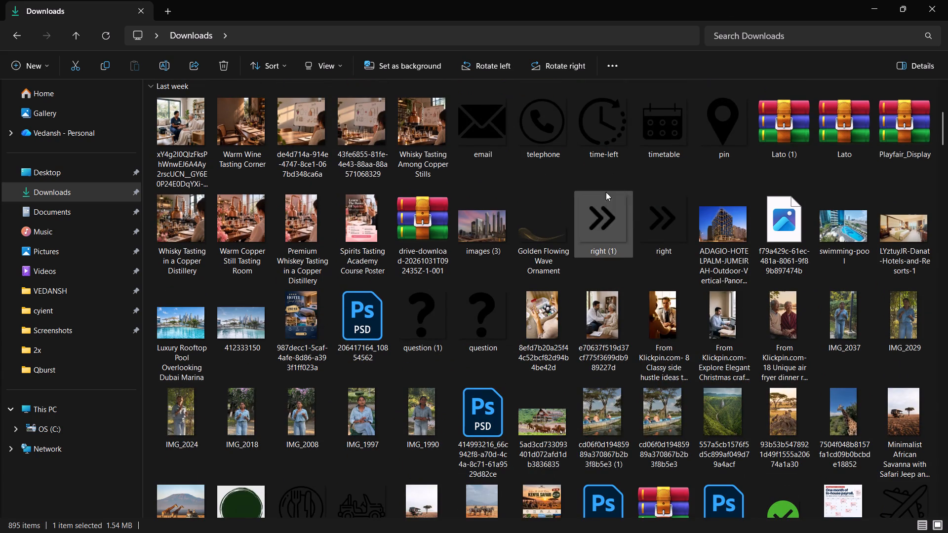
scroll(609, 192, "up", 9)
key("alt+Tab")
Open the Festive Red Ribbon Confetti Grid image from the Downloads folder as its own document.
key("ctrl+o")
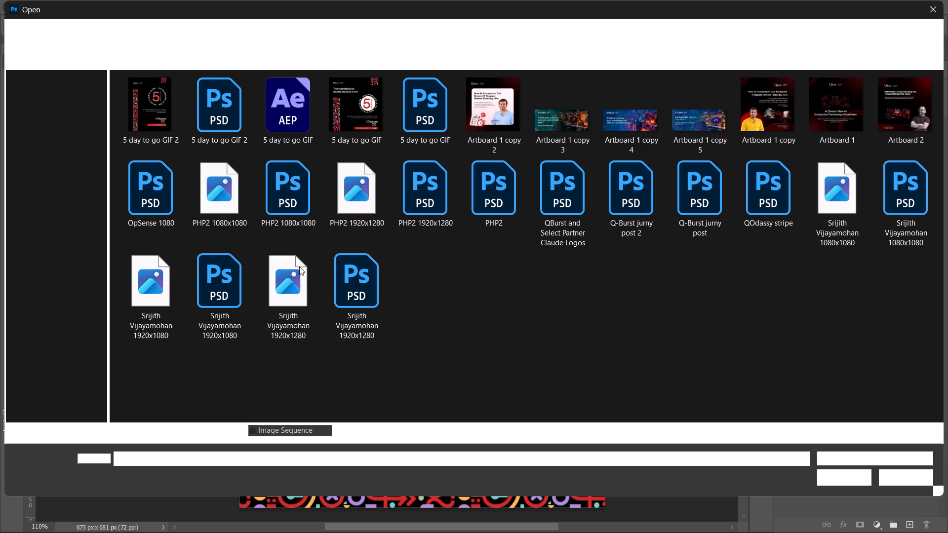
left_click(64, 129)
left_click(67, 145)
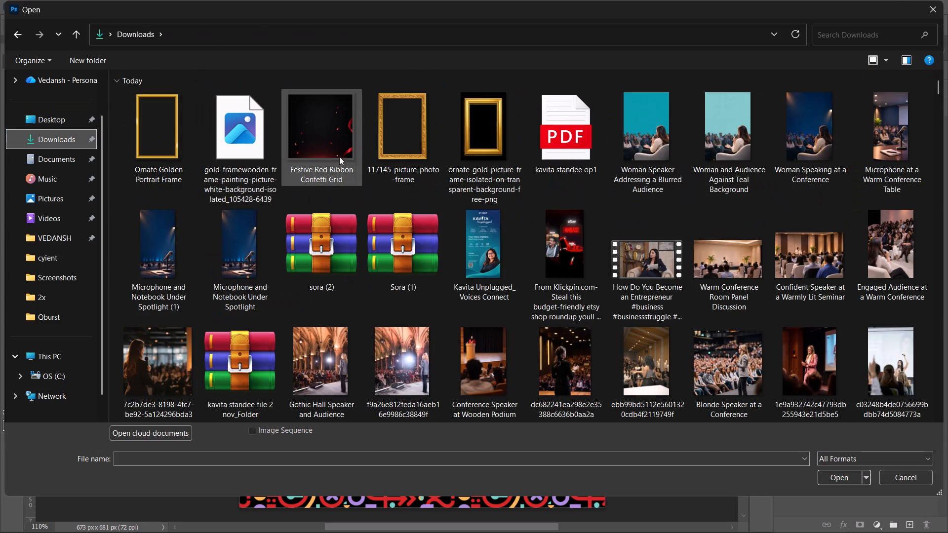
double_click(342, 150)
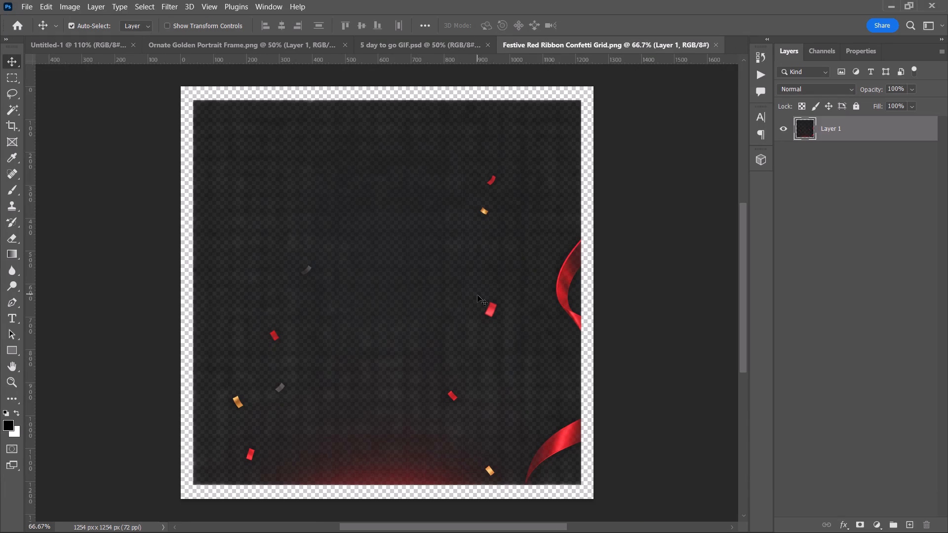
Bring the confetti image into the Untitled-1 template and place its layer between logo copy and Color Fill 1.
left_click_drag(483, 324, 373, 281)
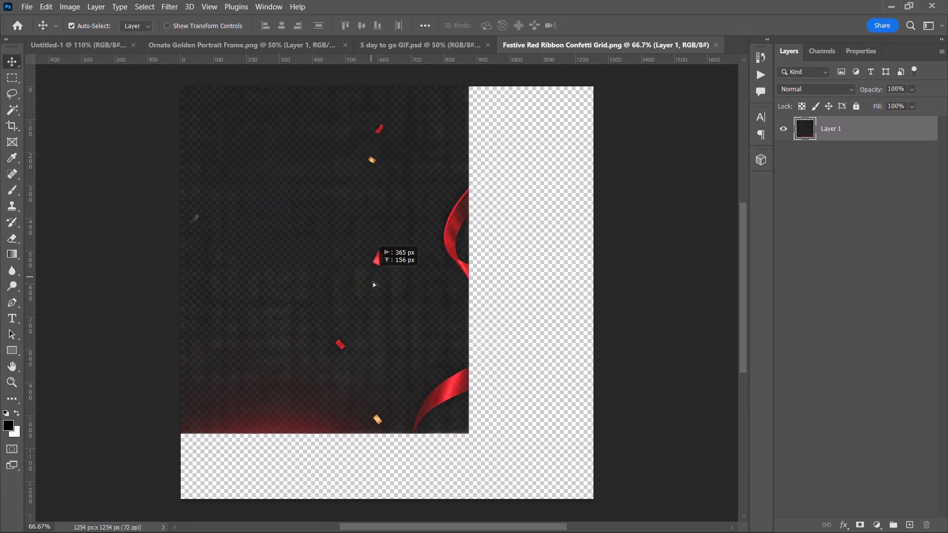
left_click_drag(373, 281, 89, 46)
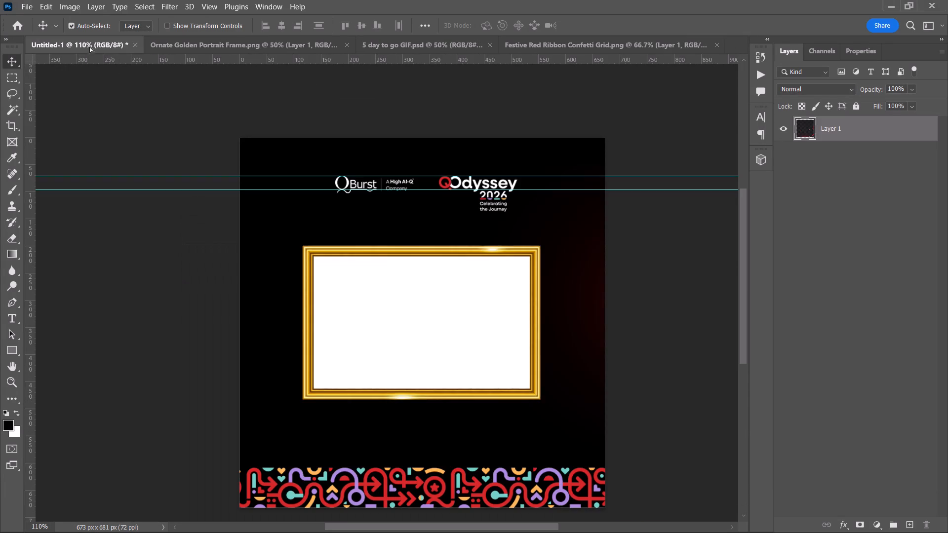
left_click_drag(89, 46, 499, 305)
left_click_drag(869, 121, 864, 297)
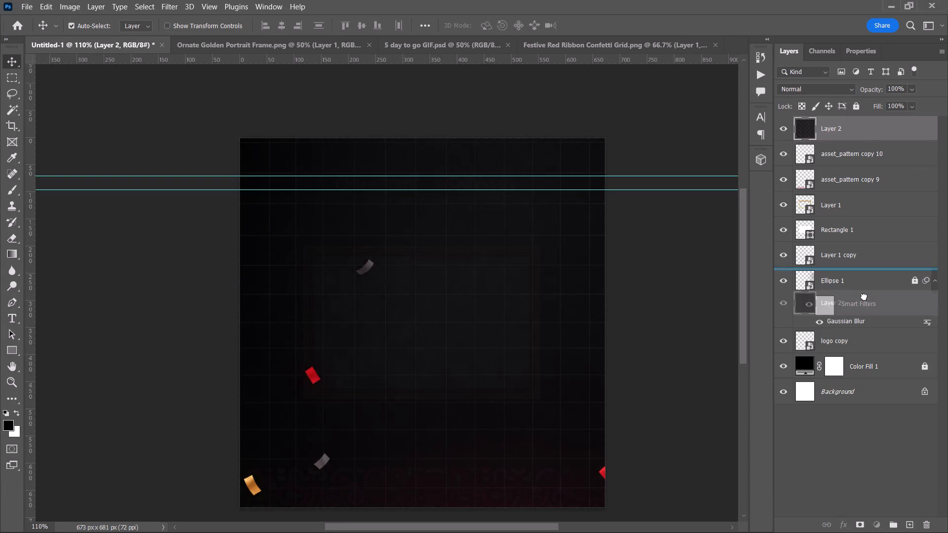
left_click_drag(864, 297, 868, 347)
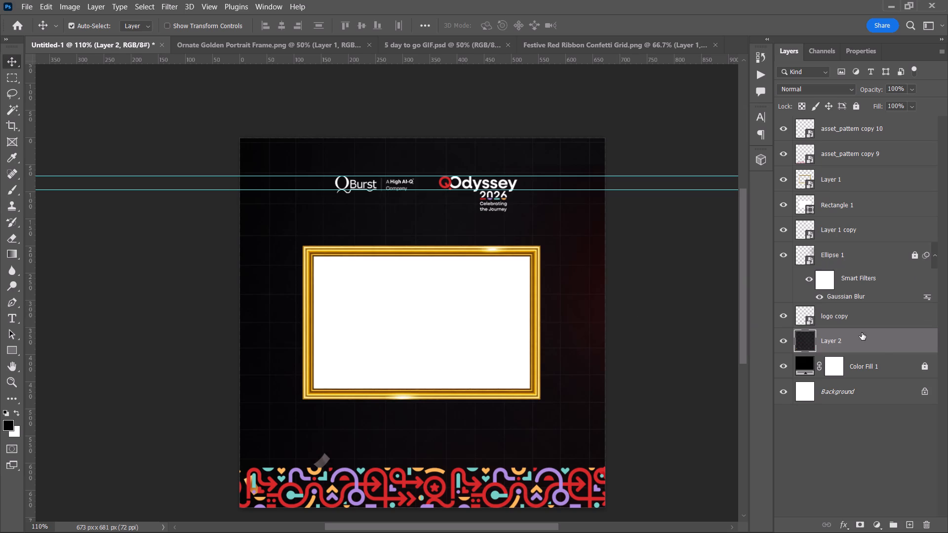
Convert the confetti image layer, Layer 2, to a smart object.
right_click(880, 345)
left_click(783, 182)
Scale the confetti background, Layer 2, to about 51% and position it so its ribbons meet the canvas's right edge.
key("ctrl+t")
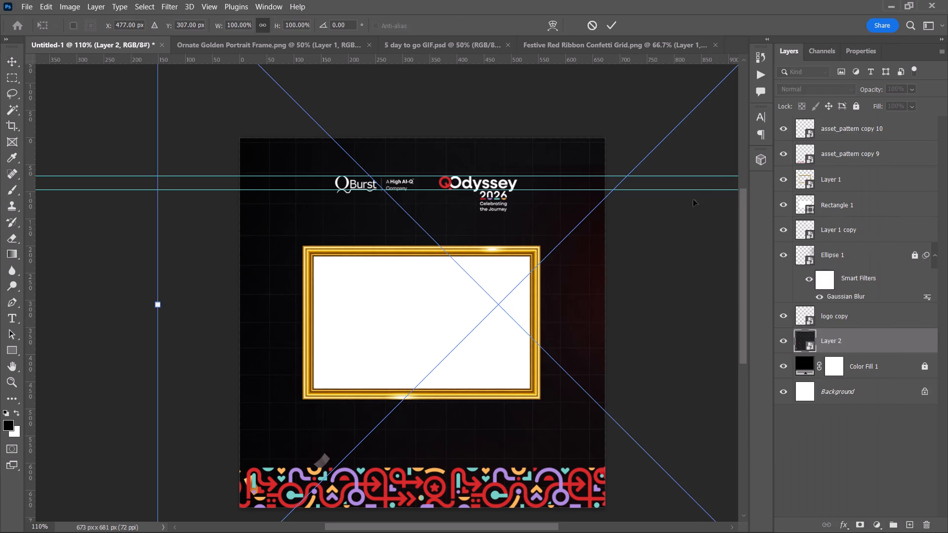
scroll(430, 191, "down", 11, "alt")
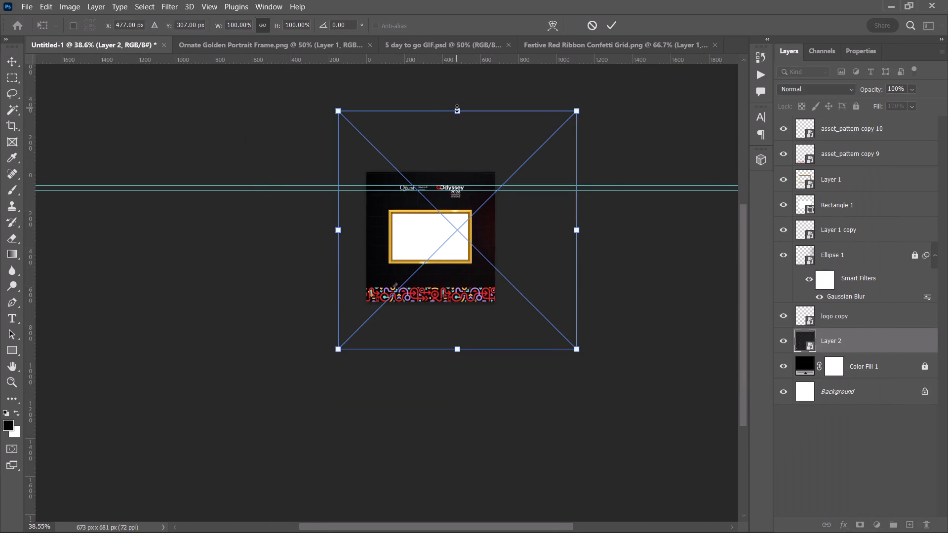
left_click(457, 108)
left_click_drag(457, 108, 442, 172)
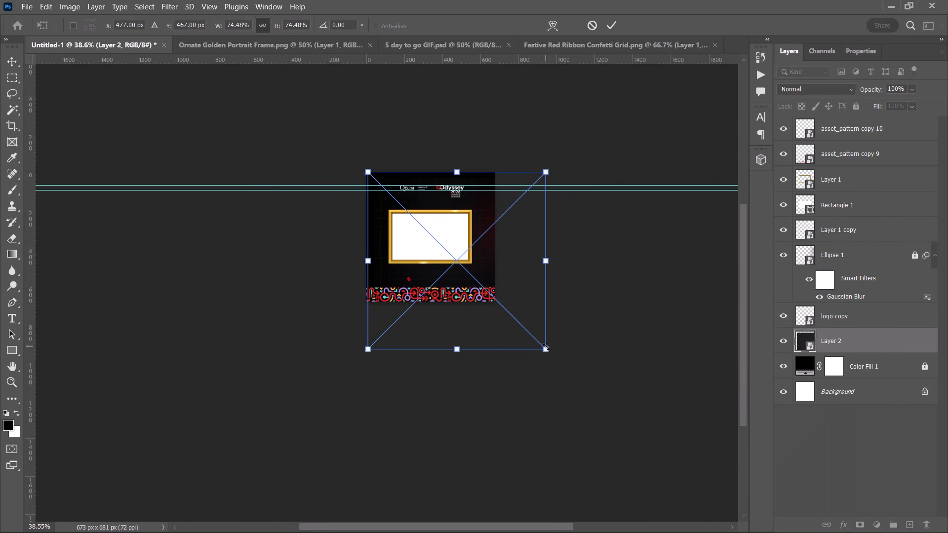
left_click_drag(545, 350, 490, 317)
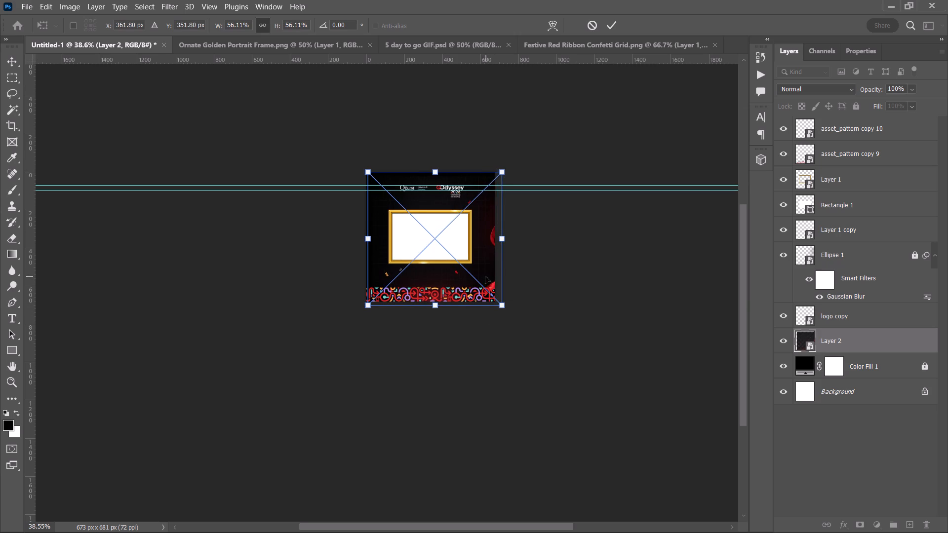
left_click_drag(485, 276, 480, 279)
left_click_drag(434, 308, 434, 301)
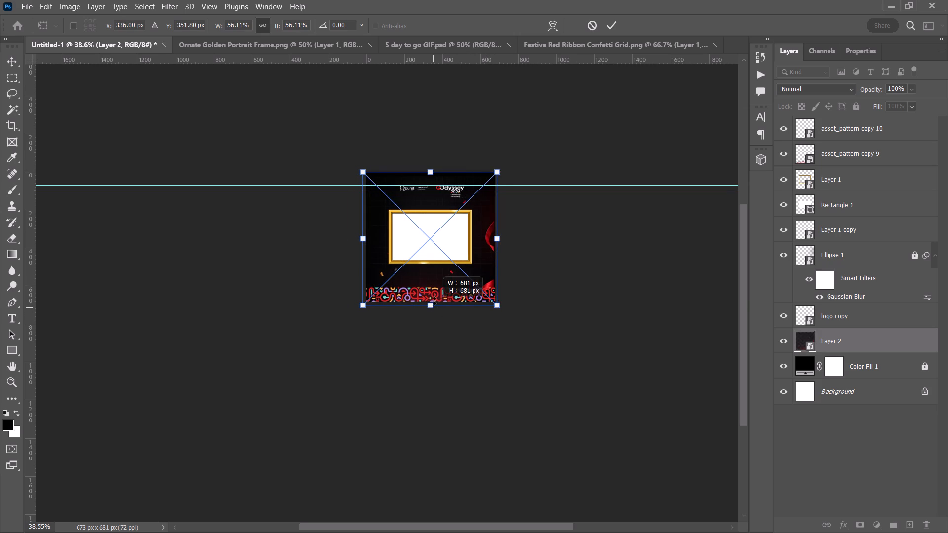
left_click_drag(434, 301, 434, 296)
left_click(435, 288)
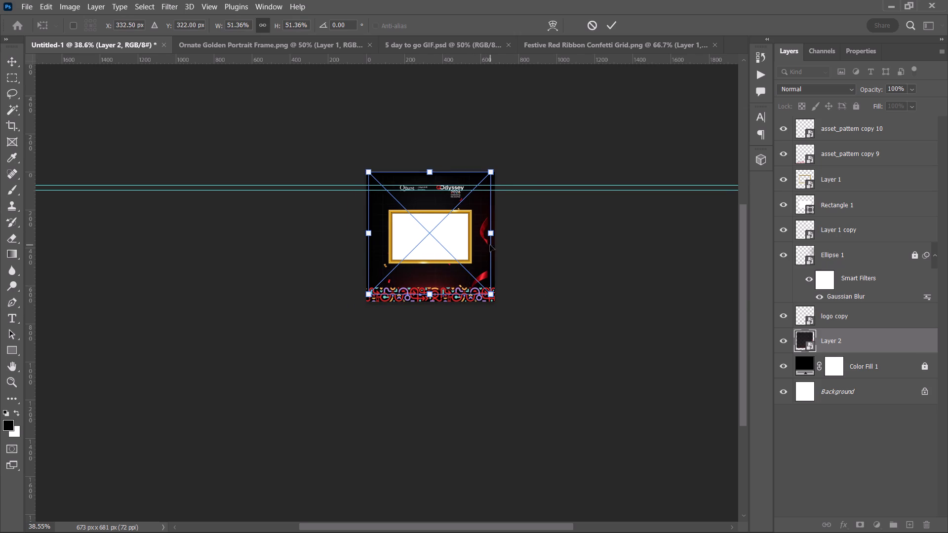
left_click_drag(468, 250, 474, 252)
left_click(616, 23)
left_click(594, 192)
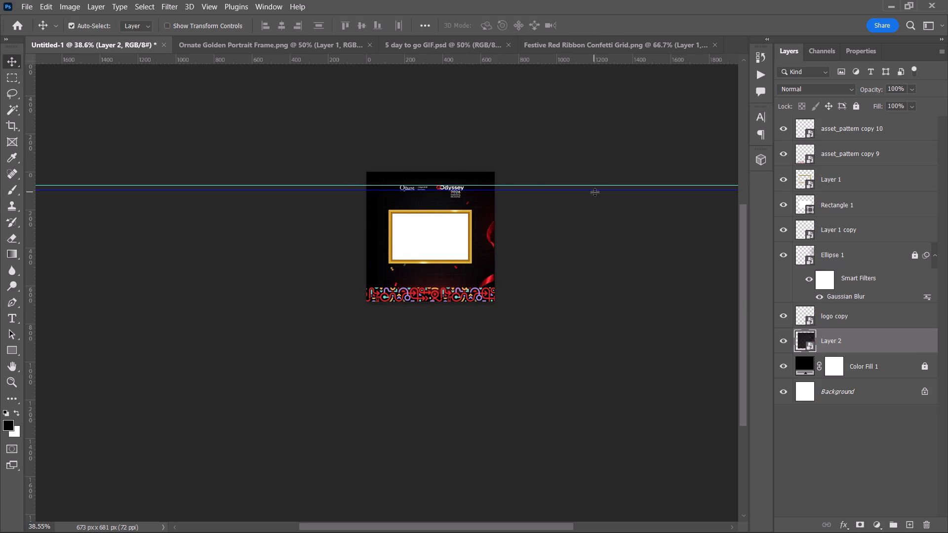
Move the confetti background, Layer 2, slightly upward behind the gold frame.
scroll(559, 246, "up", 4, "alt")
key("space")
left_click_drag(585, 241, 517, 315)
scroll(508, 316, "up", 6, "alt")
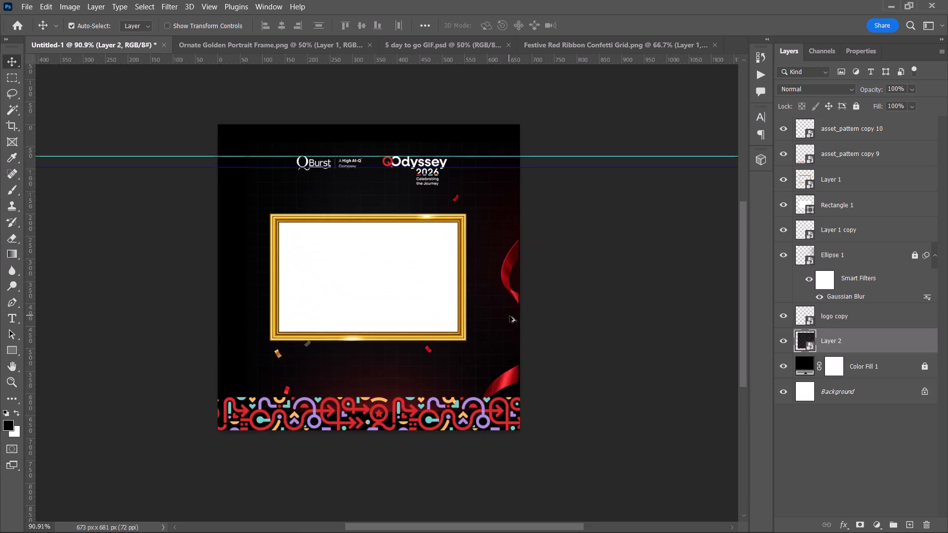
scroll(510, 316, "up", 2, "alt")
key("space")
left_click_drag(538, 299, 573, 361)
left_click_drag(545, 349, 542, 333)
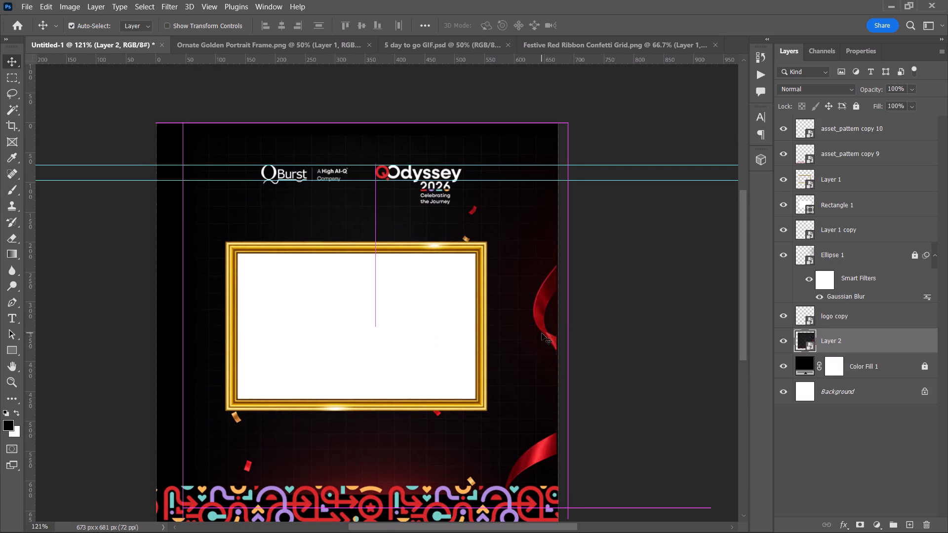
Try the confetti background at different offsets, settle it about 12 px higher at the same horizontal position, and deselect it.
scroll(574, 345, "up", 2, "alt")
key("space")
left_click_drag(569, 339, 645, 408)
scroll(634, 391, "down", 3)
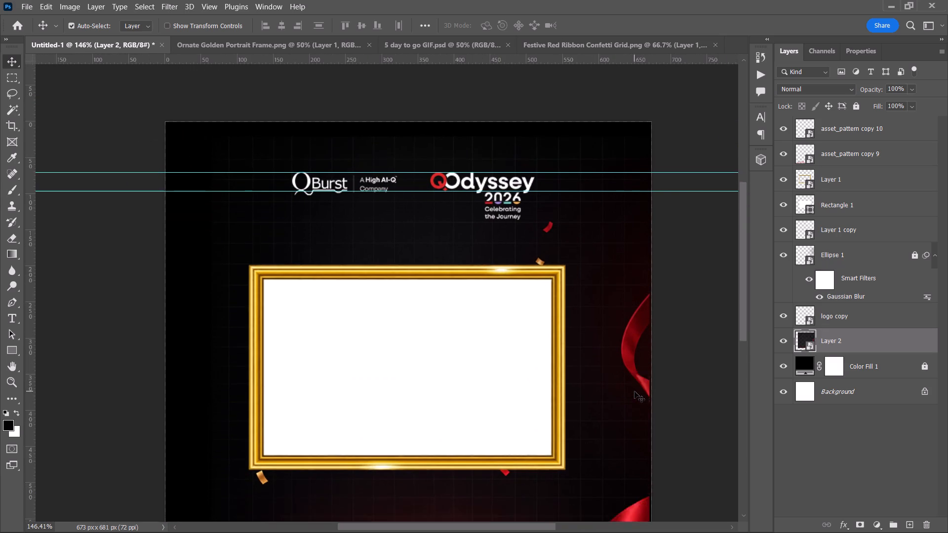
scroll(634, 391, "down", 11)
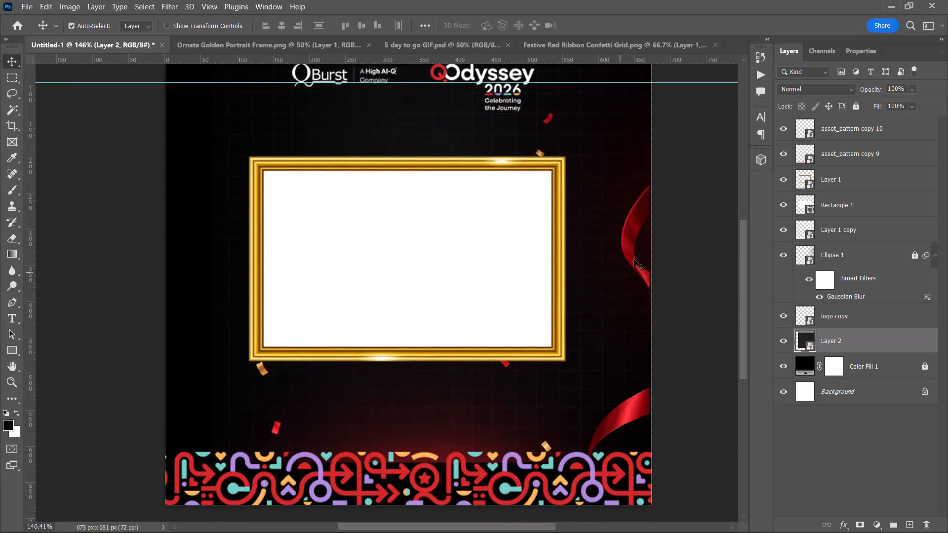
left_click_drag(630, 247, 637, 250)
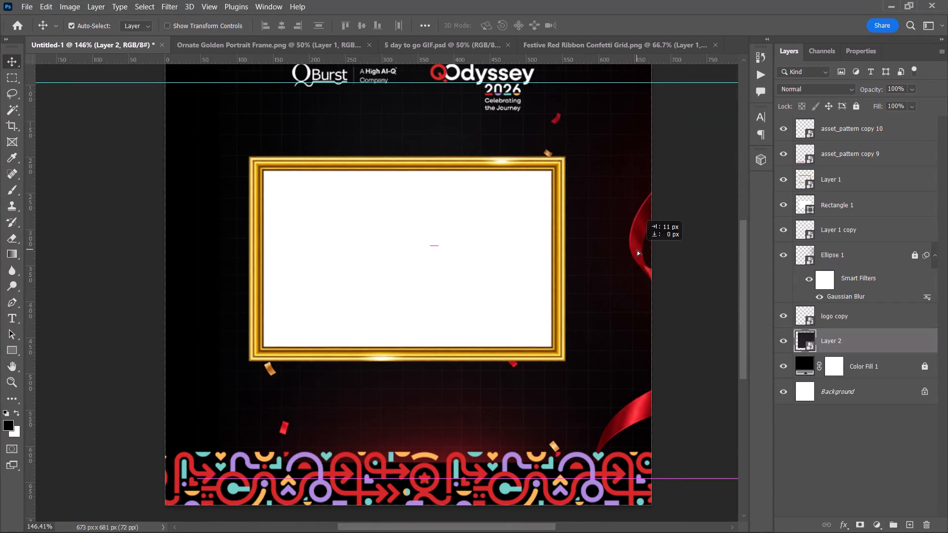
left_click_drag(637, 250, 631, 238)
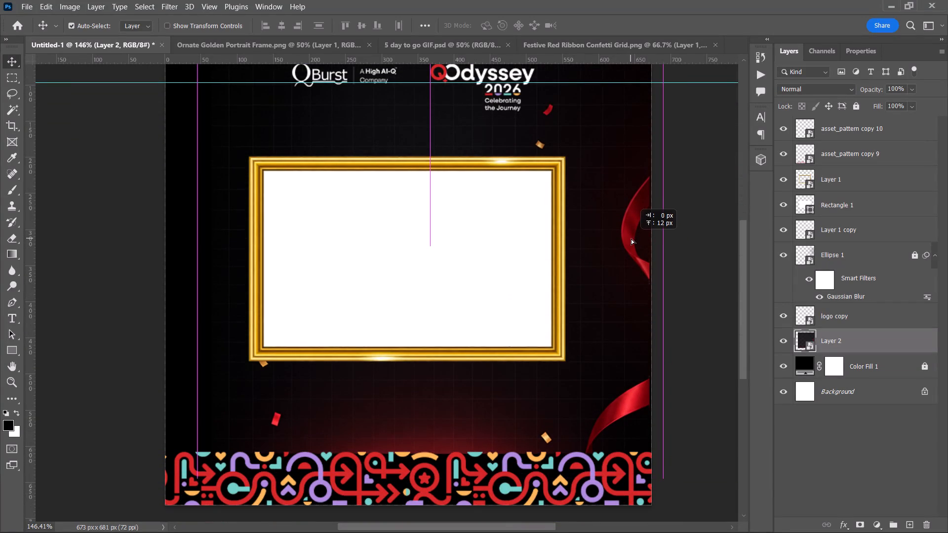
left_click_drag(631, 238, 628, 285)
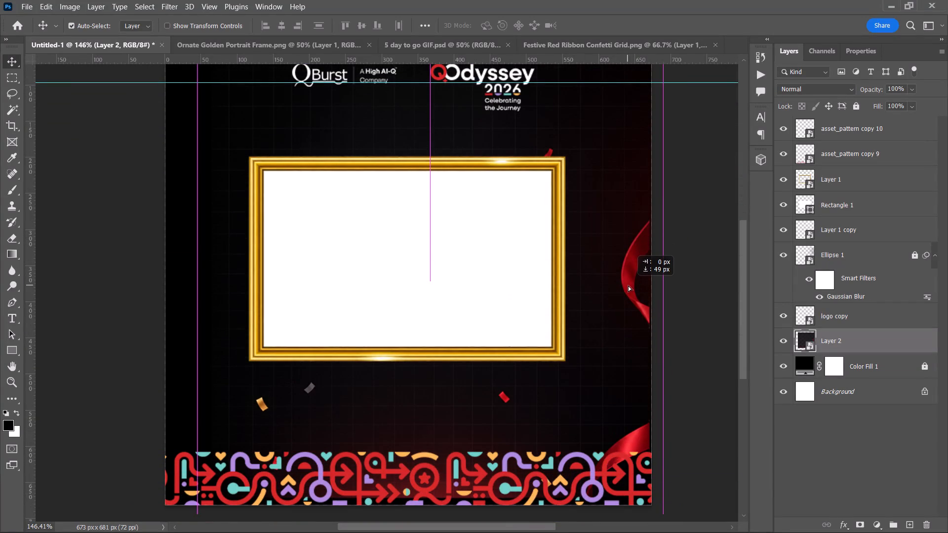
left_click_drag(628, 285, 629, 240)
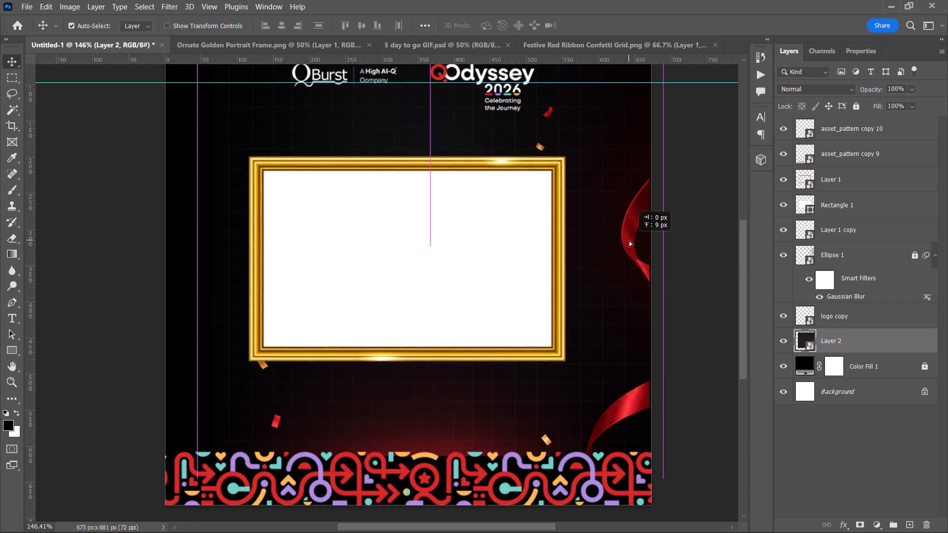
left_click_drag(629, 240, 629, 238)
left_click(712, 315)
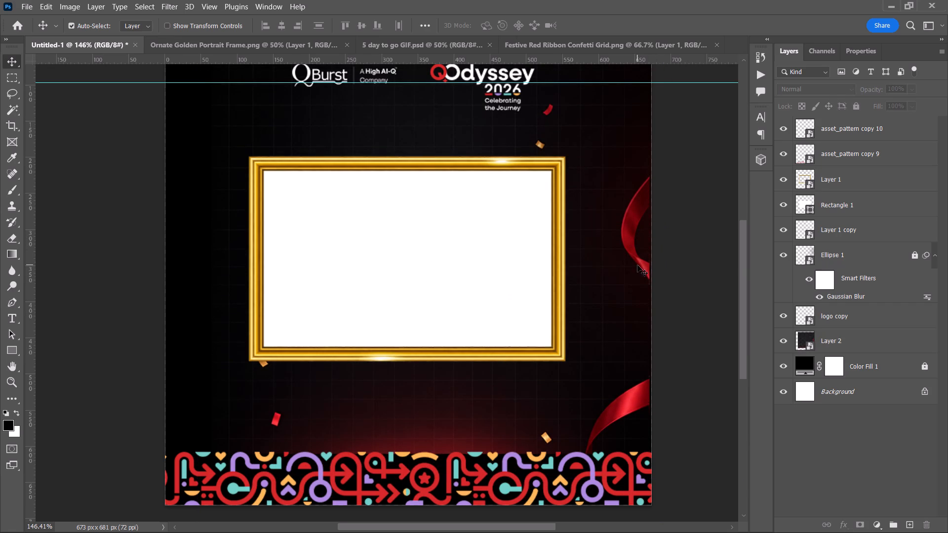
Shift the confetti background slightly right so the red ribbons run past the canvas's right edge.
left_click_drag(644, 266, 650, 267)
left_click(736, 316)
scroll(736, 316, "up", 5)
scroll(735, 314, "down", 5)
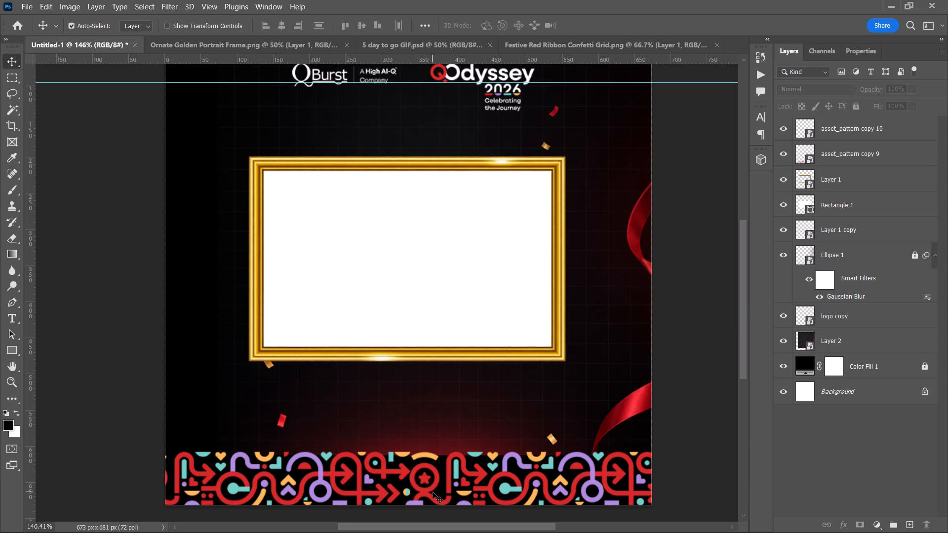
left_click(444, 442)
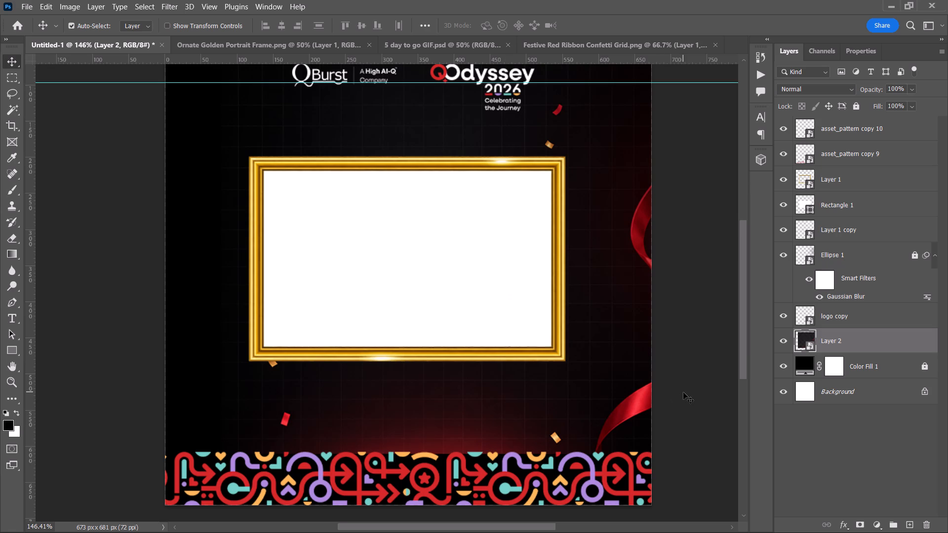
scroll(674, 393, "up", 7)
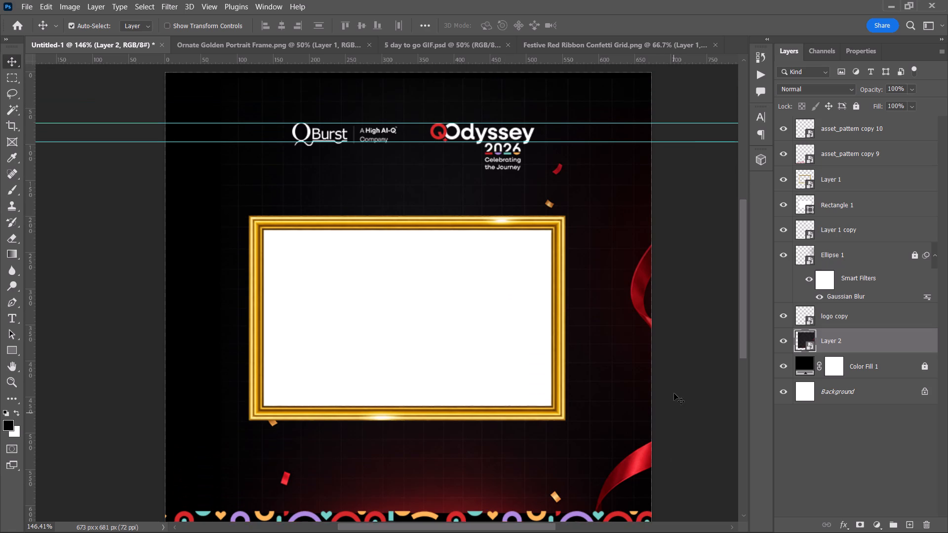
scroll(674, 393, "down", 3)
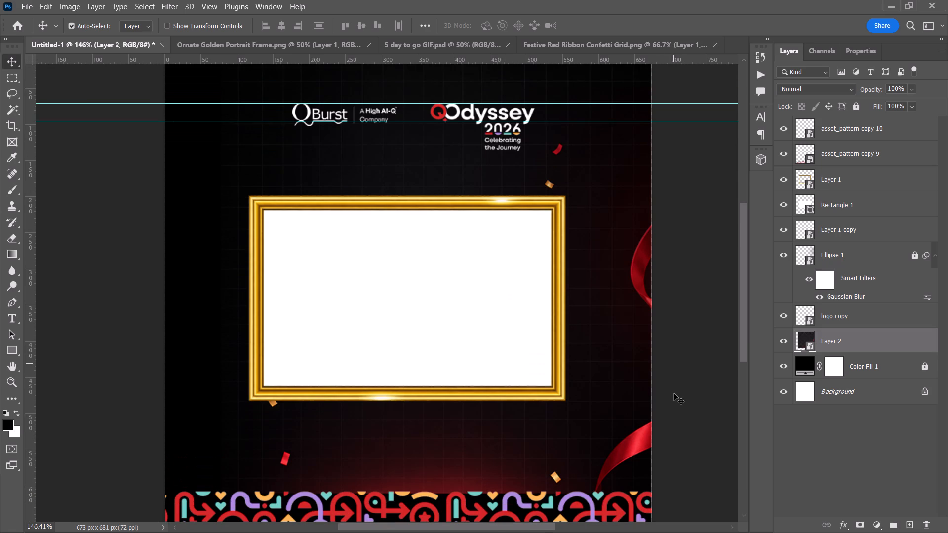
scroll(674, 393, "down", 3)
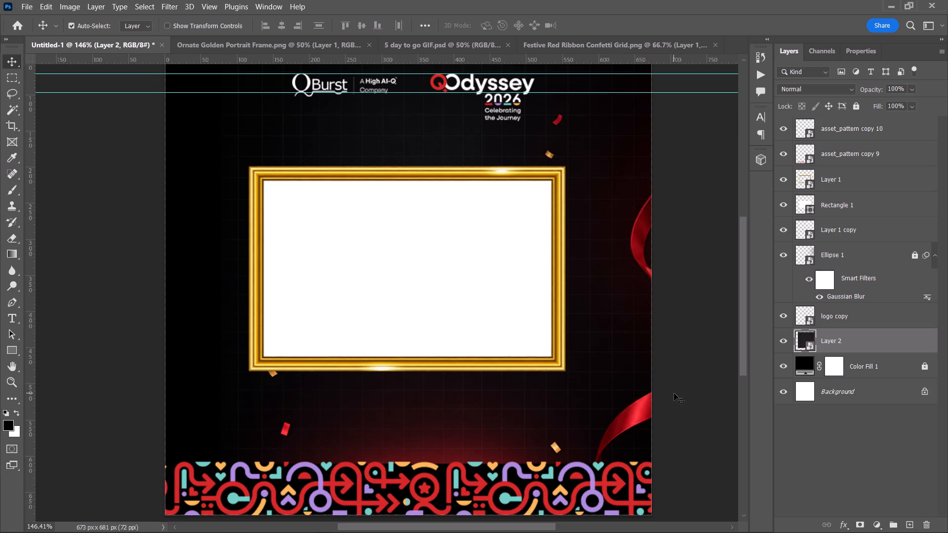
scroll(674, 393, "up", 6)
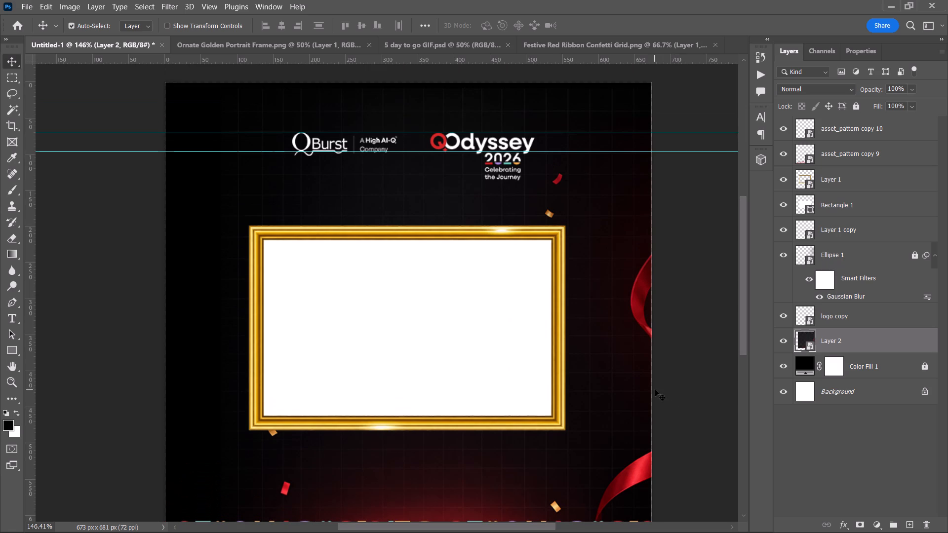
Duplicate the red glow, Ellipse 1, and place the copy over the canvas's upper-left corner.
left_click(642, 290)
left_click_drag(636, 287, 104, 165, "alt")
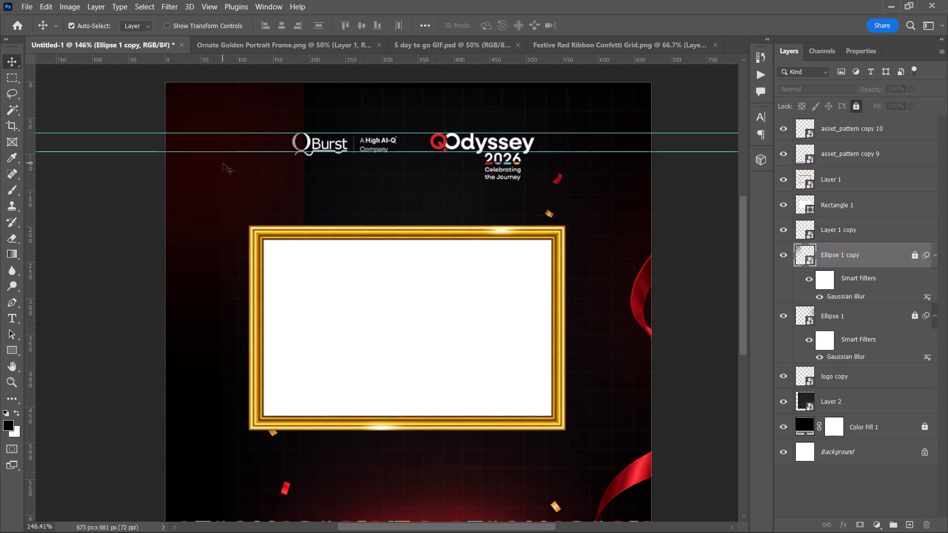
Try shifting the confetti background left, and undo both that move and the red glow copy in the canvas's upper-left corner.
left_click_drag(236, 184, 169, 188)
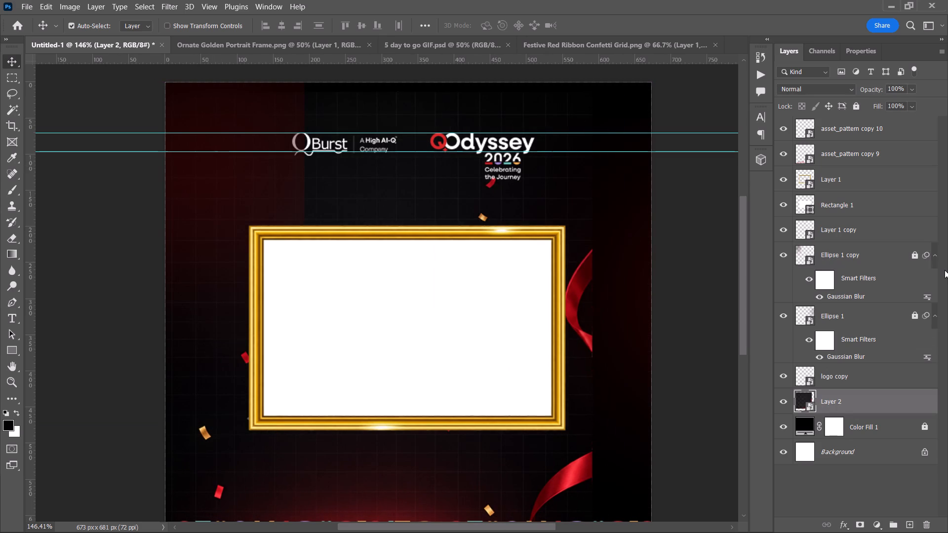
key("ctrl+z")
key("ctrl+z")
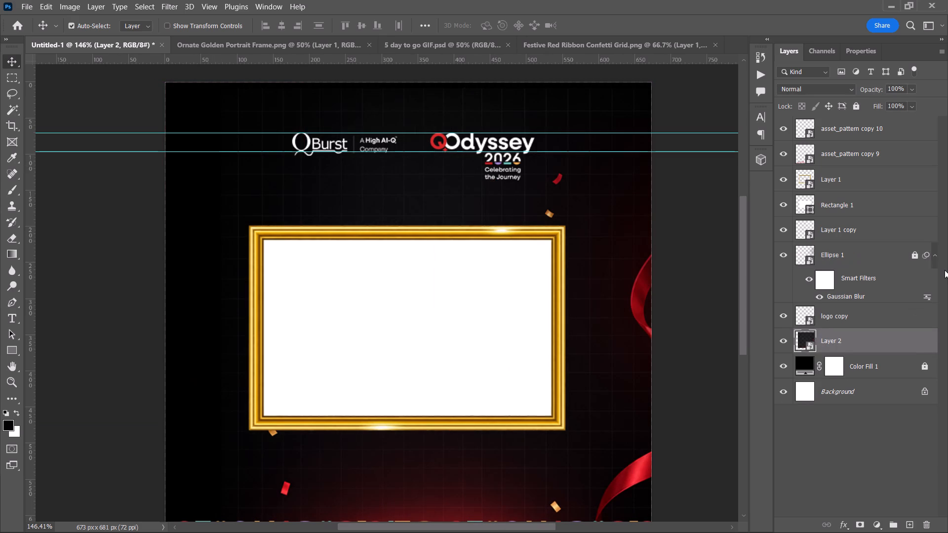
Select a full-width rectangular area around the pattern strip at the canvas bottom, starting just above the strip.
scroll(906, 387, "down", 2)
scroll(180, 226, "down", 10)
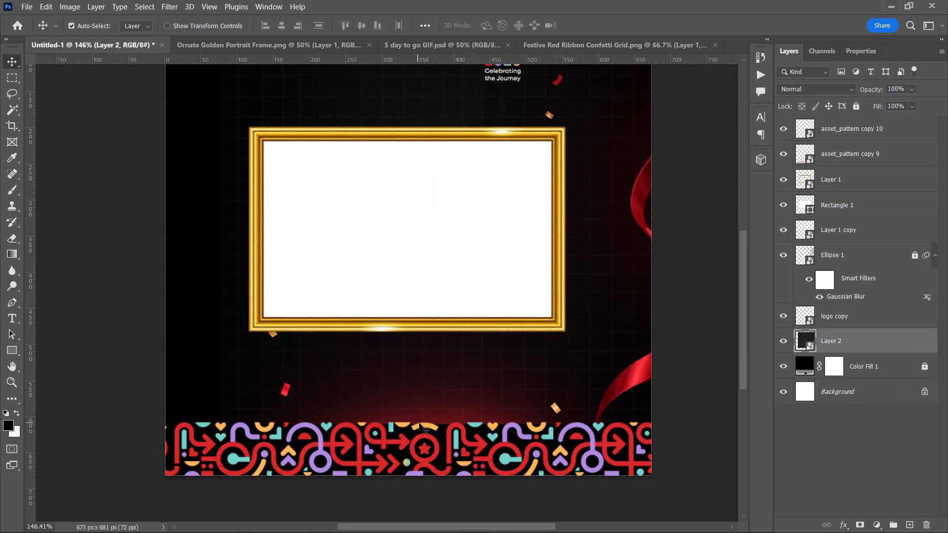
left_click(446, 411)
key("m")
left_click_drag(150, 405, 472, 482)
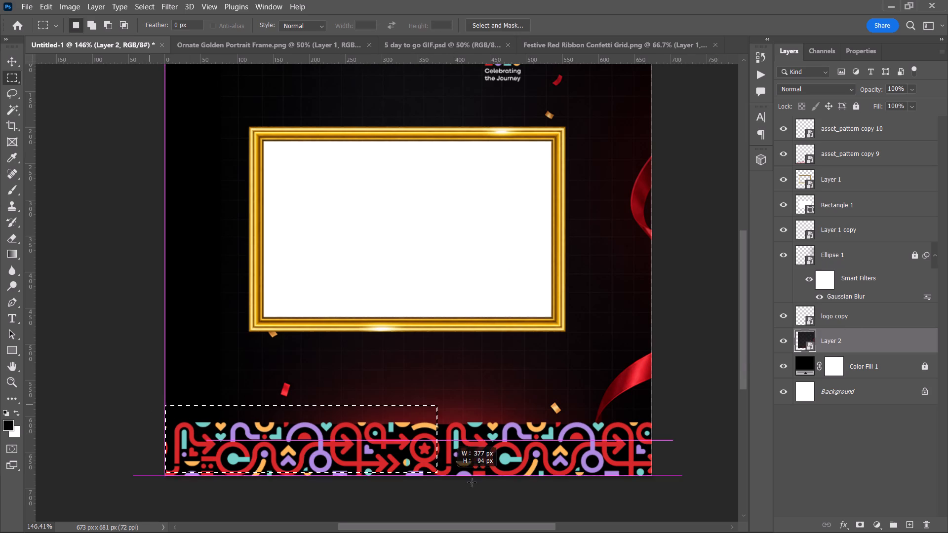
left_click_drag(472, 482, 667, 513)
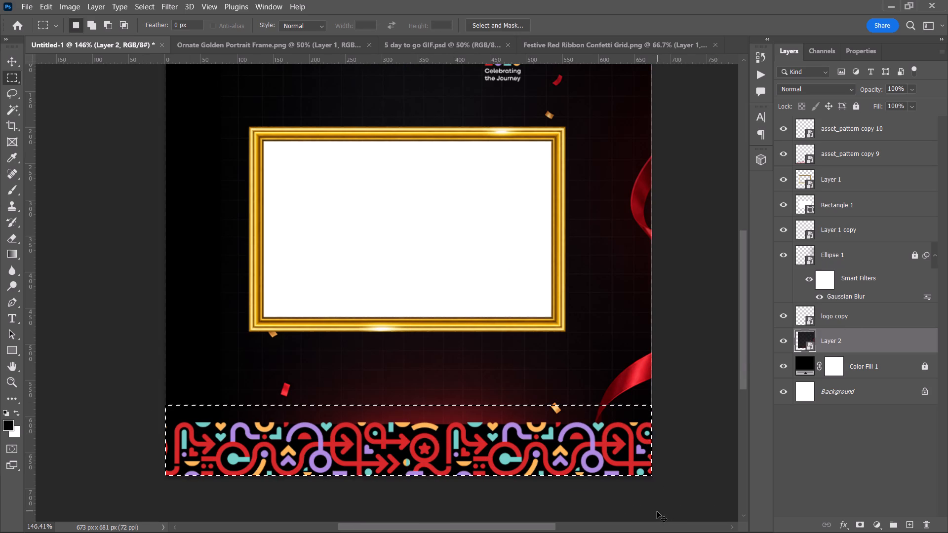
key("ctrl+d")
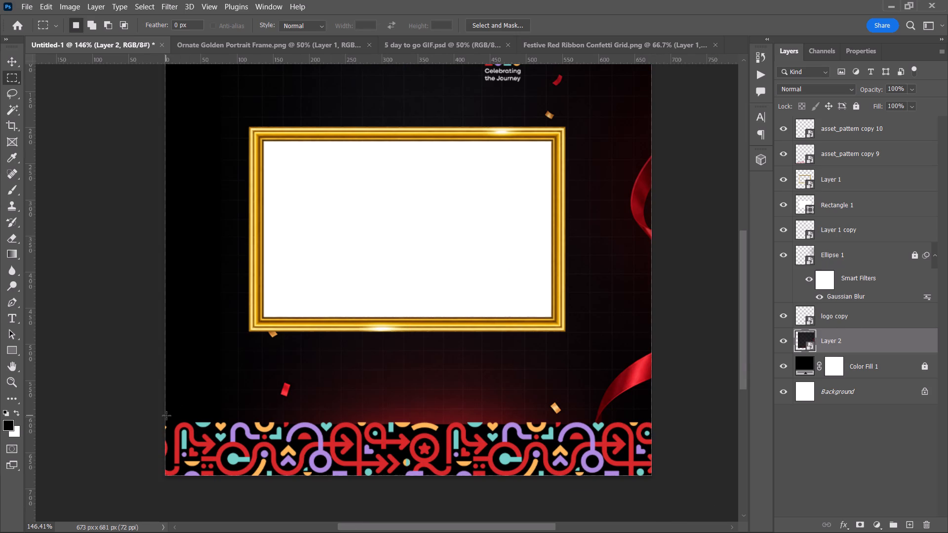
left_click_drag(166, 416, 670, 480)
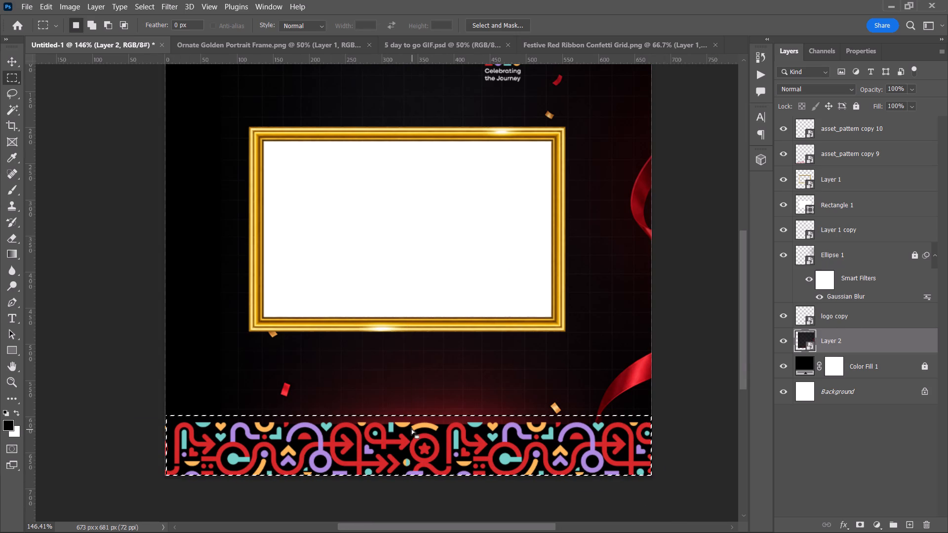
Rasterize the confetti background, Layer 2.
right_click(412, 428)
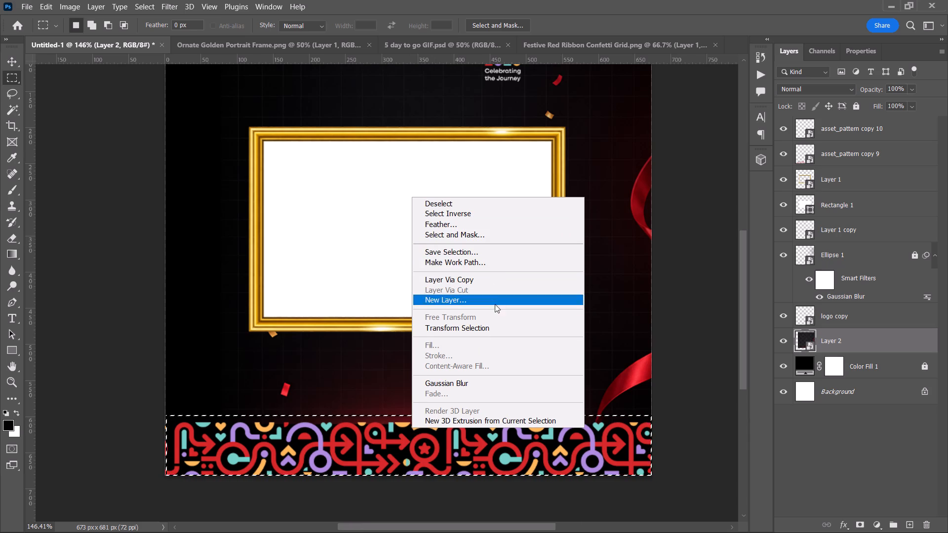
left_click(844, 342)
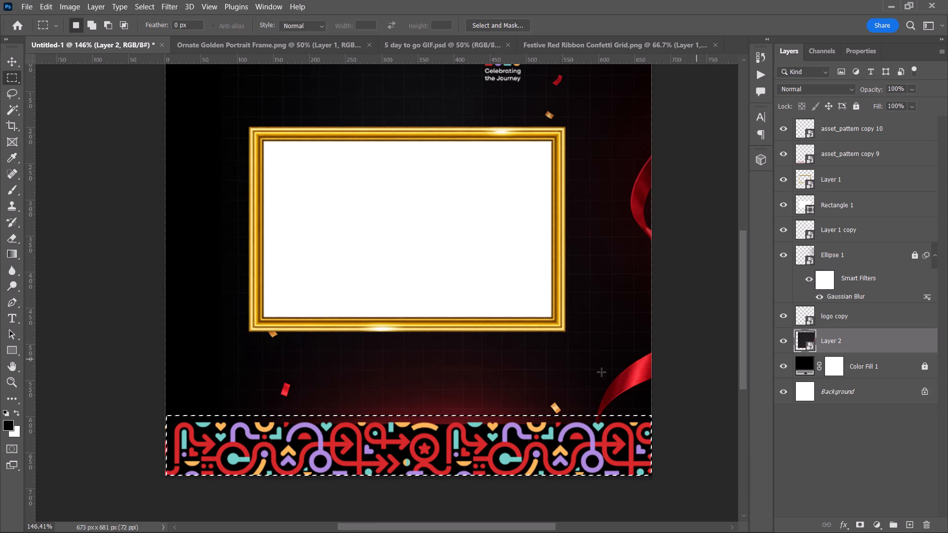
right_click(442, 423)
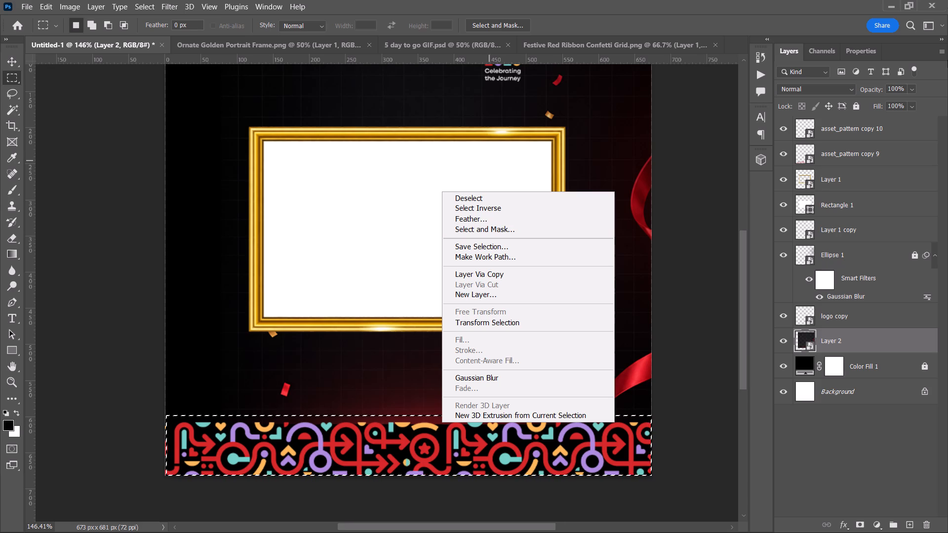
left_click(889, 346)
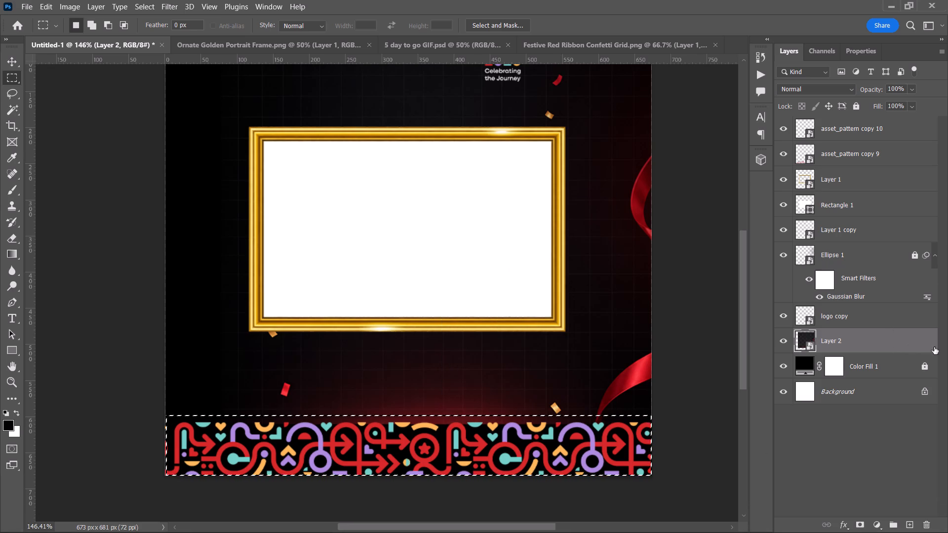
right_click(934, 347)
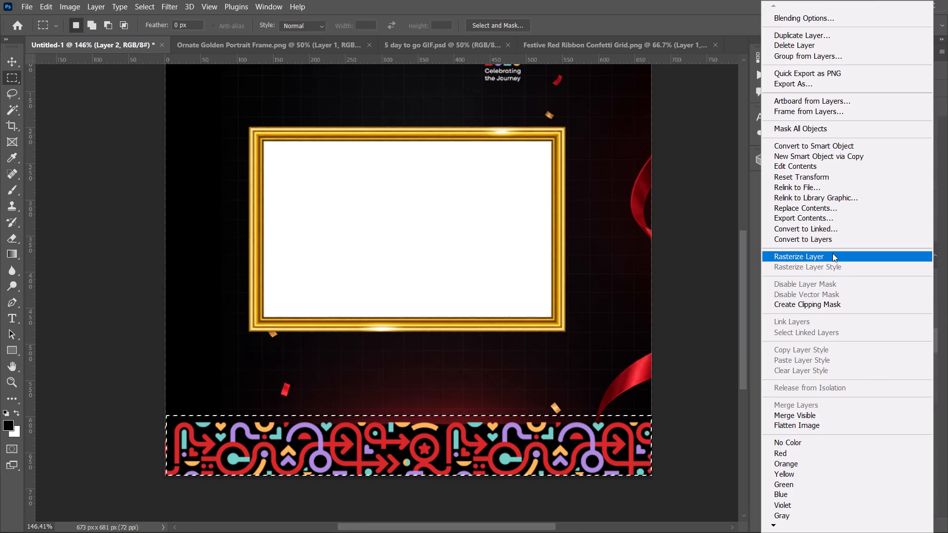
left_click(832, 253)
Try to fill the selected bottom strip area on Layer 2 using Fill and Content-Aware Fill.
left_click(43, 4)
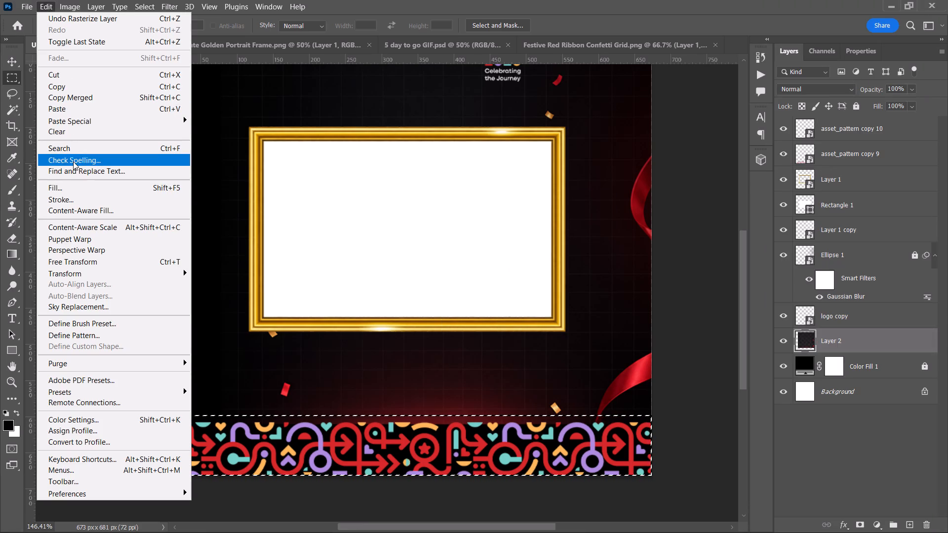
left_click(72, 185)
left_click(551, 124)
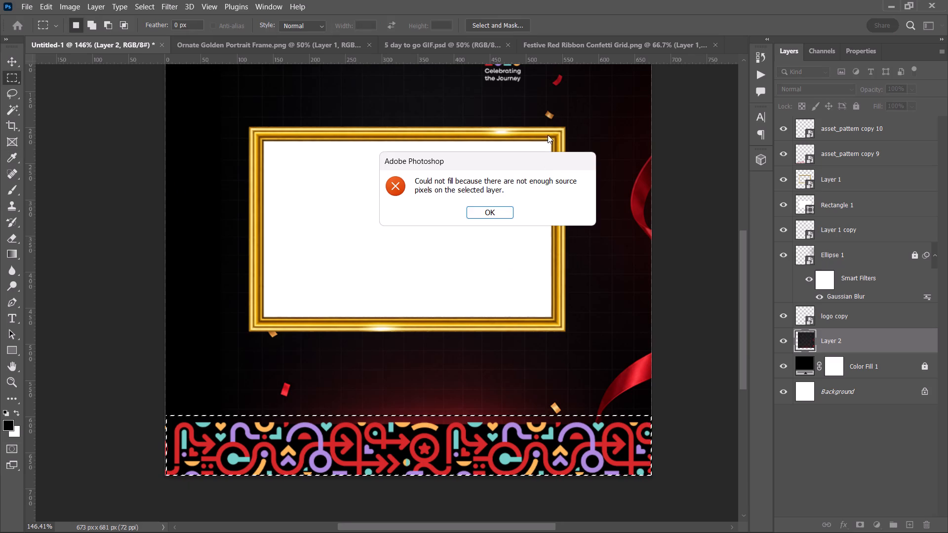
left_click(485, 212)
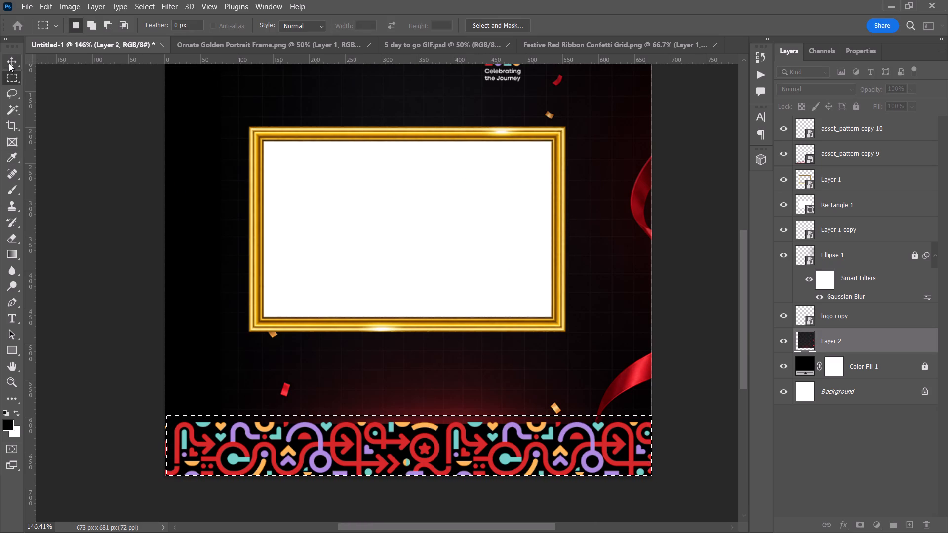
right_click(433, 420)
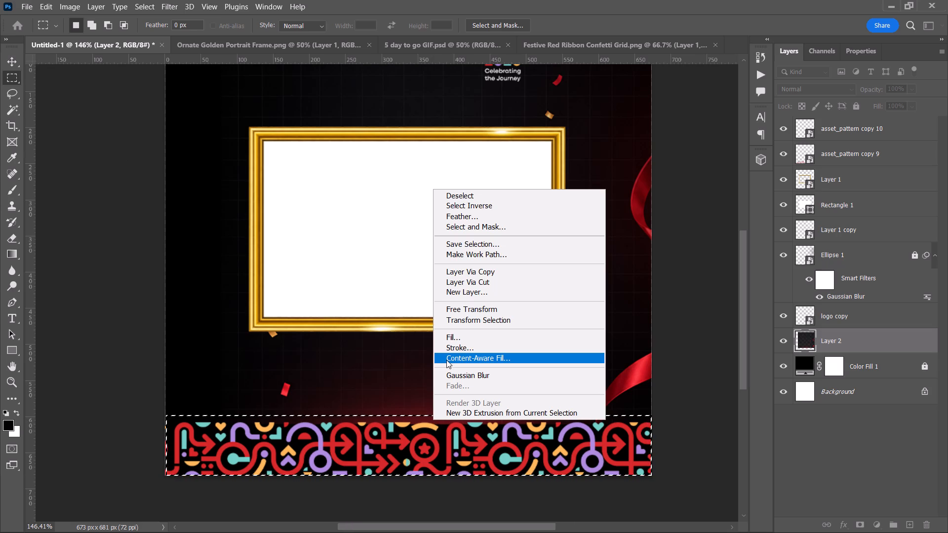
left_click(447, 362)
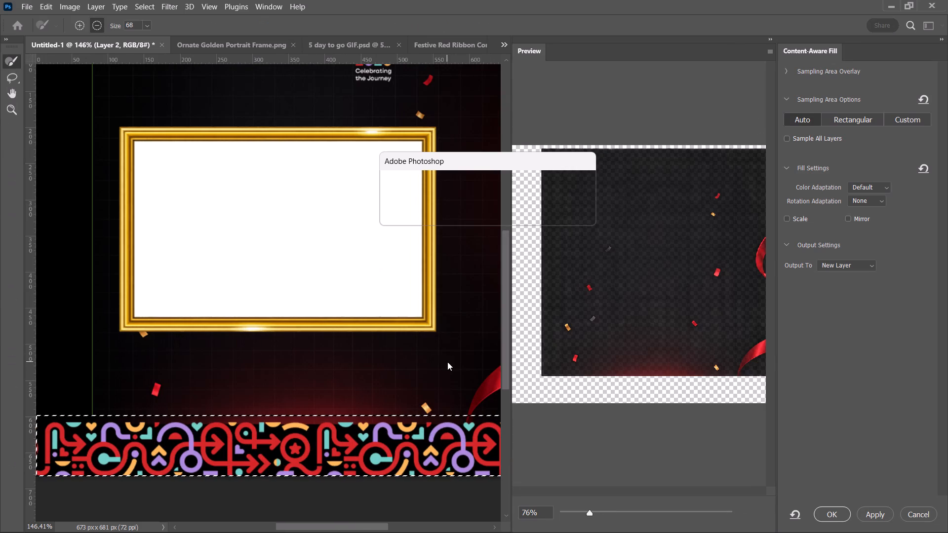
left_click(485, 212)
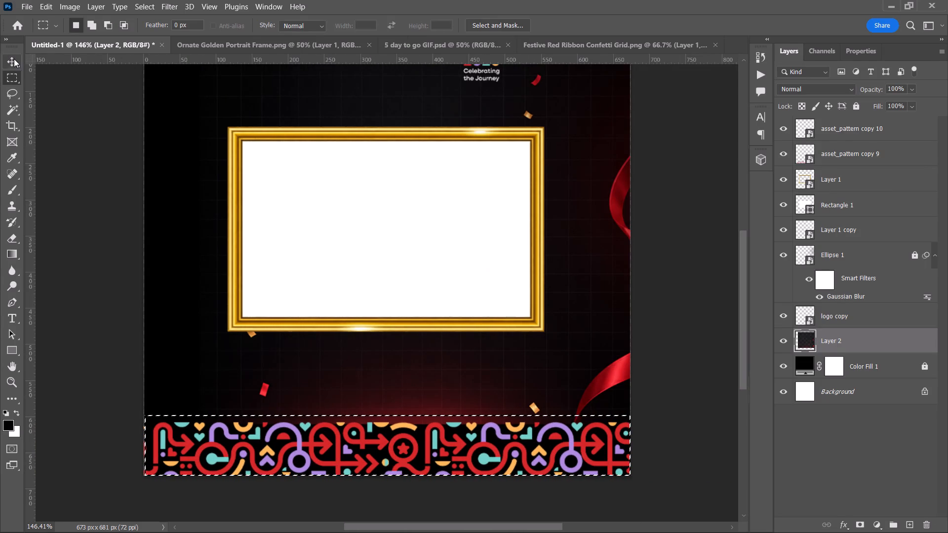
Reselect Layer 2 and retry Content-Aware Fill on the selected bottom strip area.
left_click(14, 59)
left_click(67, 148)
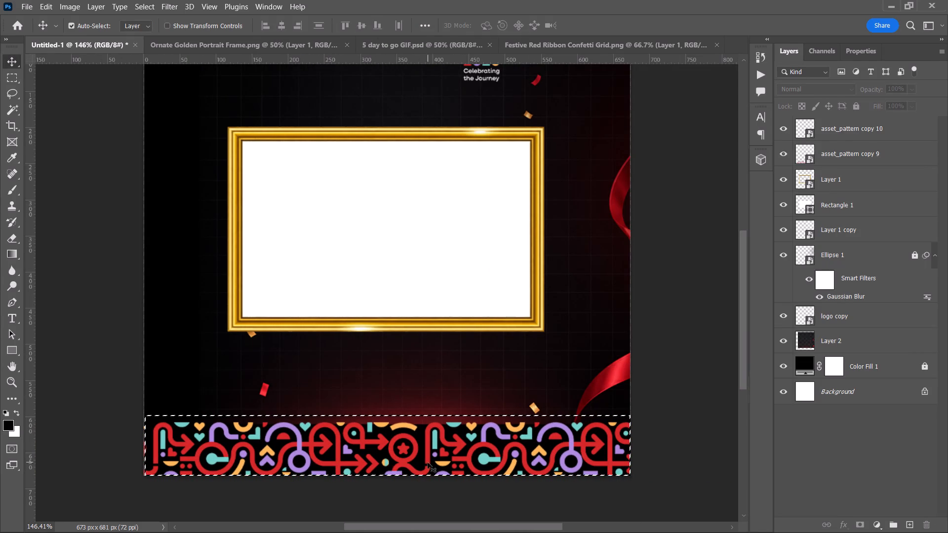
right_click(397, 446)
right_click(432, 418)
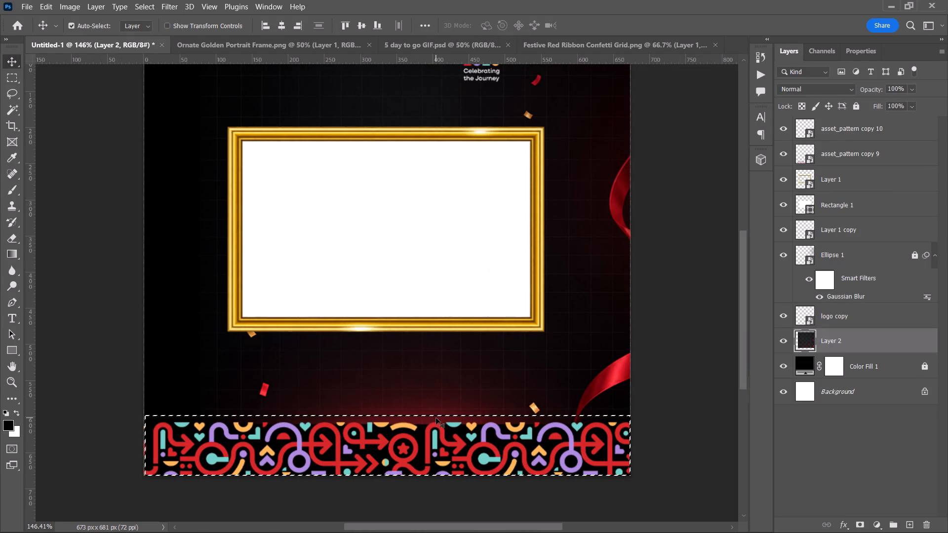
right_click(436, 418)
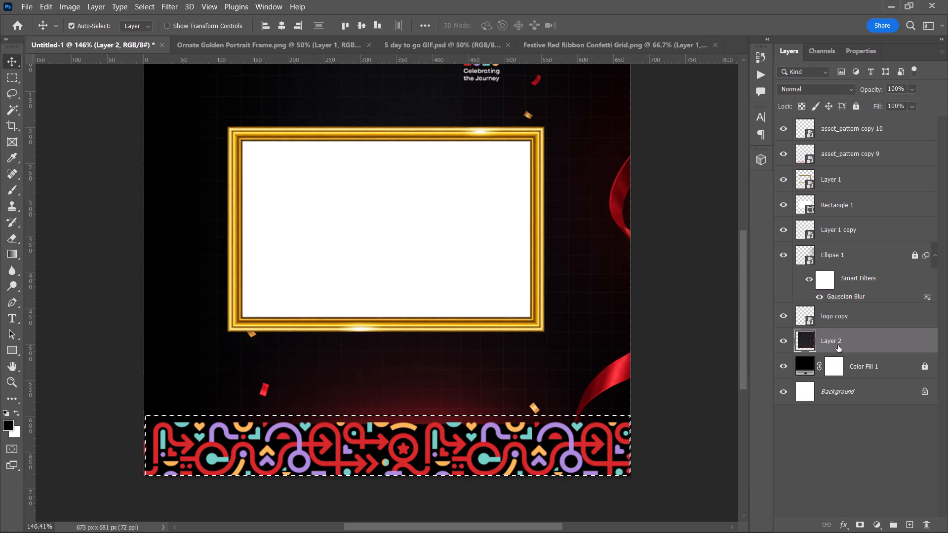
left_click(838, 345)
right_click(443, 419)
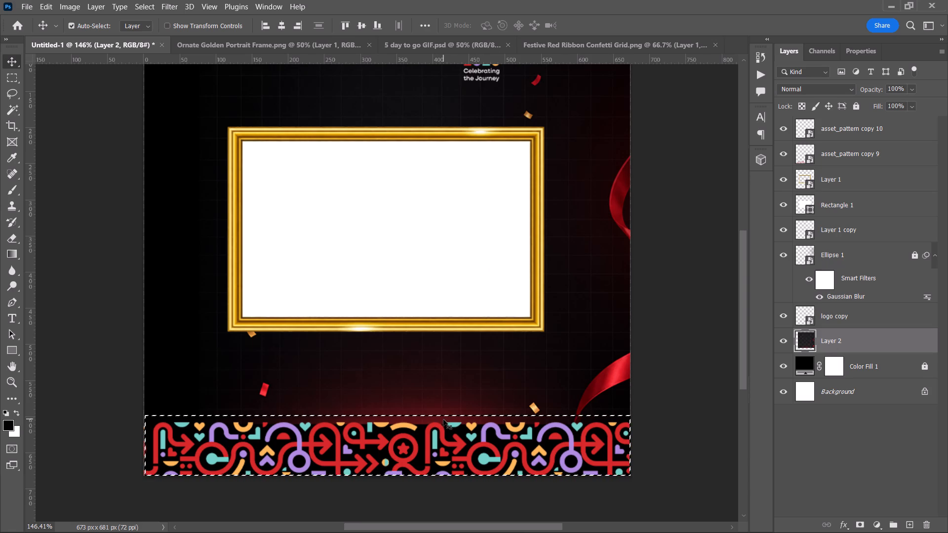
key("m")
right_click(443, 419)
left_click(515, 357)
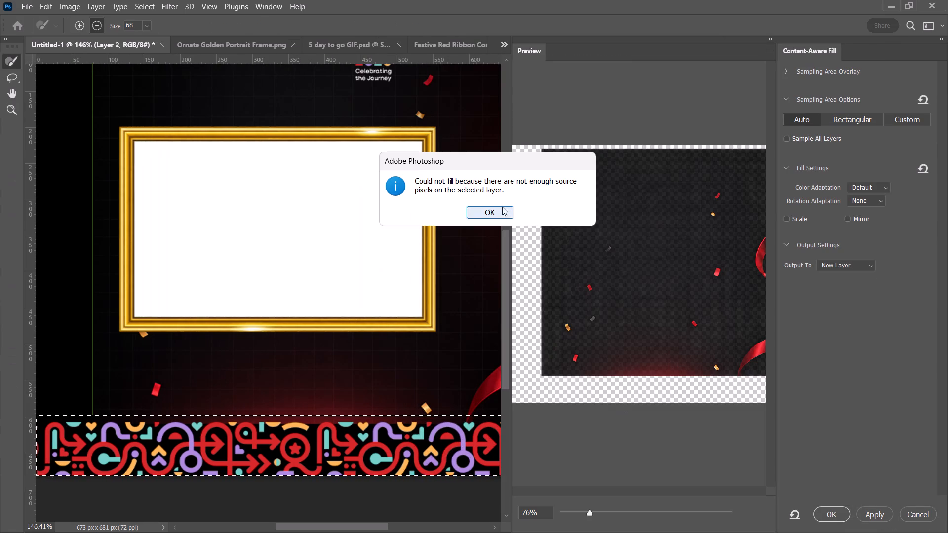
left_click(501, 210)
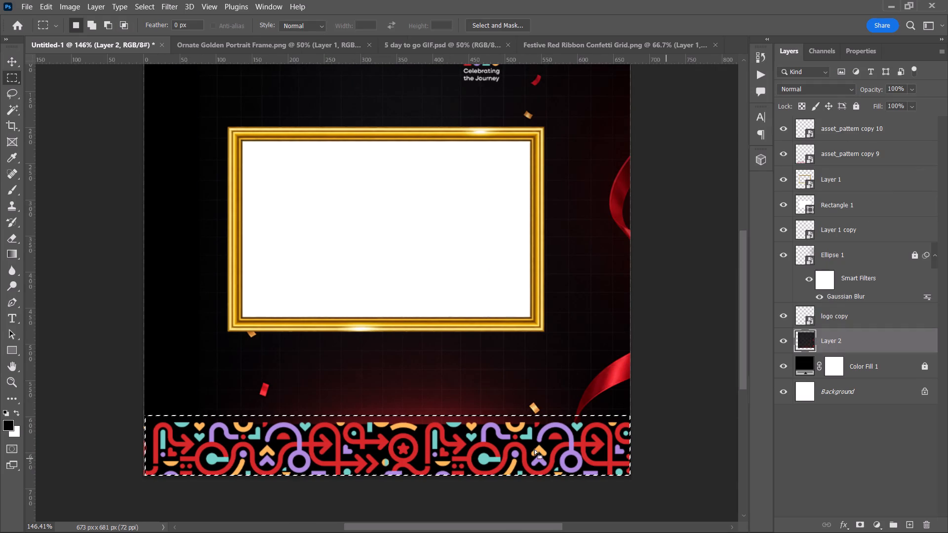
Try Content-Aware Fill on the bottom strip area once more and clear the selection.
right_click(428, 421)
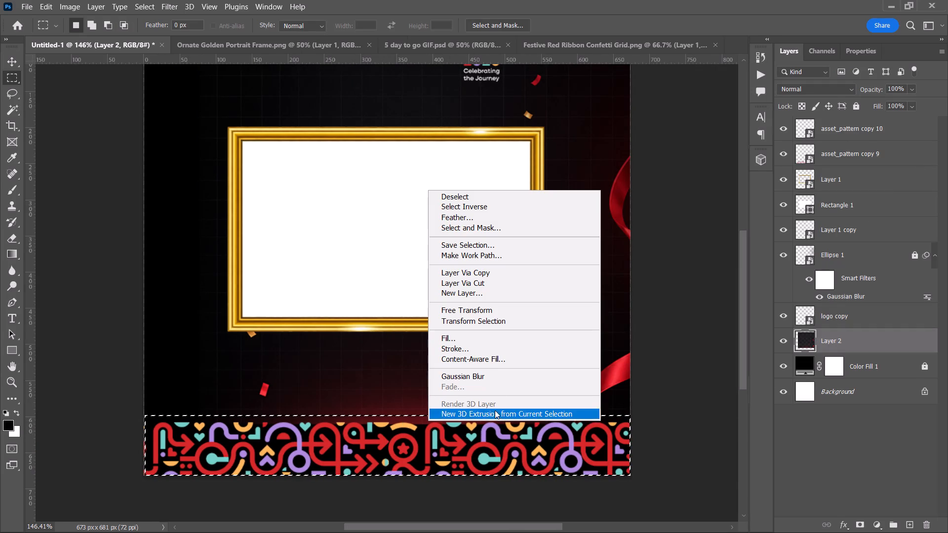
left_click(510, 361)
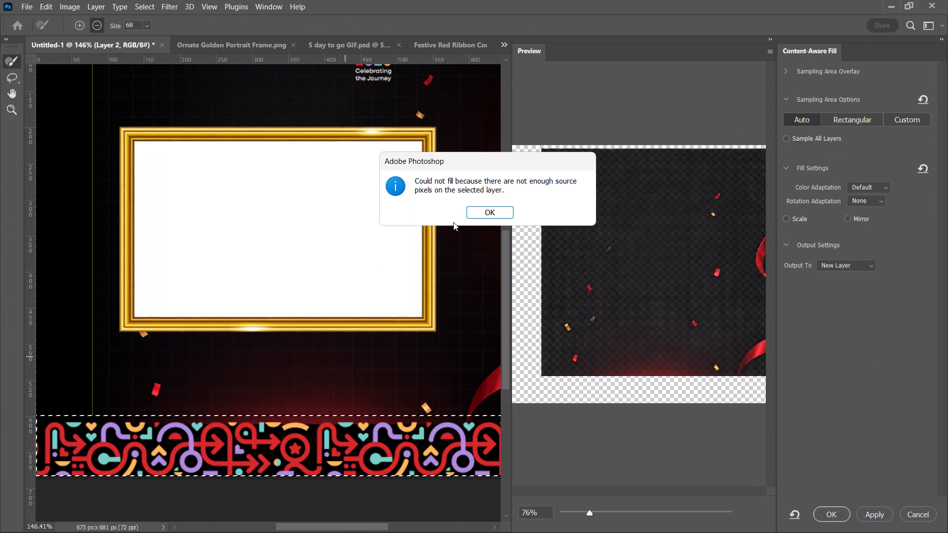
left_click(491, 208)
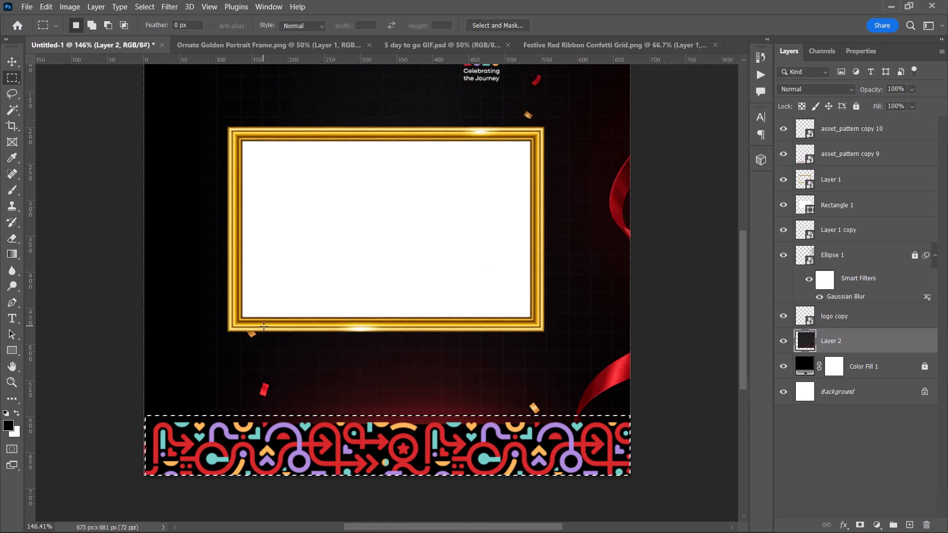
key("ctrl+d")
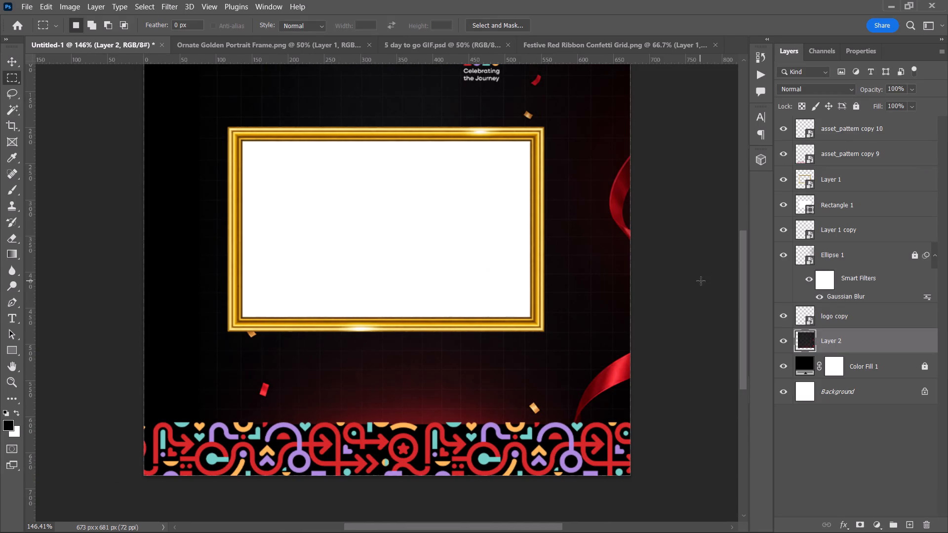
Remove both horizontal guides crossing the top logos and deselect the layer.
scroll(701, 246, "up", 9)
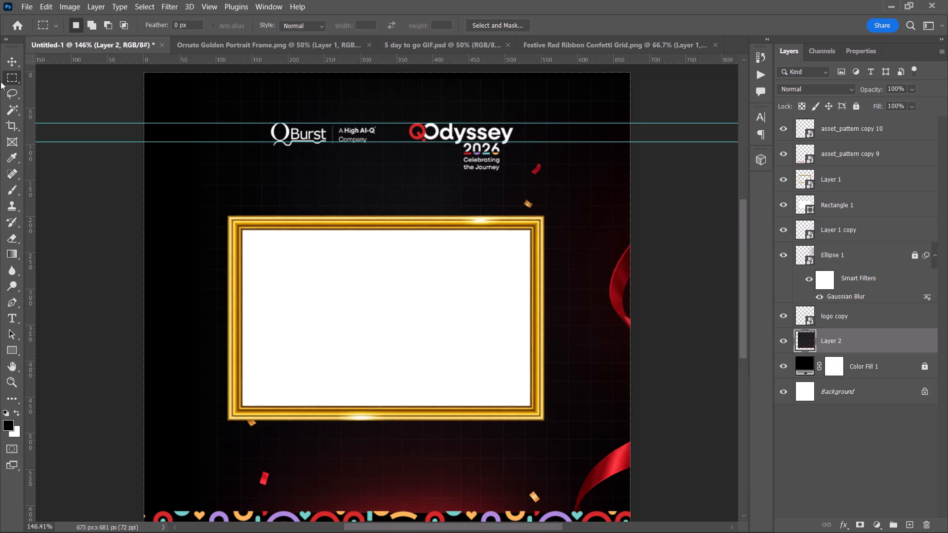
left_click(14, 59)
left_click_drag(627, 122, 638, 41)
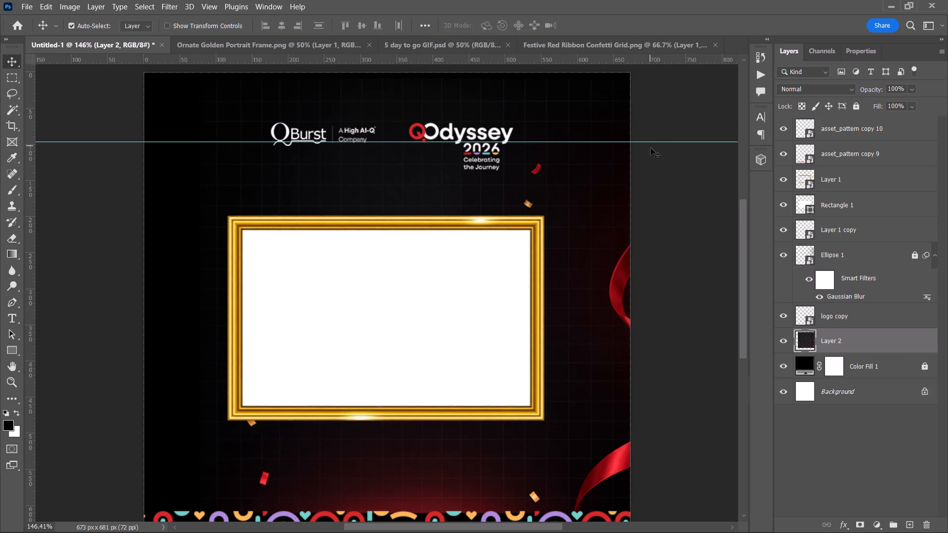
left_click_drag(652, 143, 678, 2)
left_click(682, 195)
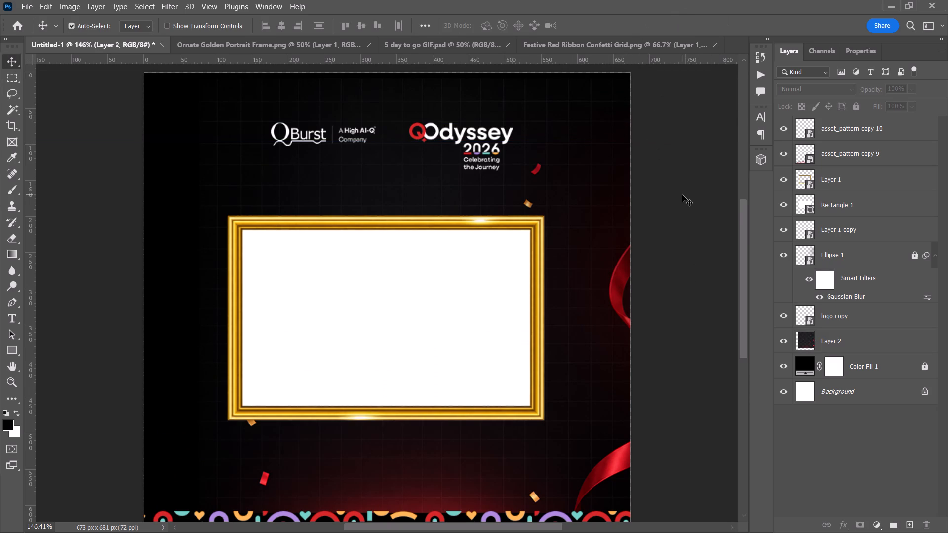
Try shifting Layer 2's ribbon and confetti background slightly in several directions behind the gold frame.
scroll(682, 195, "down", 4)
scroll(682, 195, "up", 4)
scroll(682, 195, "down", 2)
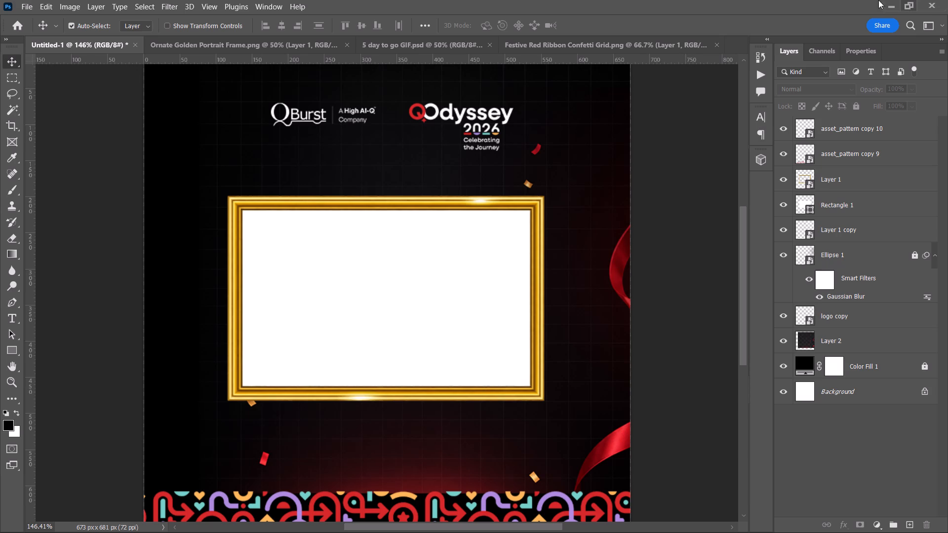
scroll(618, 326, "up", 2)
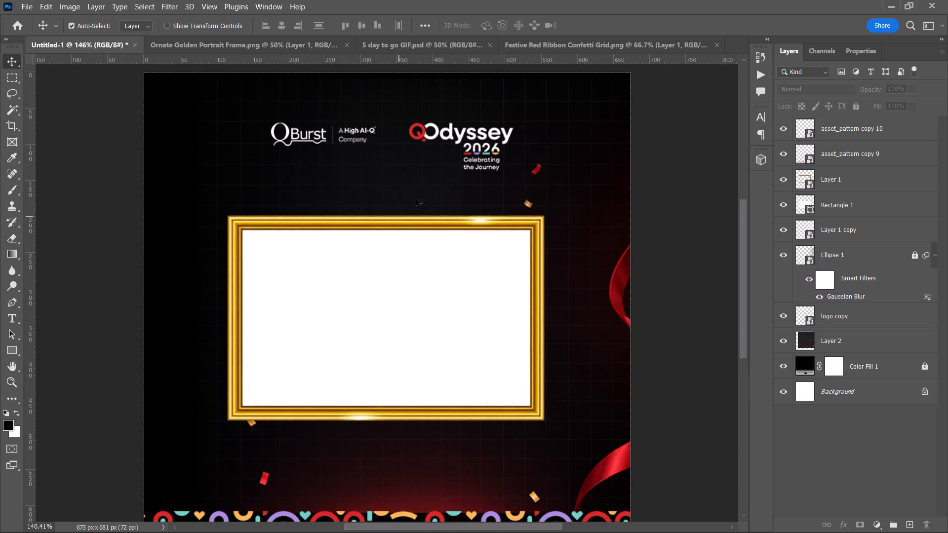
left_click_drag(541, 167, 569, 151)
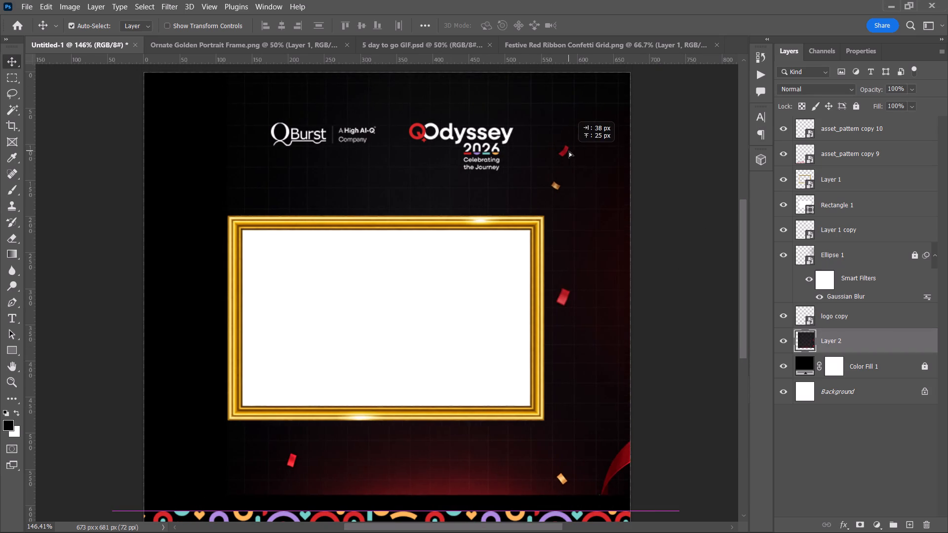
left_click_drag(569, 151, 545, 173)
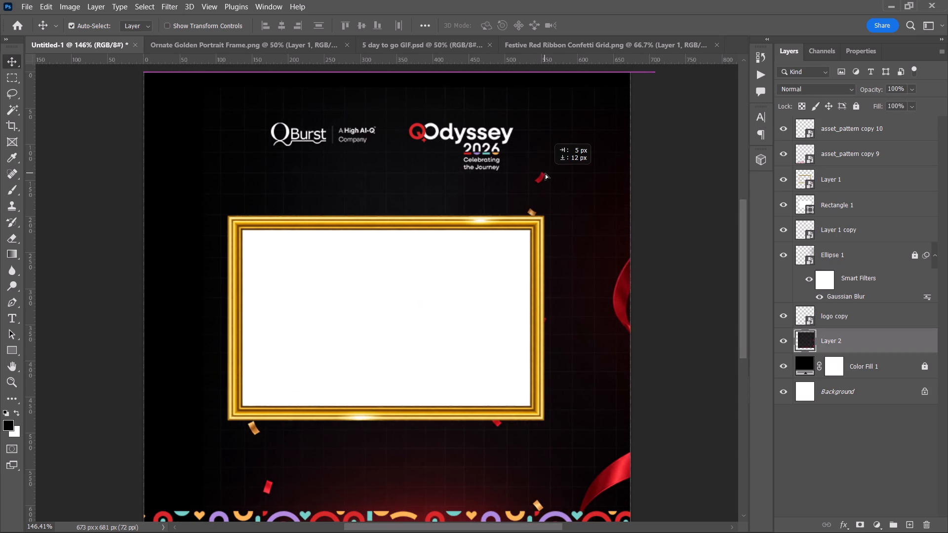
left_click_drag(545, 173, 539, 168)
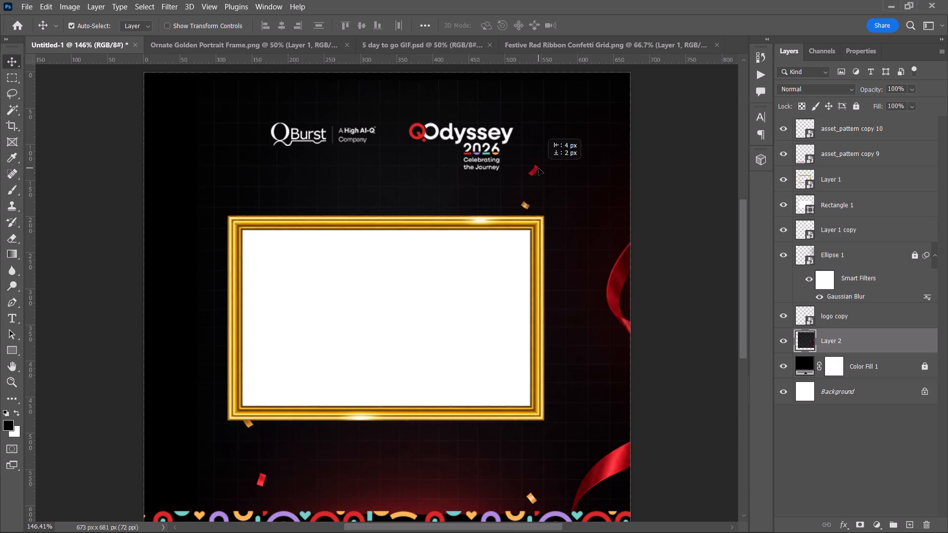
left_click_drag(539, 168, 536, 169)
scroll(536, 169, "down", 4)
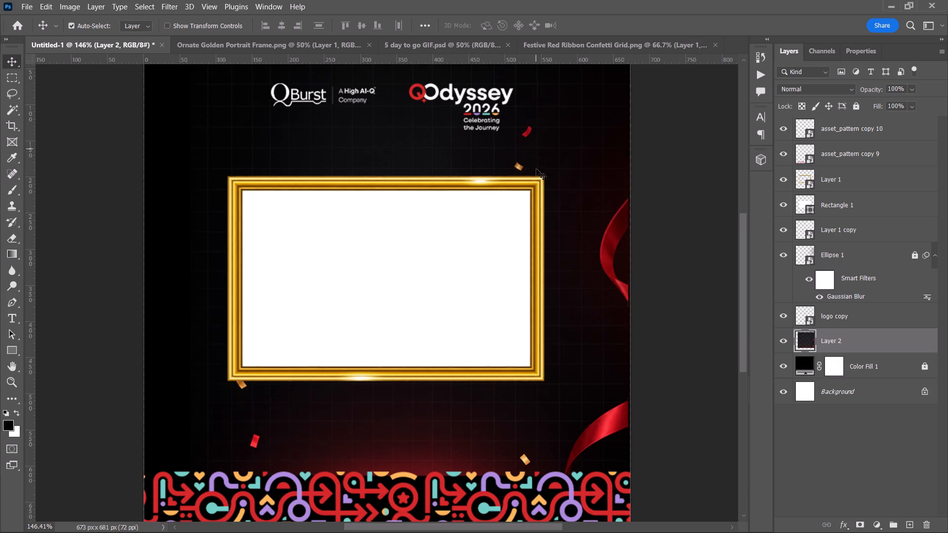
Reposition Layer 2's background vertically, settling it with the lower ribbon's tail ending just above the bottom pattern strip.
left_click_drag(608, 259, 611, 310)
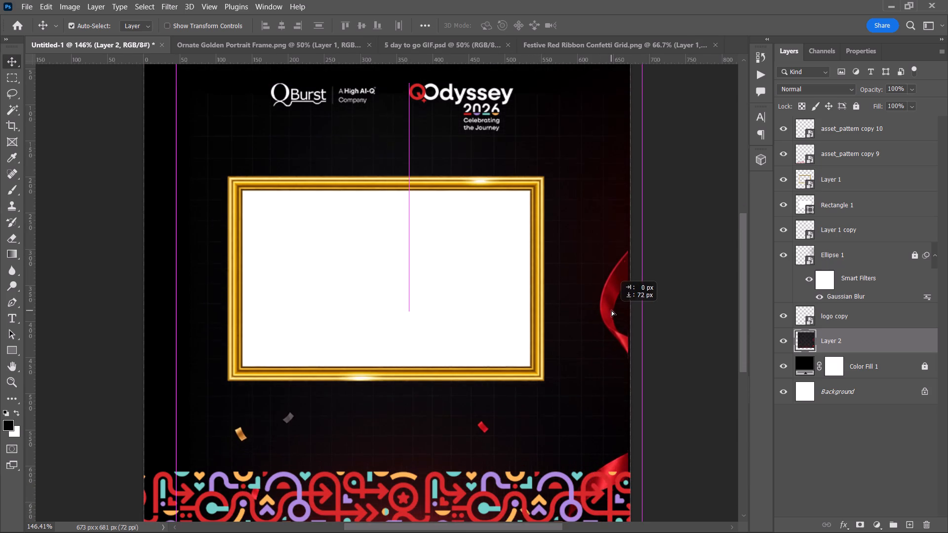
left_click_drag(611, 310, 613, 312)
scroll(615, 309, "down", 3)
left_click_drag(615, 284, 616, 278)
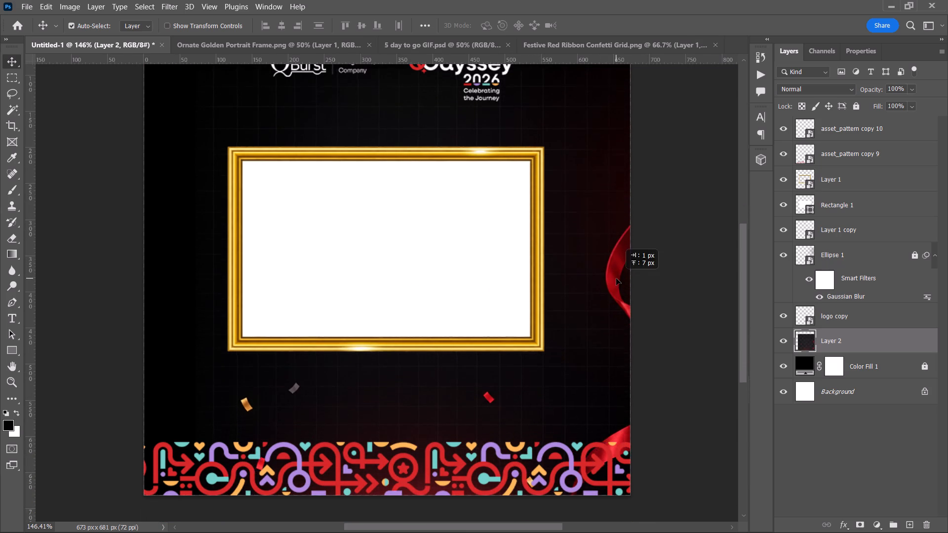
left_click_drag(616, 278, 619, 224)
scroll(605, 250, "up", 2)
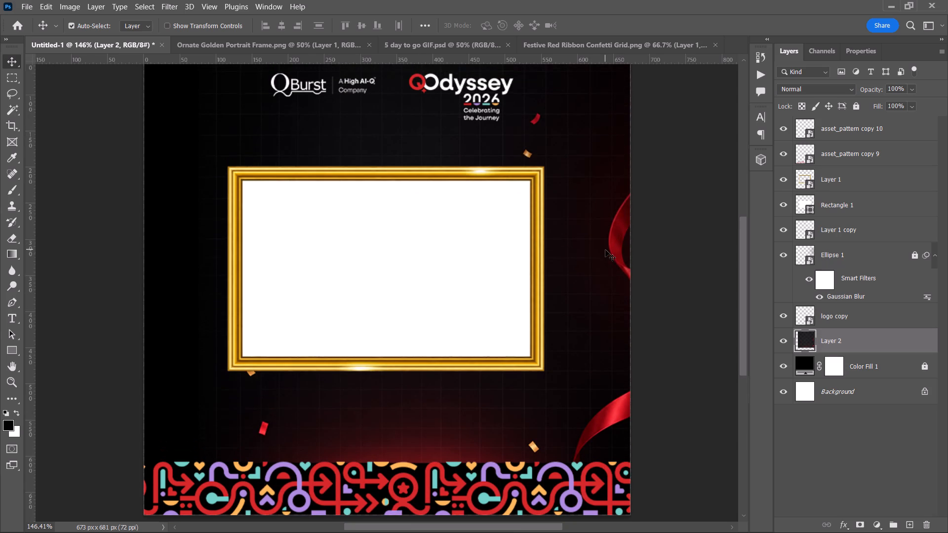
scroll(605, 250, "up", 5)
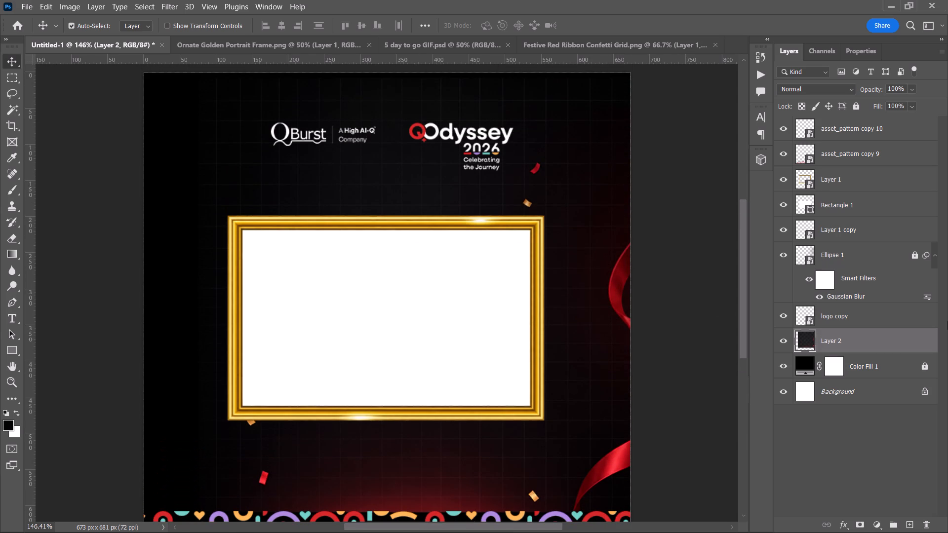
Add a layer mask to Layer 2.
left_click(861, 523)
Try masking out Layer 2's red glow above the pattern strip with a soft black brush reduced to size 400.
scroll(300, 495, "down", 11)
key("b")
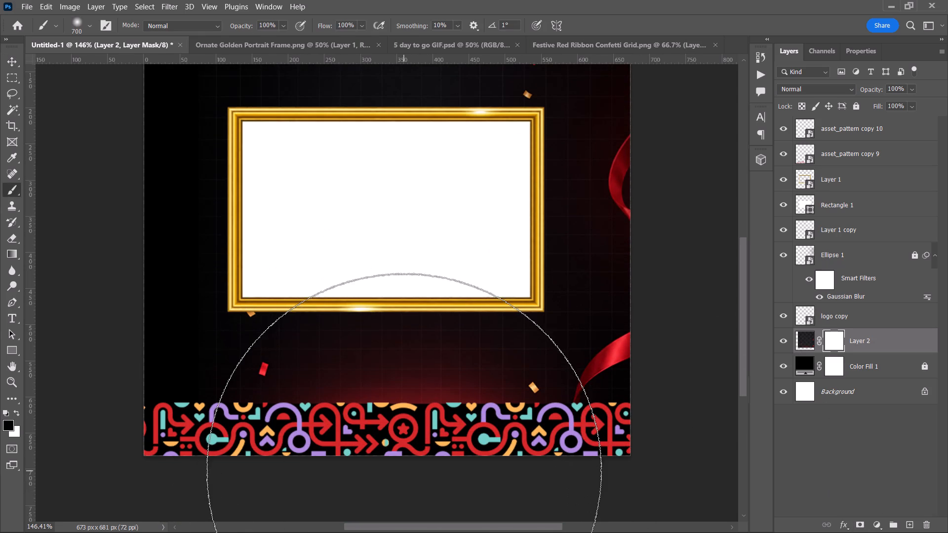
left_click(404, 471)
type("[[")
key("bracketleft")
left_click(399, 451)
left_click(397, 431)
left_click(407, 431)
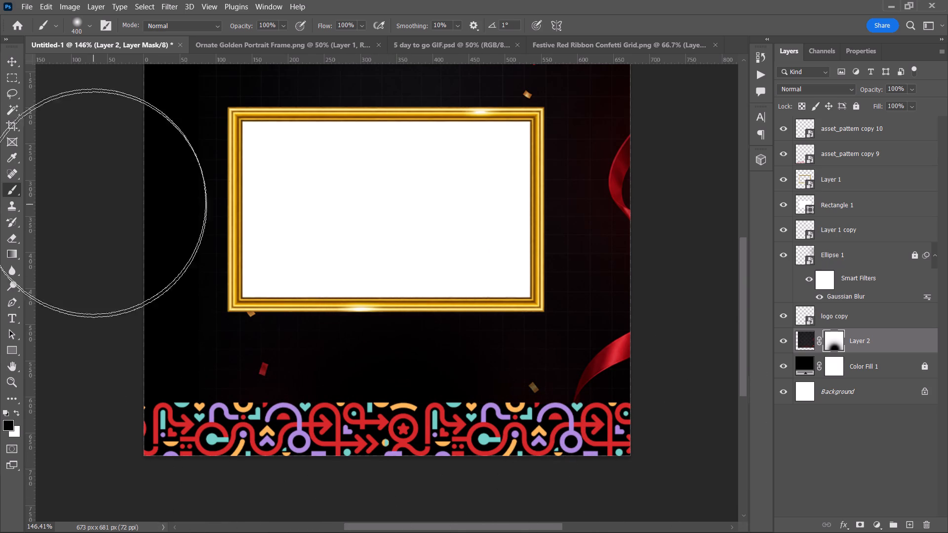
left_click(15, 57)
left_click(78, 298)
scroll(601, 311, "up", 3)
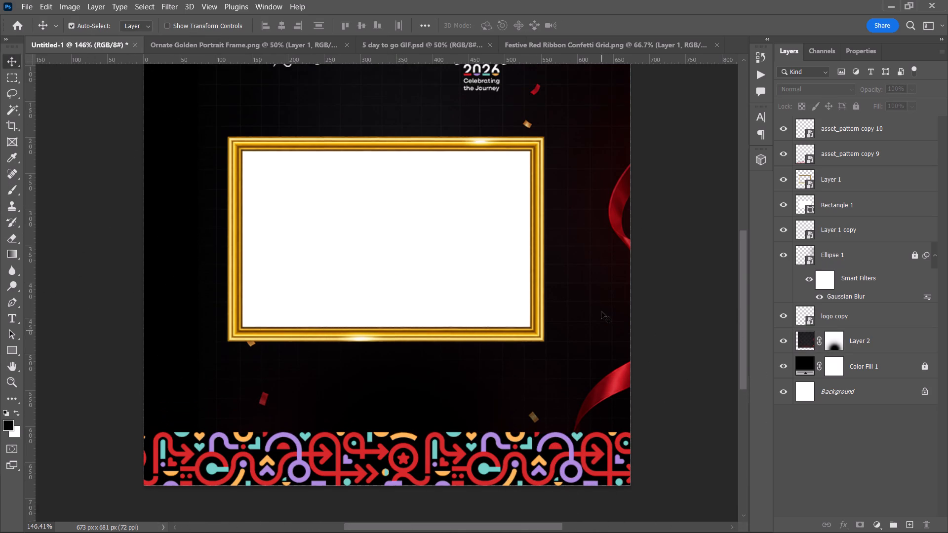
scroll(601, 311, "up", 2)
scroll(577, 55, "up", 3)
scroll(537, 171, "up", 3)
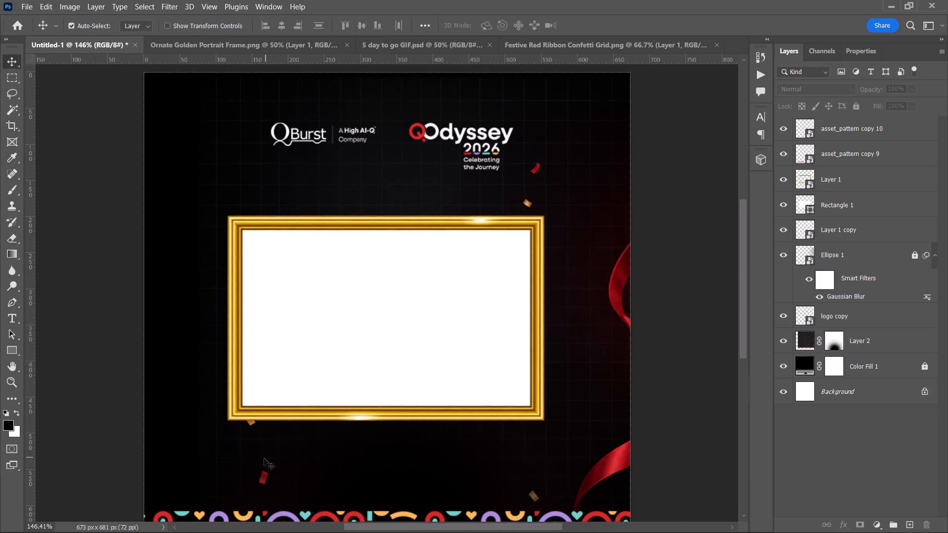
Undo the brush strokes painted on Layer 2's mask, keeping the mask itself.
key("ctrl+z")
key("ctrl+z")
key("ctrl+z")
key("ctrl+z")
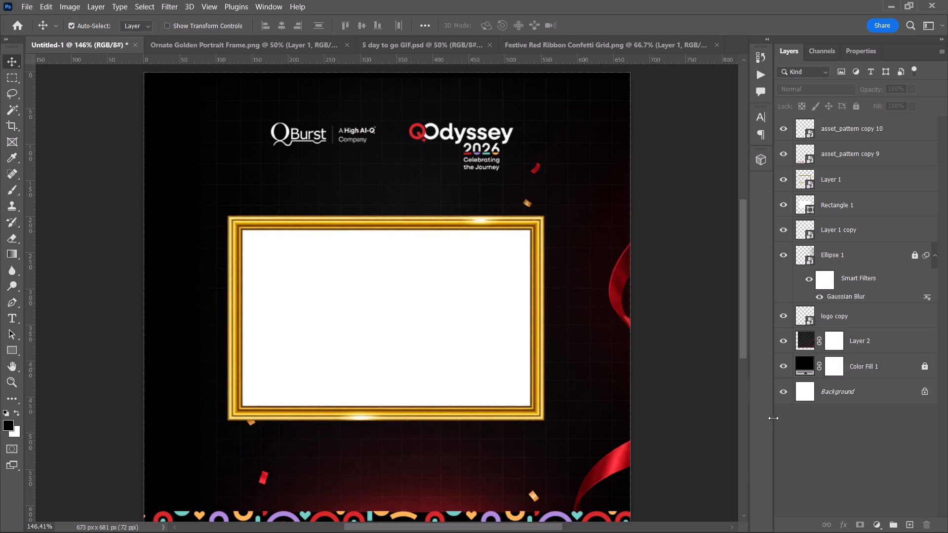
Paint black on Layer 2's mask with a soft size 250 brush, hiding the red glow above the strip's centre.
left_click(838, 340)
scroll(519, 440, "down", 12)
key("b")
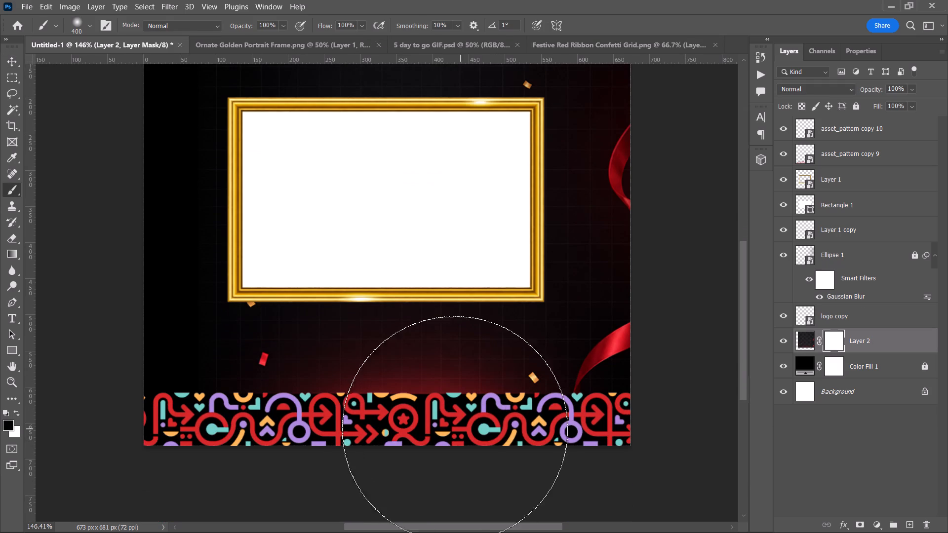
type("[[")
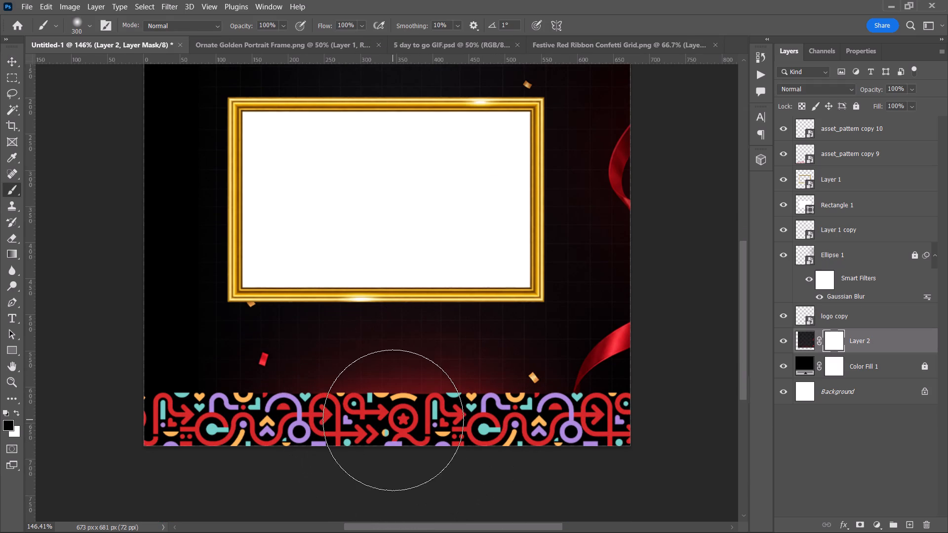
double_click(356, 402)
left_click_drag(378, 398, 388, 397)
left_click(411, 390)
left_click(430, 392)
left_click(445, 381)
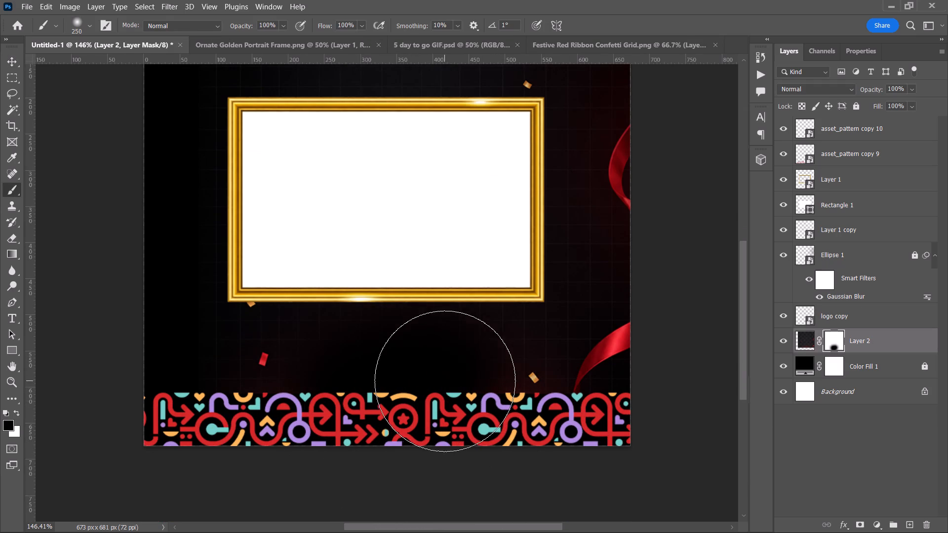
Extend the black masking on Layer 2 rightward along the strip using smaller brushes of size 150 and 100.
key("bracketleft")
key("bracketleft")
key("bracketleft")
left_click(476, 395)
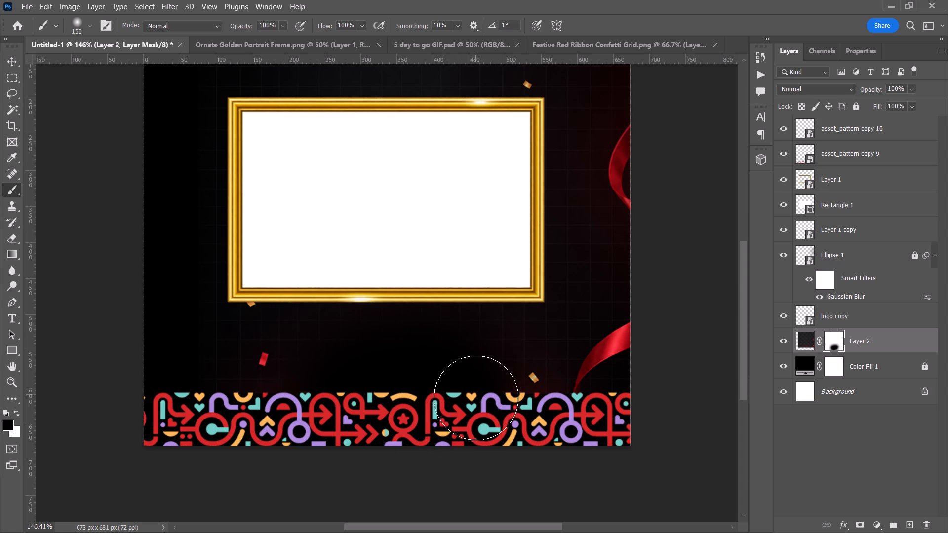
key("bracketleft")
key("bracketleft")
left_click(545, 413)
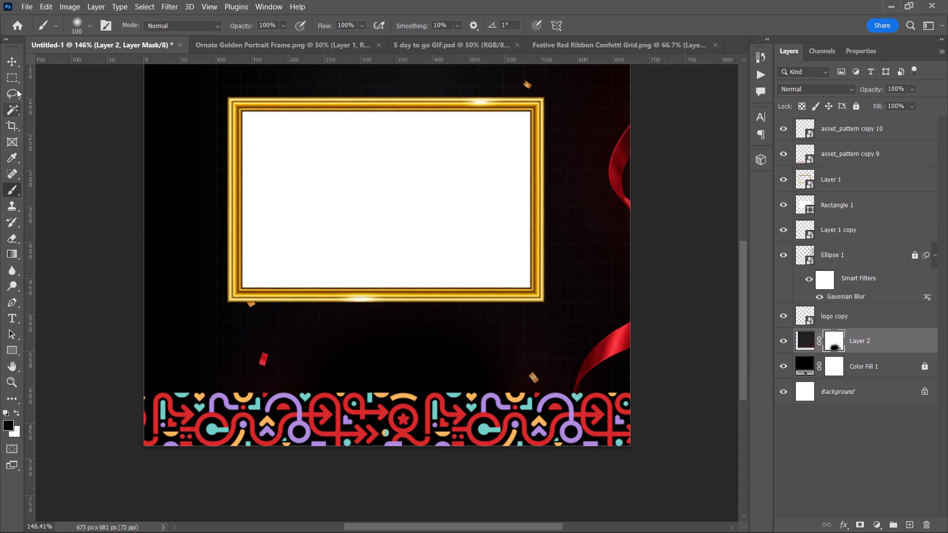
Set the Clone Stamp to size 60 and make Layer 2's image the target instead of its mask.
left_click(12, 204)
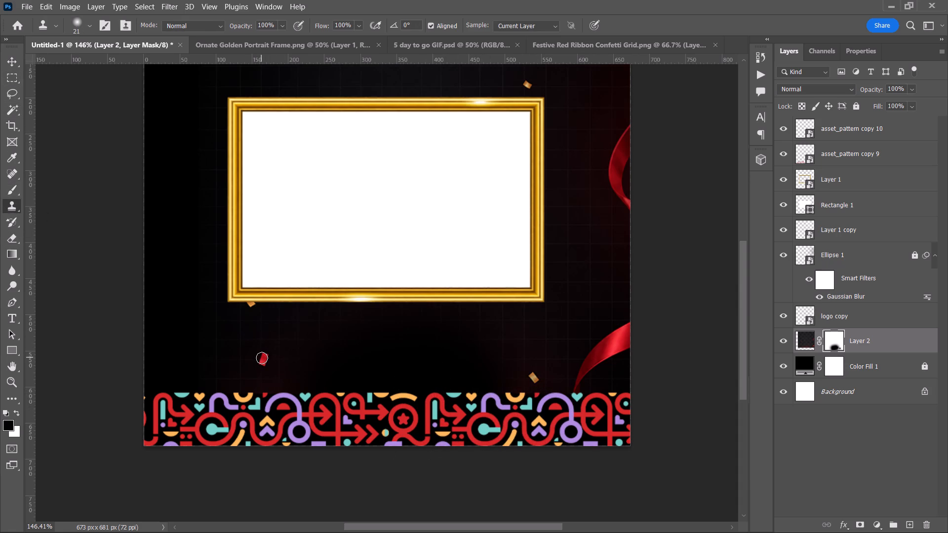
type("]]]")
key("bracketright")
type("]]]")
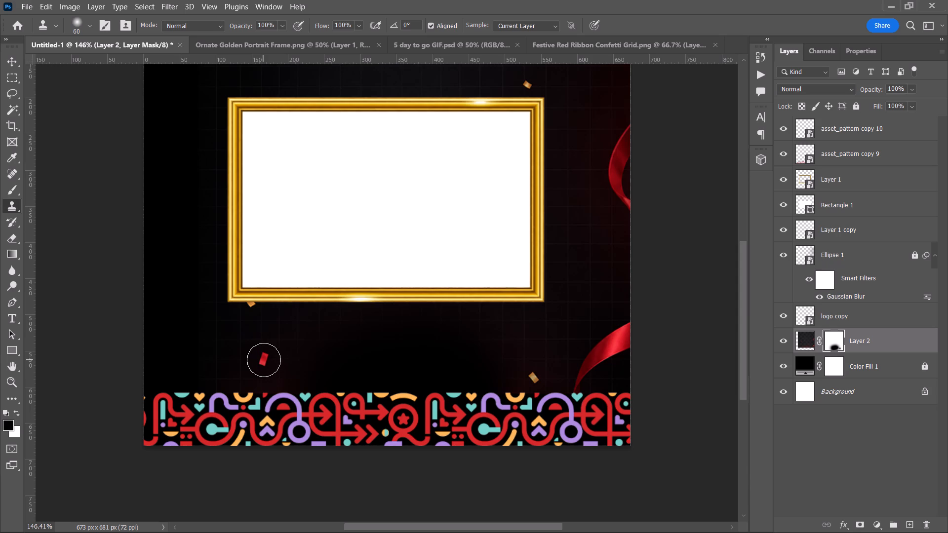
left_click(264, 360, "alt")
scroll(250, 203, "up", 6)
scroll(235, 140, "up", 3)
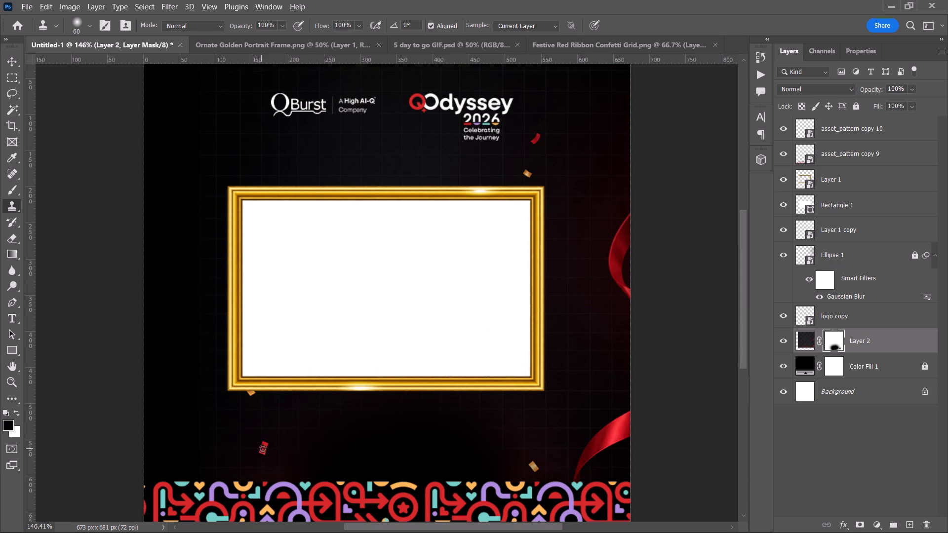
left_click(801, 340)
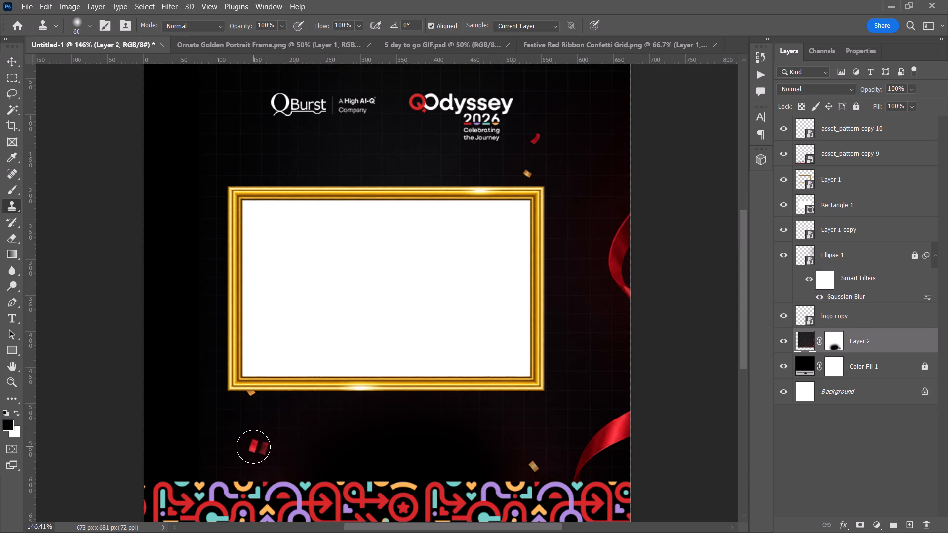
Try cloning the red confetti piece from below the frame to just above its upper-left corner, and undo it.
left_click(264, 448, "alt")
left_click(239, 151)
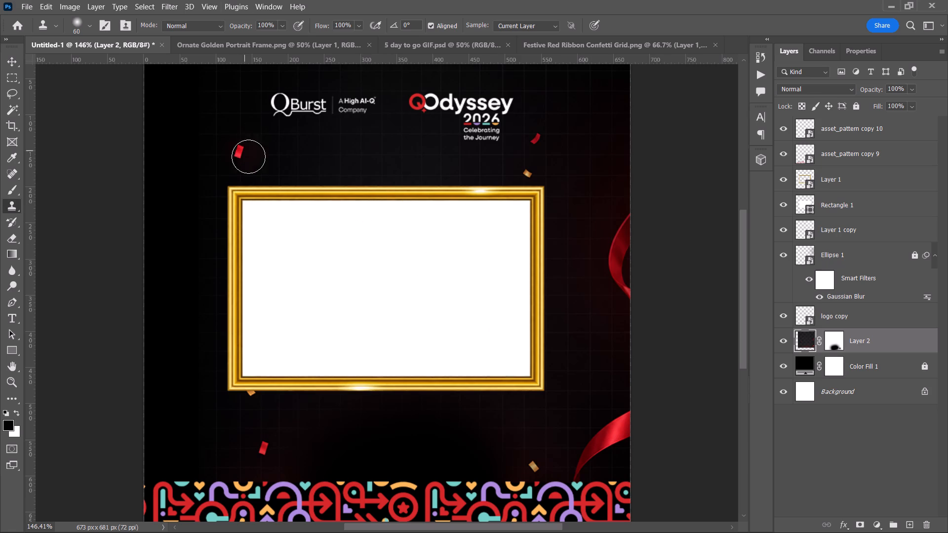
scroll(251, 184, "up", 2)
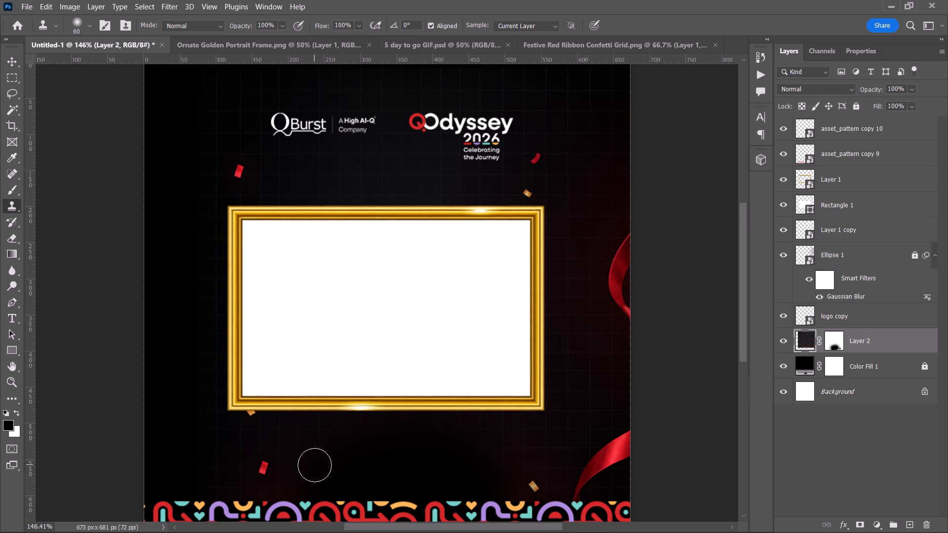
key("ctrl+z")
Clone the red confetti piece from below the frame onto the dark area left of the QBurst logo.
left_click(161, 162)
left_click(263, 467, "alt")
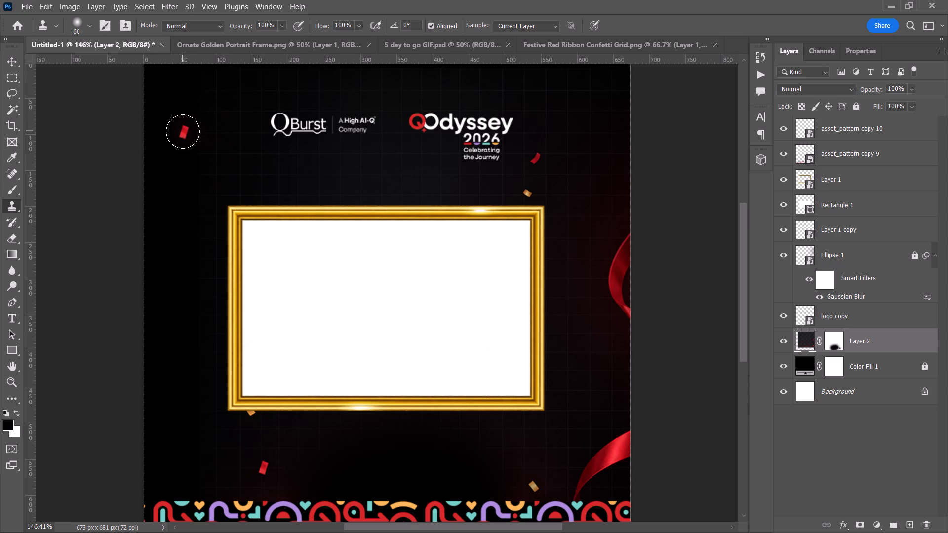
left_click(176, 157)
Clone the gold confetti piece near the frame's upper-right corner to the area above and left of the QBurst logo.
left_click(527, 193, "alt")
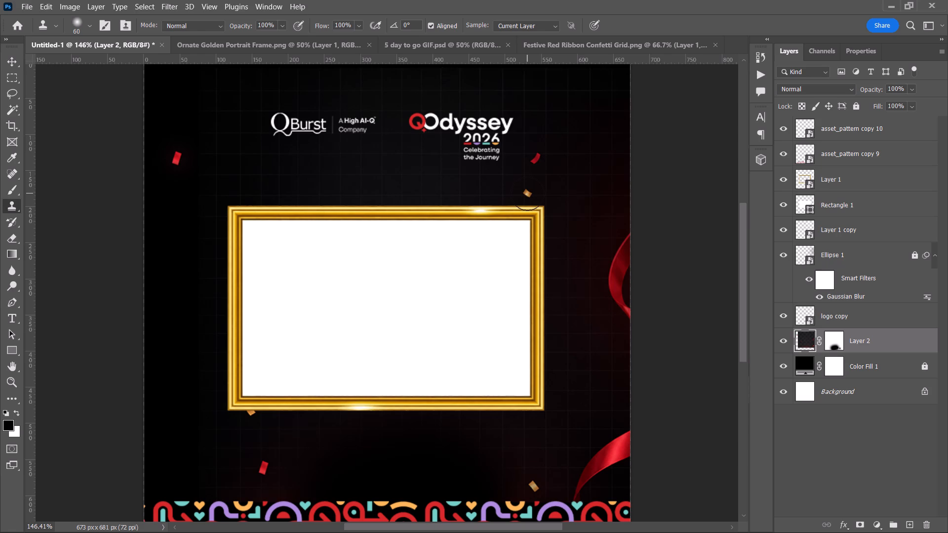
left_click(527, 193)
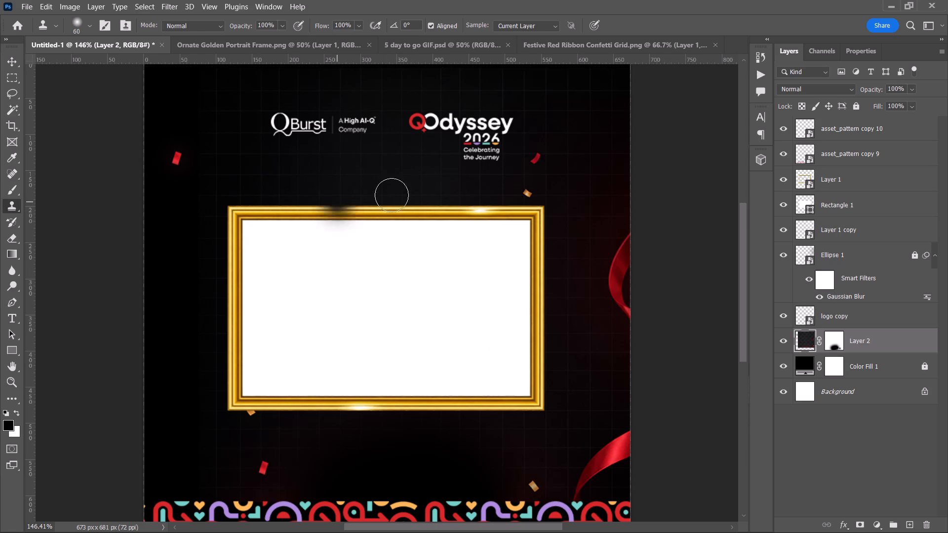
left_click(527, 192, "alt")
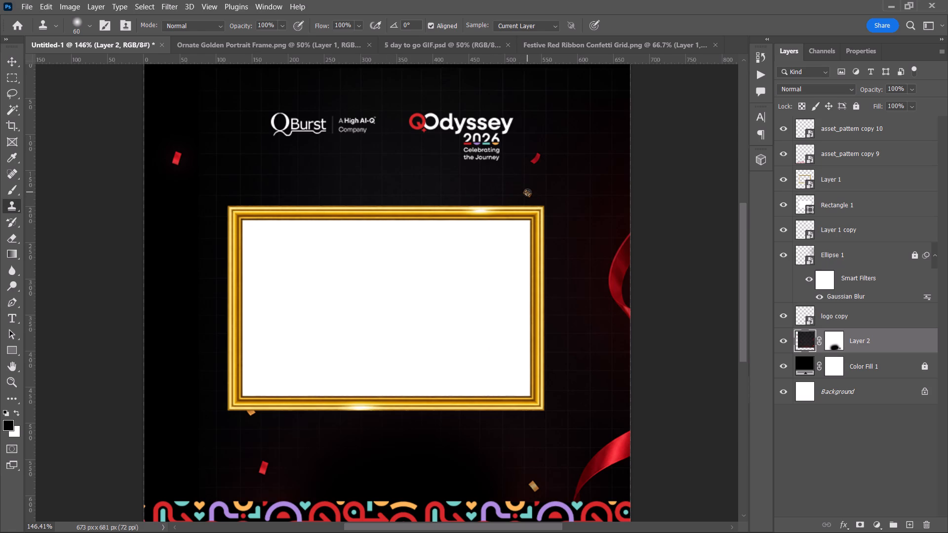
scroll(327, 212, "up", 2)
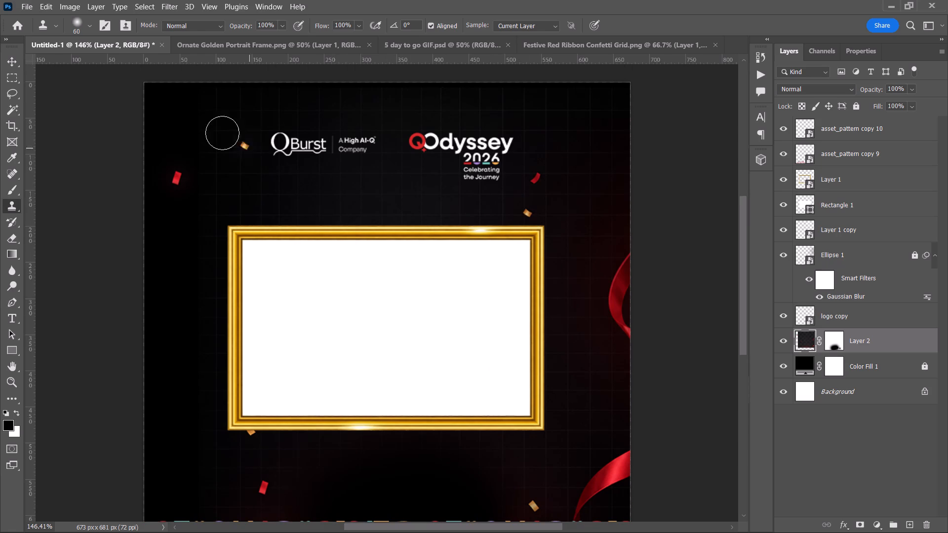
left_click(204, 111)
Clone the previously sampled area onto the dark background just left of the gold frame.
scroll(439, 323, "down", 2)
left_click(187, 355)
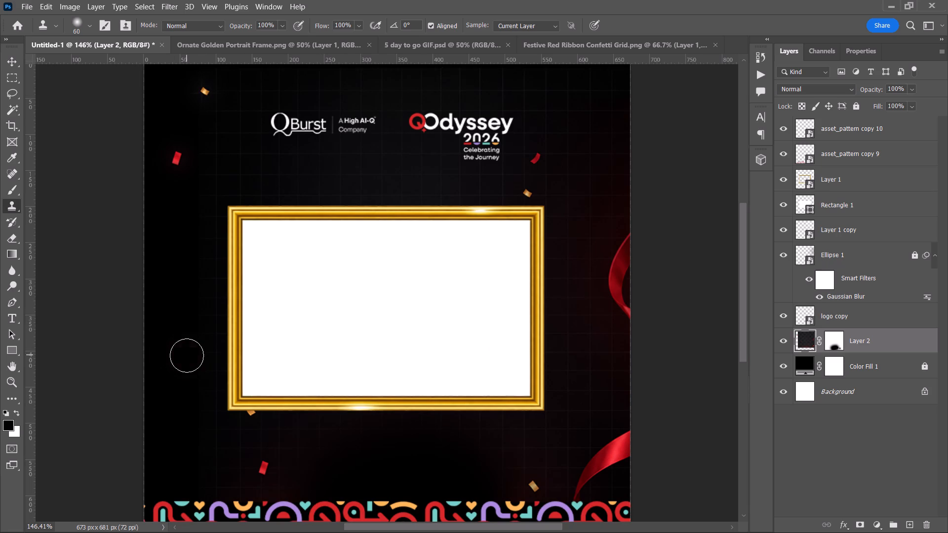
Try cloning the red confetti piece beside the QOdyssey logo into the dark area below the frame's centre.
left_click(534, 161, "alt")
left_click(410, 455)
left_click(536, 159, "alt")
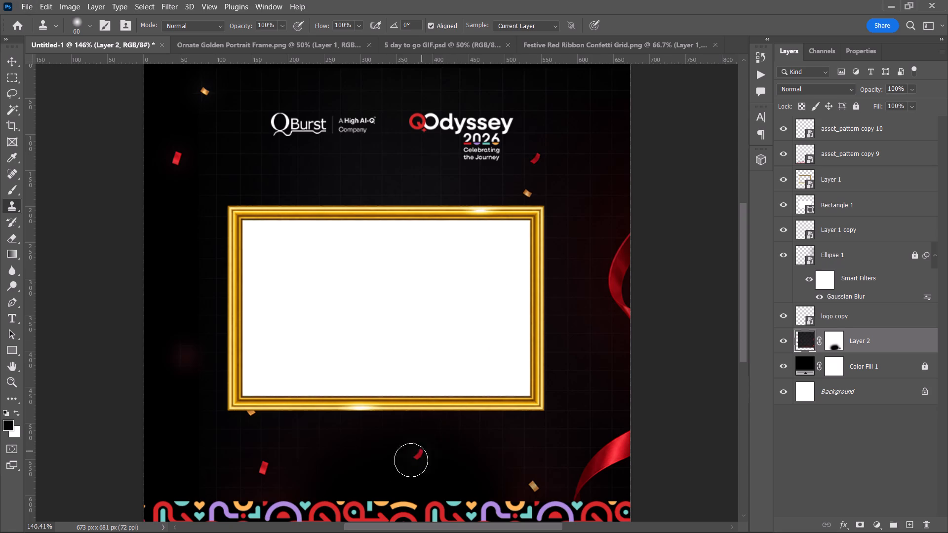
left_click(381, 454)
Clone the gold confetti piece below the frame's lower-right corner to the dark area left of the frame's lower-left corner.
left_click(533, 483, "alt")
left_click(161, 386)
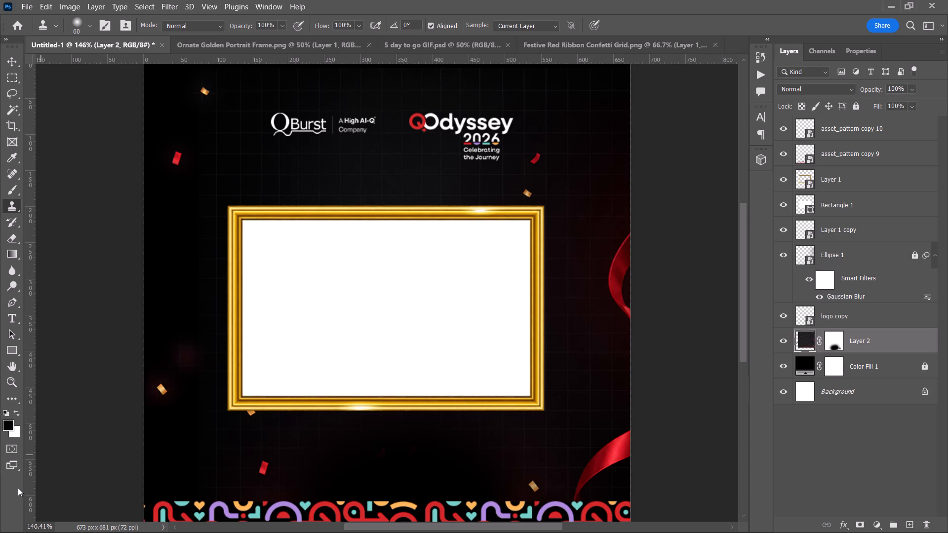
Examine the template's ribbon, confetti distribution and pattern strip from top to bottom.
left_click(4, 57)
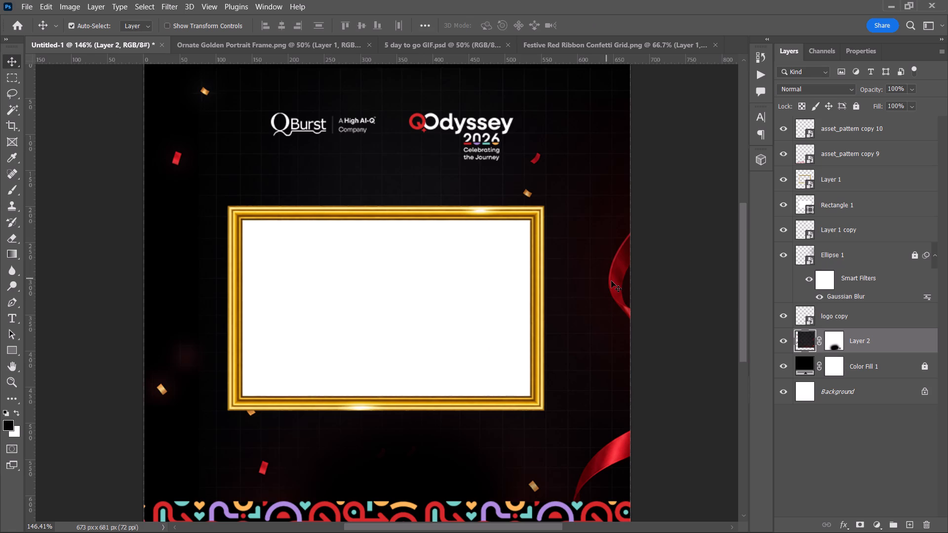
left_click(613, 281)
left_click(614, 281)
scroll(613, 278, "up", 1)
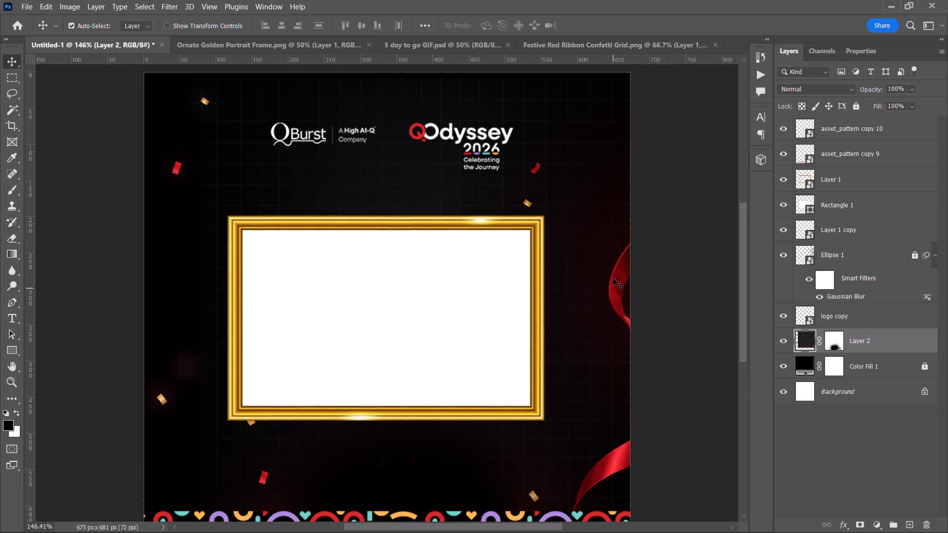
scroll(613, 278, "up", 3)
scroll(613, 278, "down", 7)
scroll(613, 278, "up", 4)
scroll(600, 281, "down", 3)
scroll(520, 287, "down", 1)
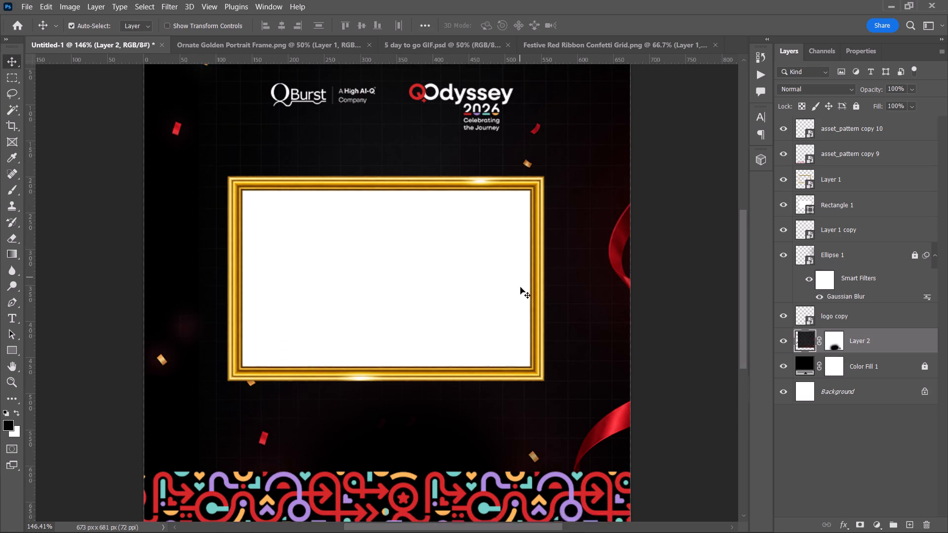
scroll(520, 287, "down", 1)
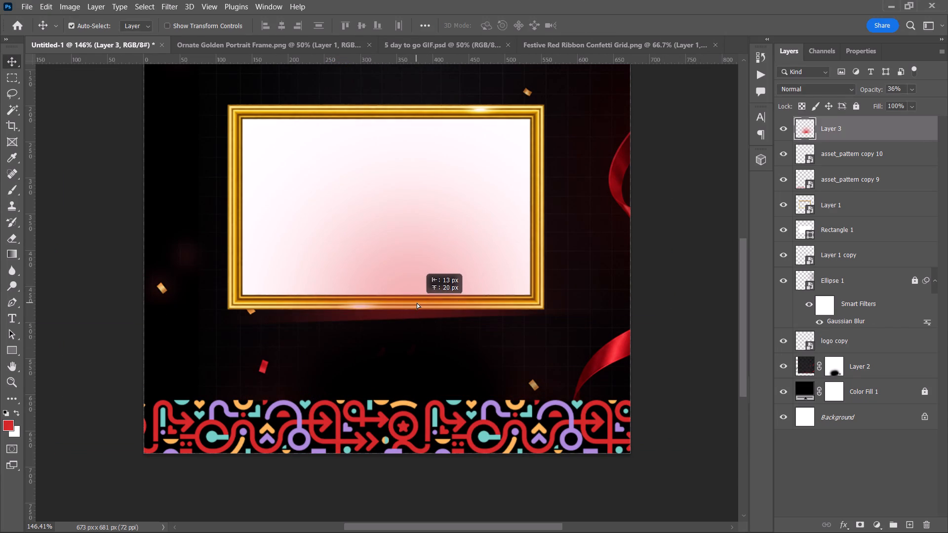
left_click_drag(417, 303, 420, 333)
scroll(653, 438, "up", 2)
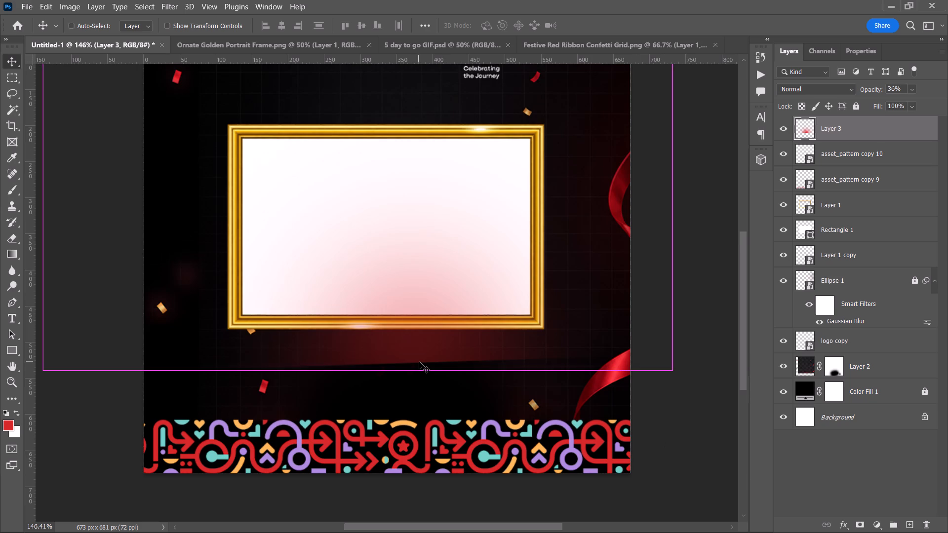
Undo the edits to Layer 3 back to before the red glow was painted.
key("ctrl+z")
key("ctrl+z")
key("ctrl+z")
key("ctrl+z")
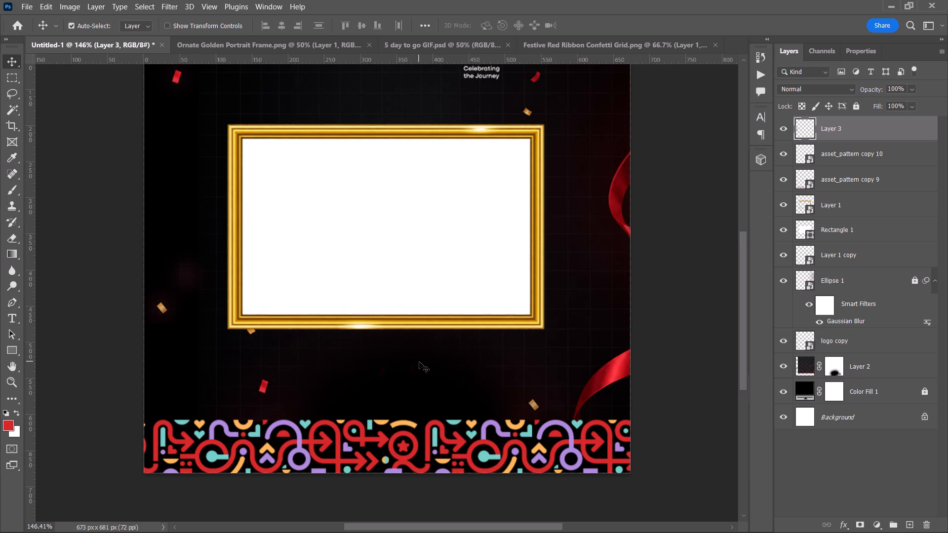
Paint one soft red glow on Layer 3 over the frame's lower centre with the 291 px brush.
left_click(419, 362)
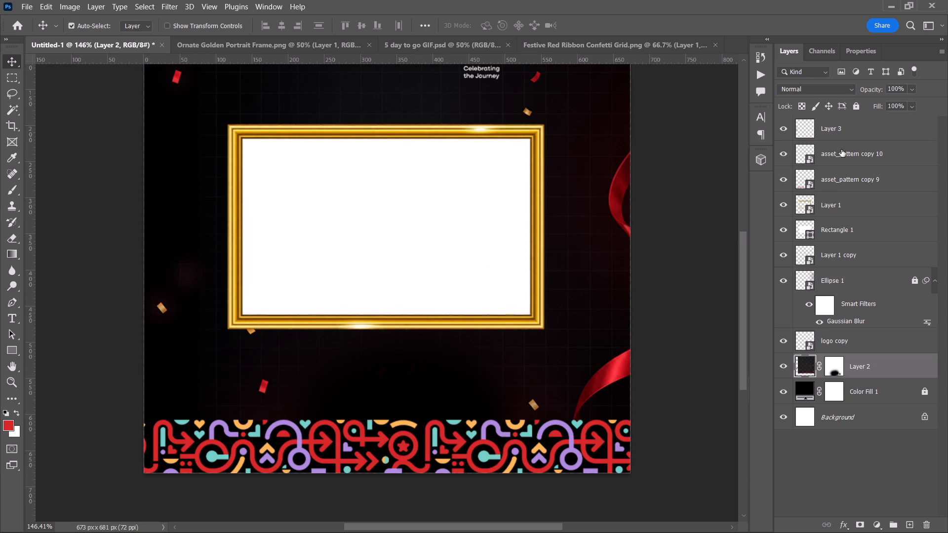
left_click(836, 124)
left_click(10, 196)
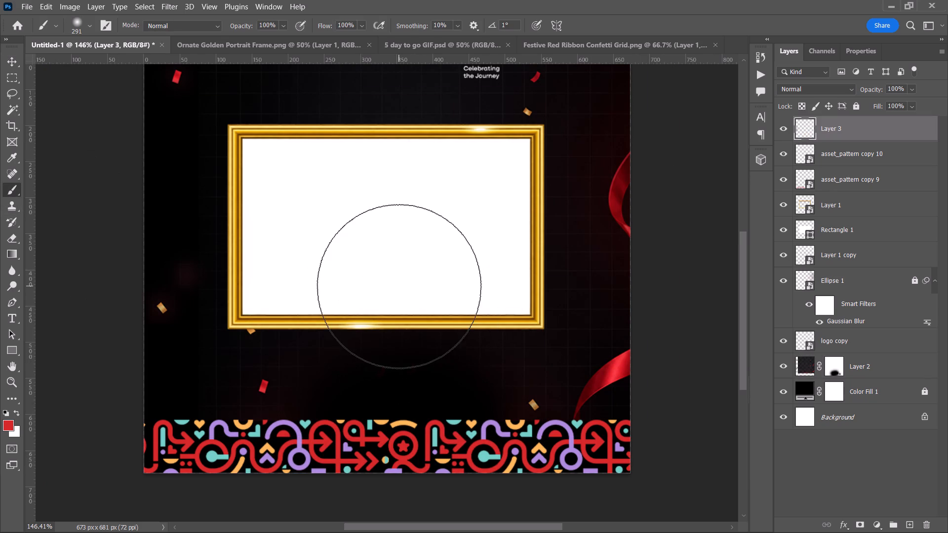
left_click(391, 286)
Move Layer 3 below the logo copy layer, directly above Layer 2.
left_click_drag(878, 135, 849, 347)
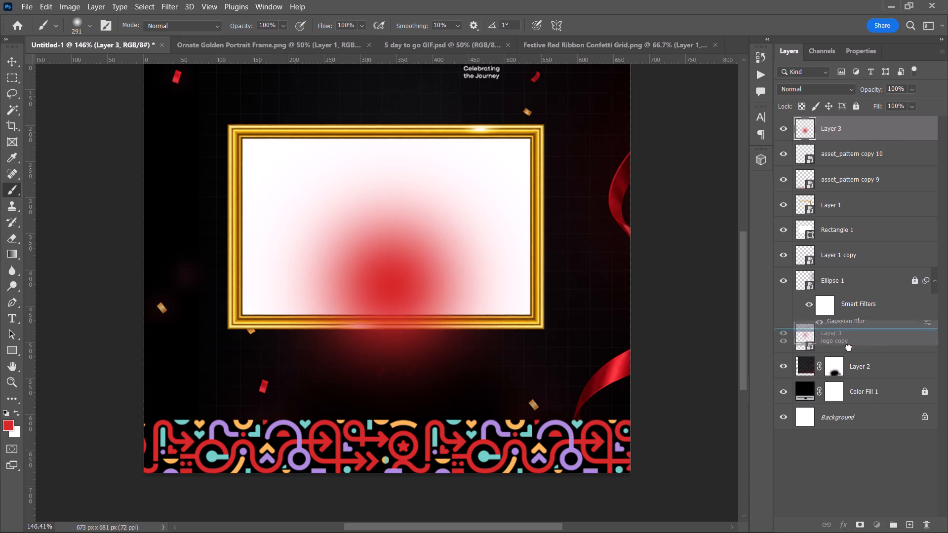
left_click_drag(849, 347, 850, 347)
Set the opacity of the red glow on Layer 3 to 47%.
left_click(915, 92)
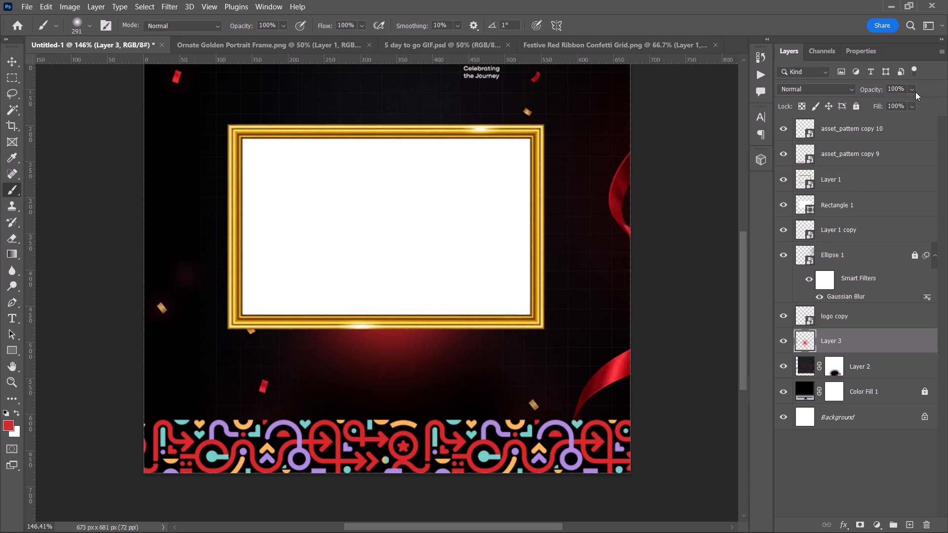
left_click(892, 106)
left_click(900, 106)
left_click(895, 104)
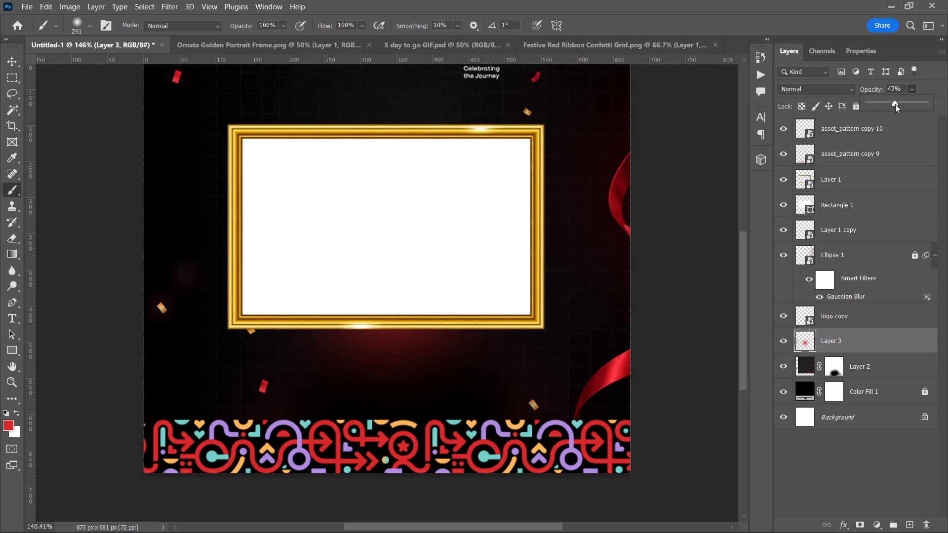
Scale the red glow on Layer 3 to about 145% and centre it behind the gold frame, at about X 272, Y 353 px.
left_click(16, 62)
left_click(384, 337)
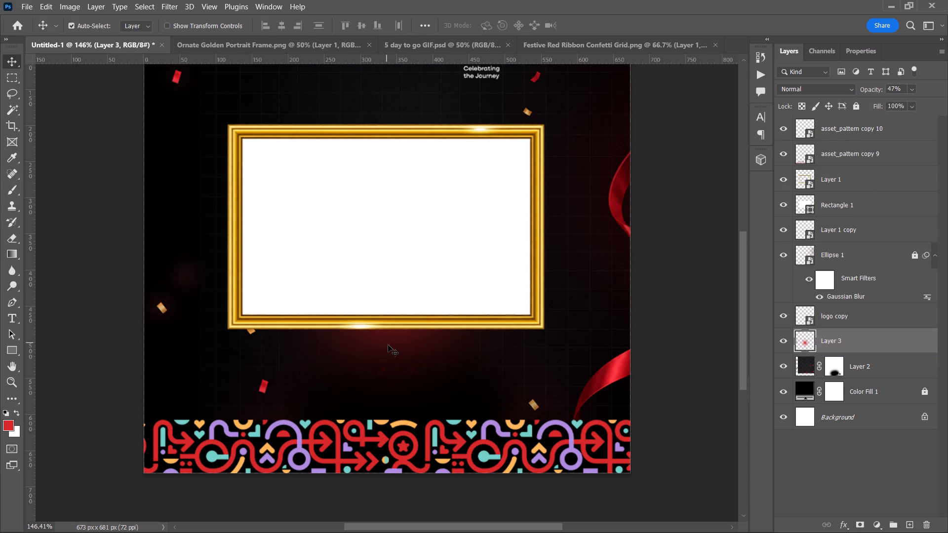
key("ctrl+t")
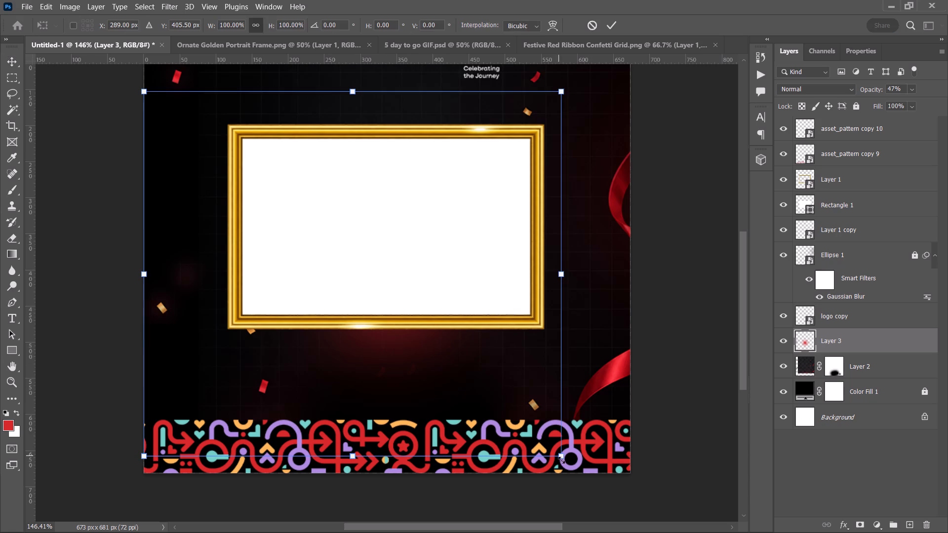
left_click_drag(564, 454, 589, 488)
left_click_drag(588, 487, 621, 511)
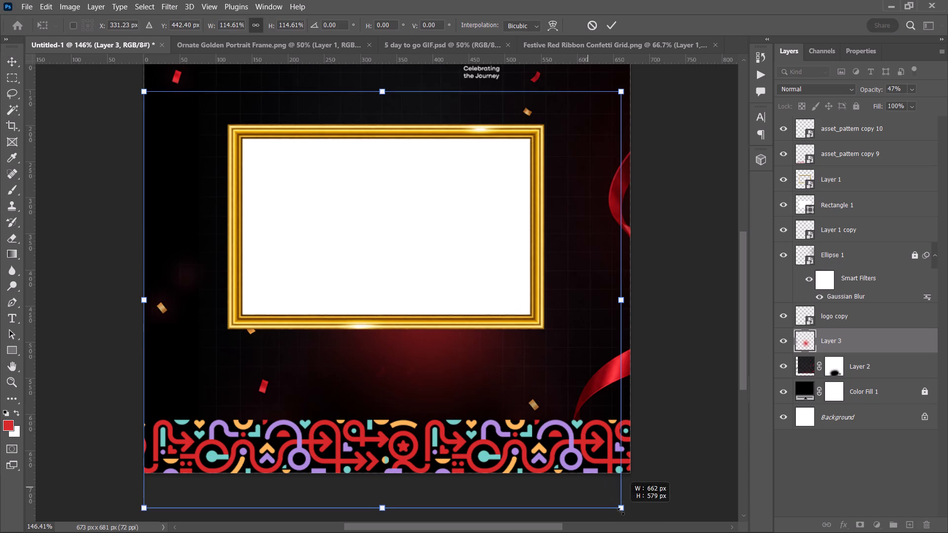
left_click_drag(621, 511, 620, 511)
left_click_drag(411, 355, 387, 330)
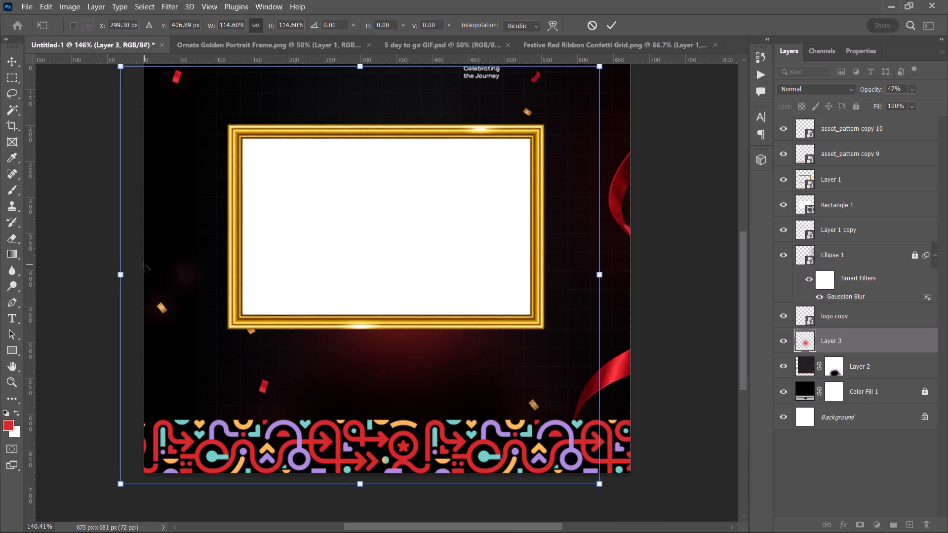
left_click_drag(123, 277, 58, 273)
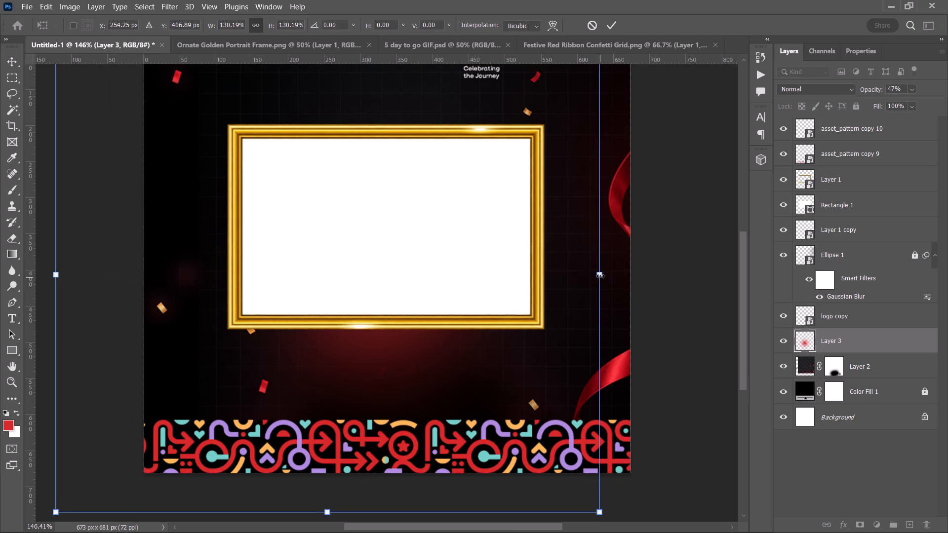
left_click_drag(600, 275, 662, 286)
left_click_drag(412, 351, 378, 321)
left_click_drag(371, 350, 382, 350)
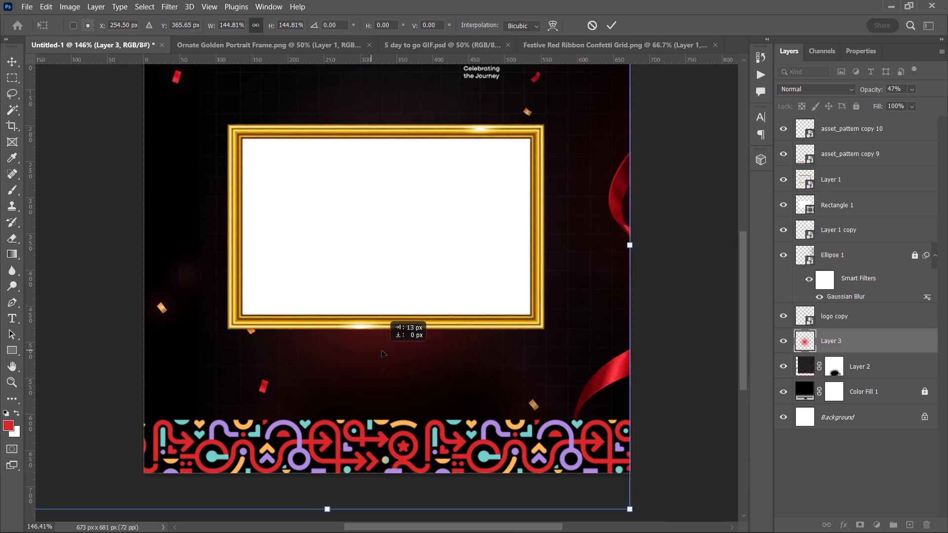
left_click_drag(382, 350, 389, 342)
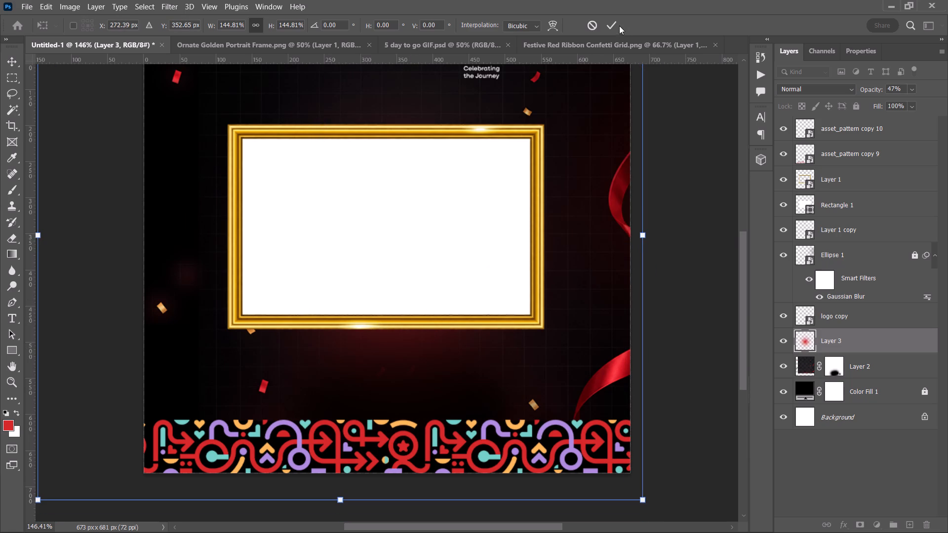
left_click(614, 24)
left_click(686, 317)
Scale the gold frame (Layer 1) and its white Rectangle 1 together to about 106%.
scroll(683, 333, "up", 8)
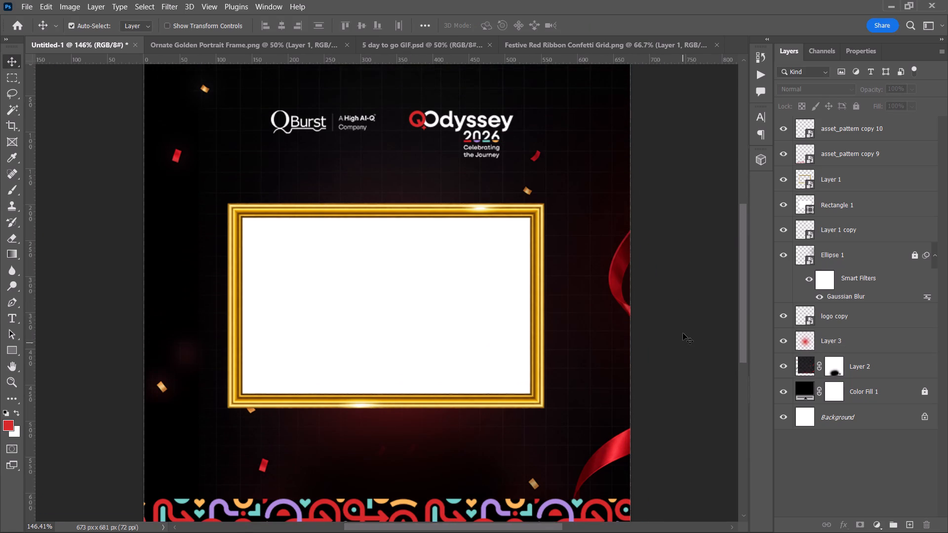
scroll(683, 333, "up", 3)
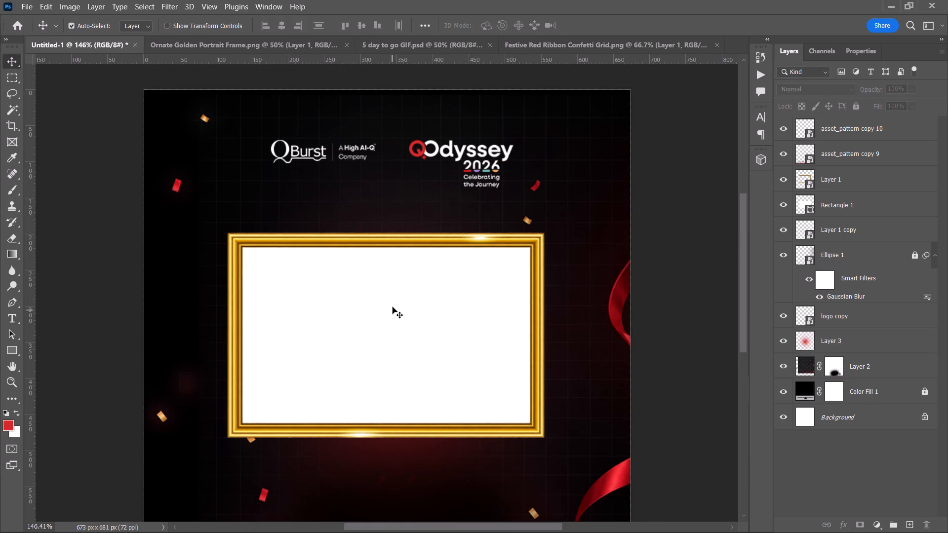
left_click(393, 298)
scroll(393, 298, "down", 8)
scroll(393, 306, "up", 7)
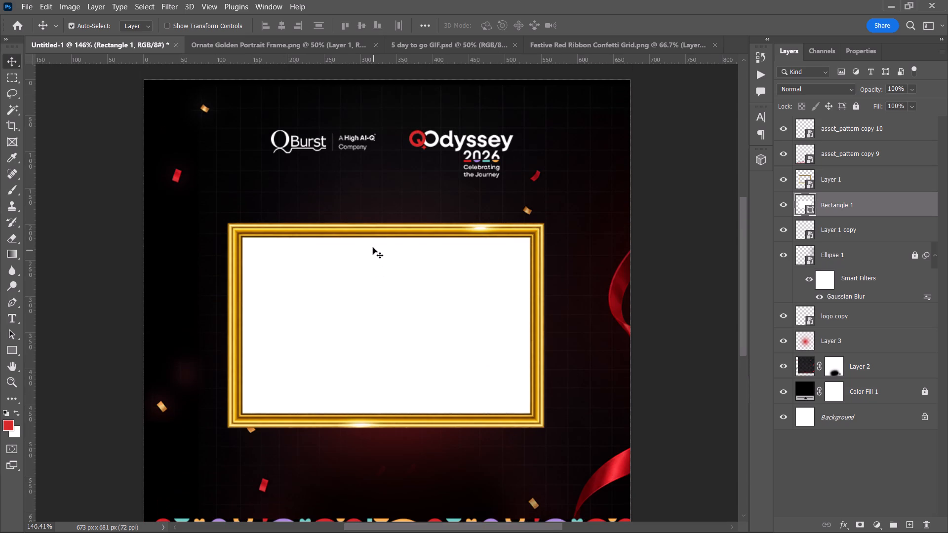
left_click(373, 235)
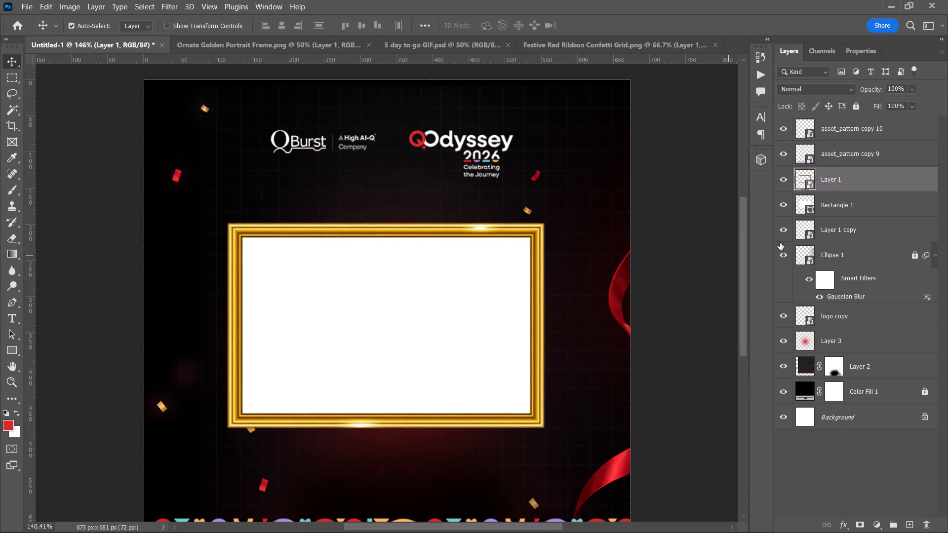
left_click(835, 209, "shift")
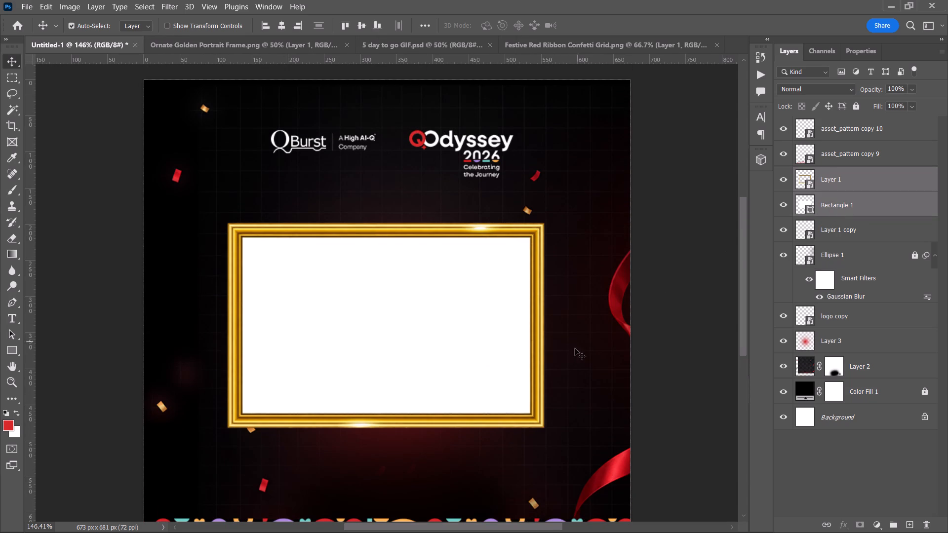
key("ctrl+t")
left_click_drag(547, 436, 565, 451)
scroll(564, 448, "down", 3)
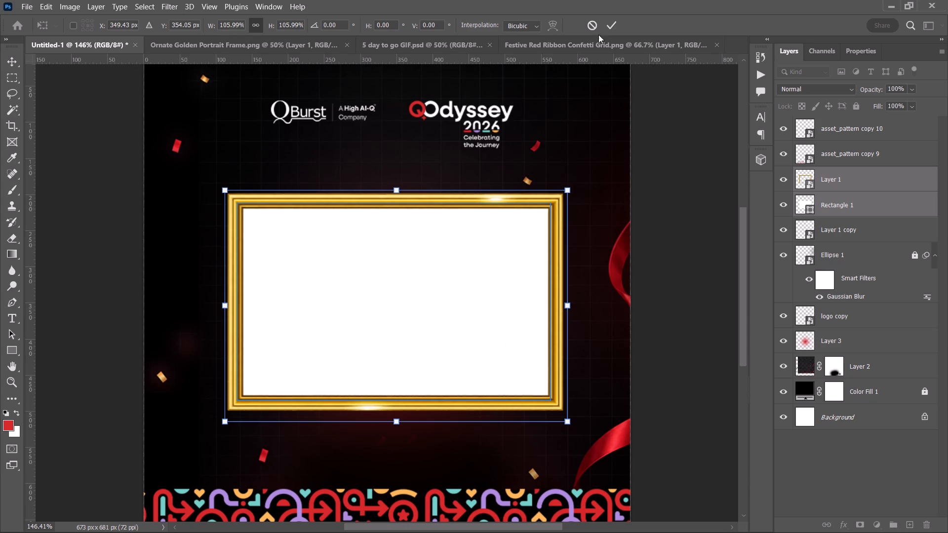
left_click(615, 31)
Move the frame and white rectangle slightly down and left to centre them on the canvas, and align their horizontal centres.
left_click(278, 25)
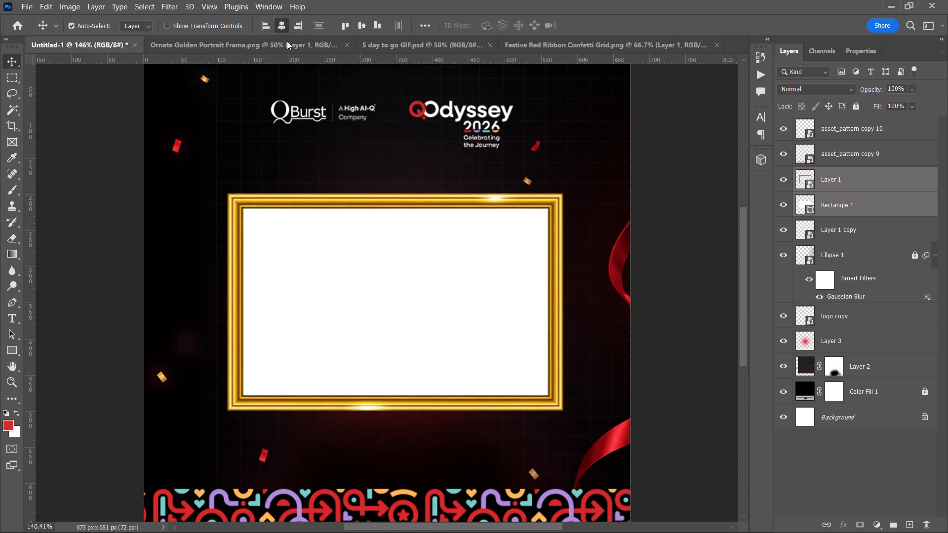
scroll(430, 266, "down", 8)
scroll(544, 337, "up", 2)
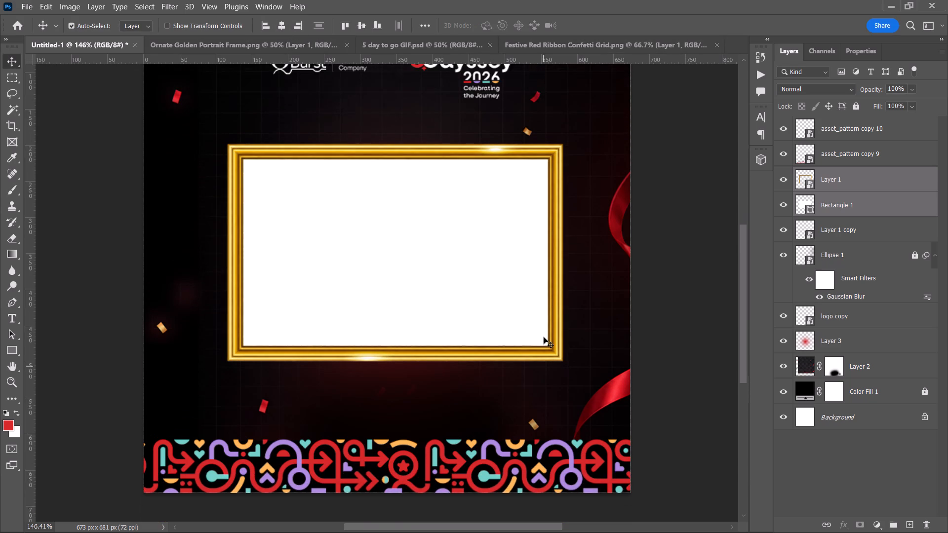
scroll(544, 337, "up", 6)
left_click_drag(400, 201, 398, 211)
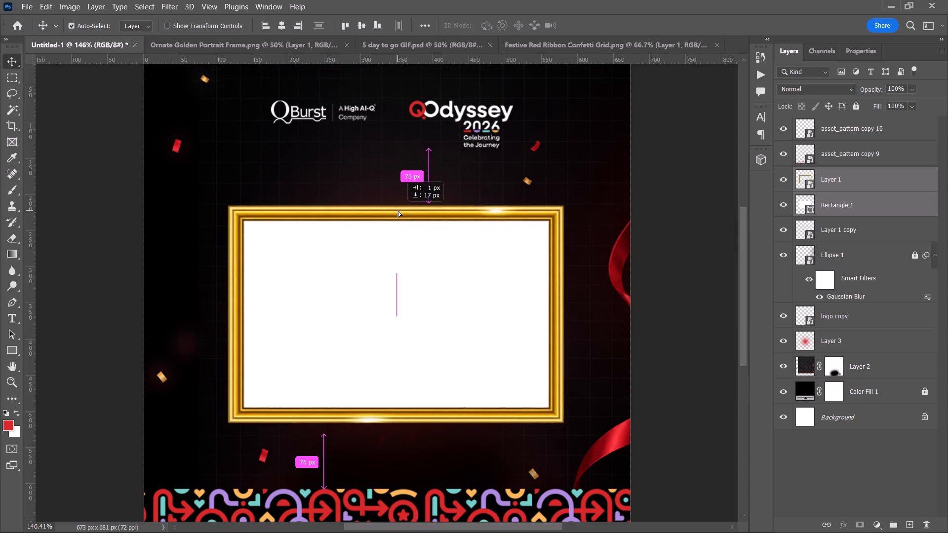
left_click_drag(398, 211, 394, 210)
left_click(283, 29)
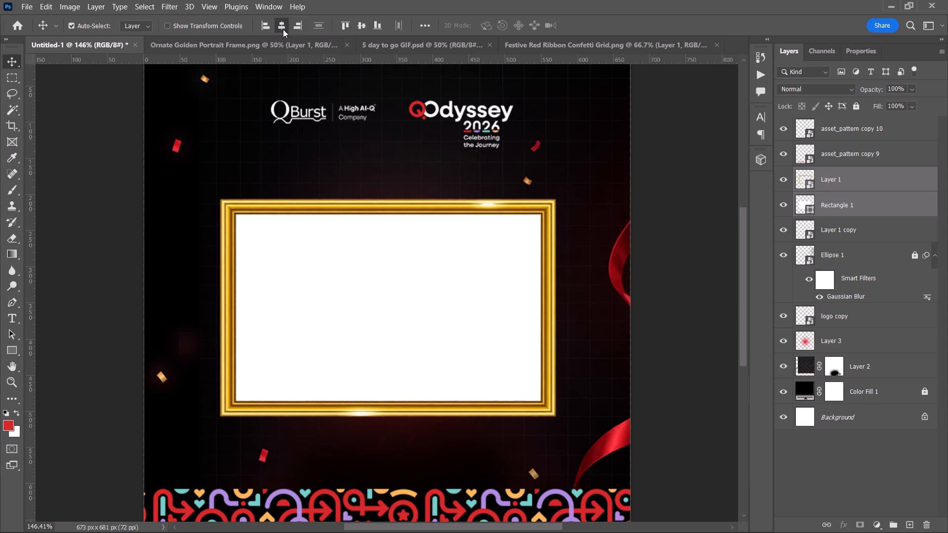
left_click(687, 313)
Move the QBurst logo straight down about 17 px, closer to the frame.
scroll(657, 324, "up", 2)
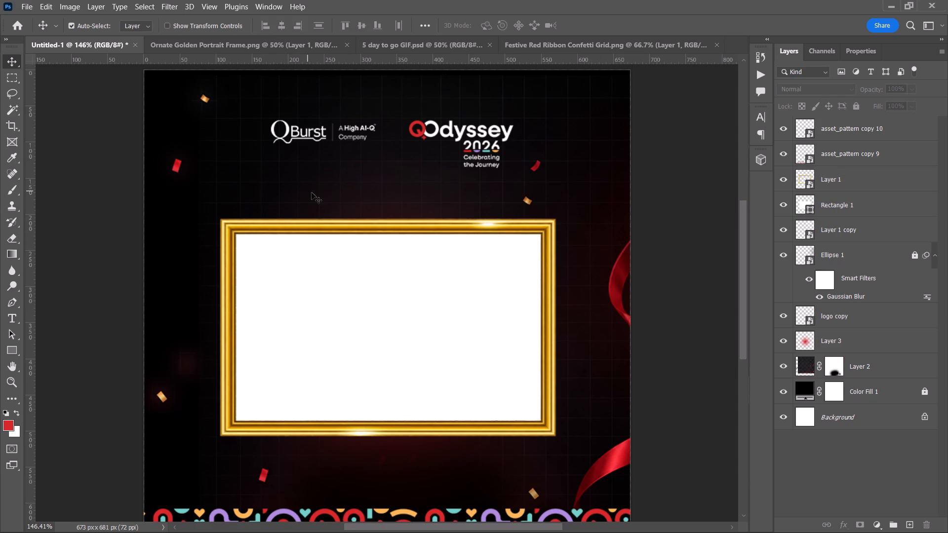
scroll(312, 192, "up", 1)
left_click(282, 140)
left_click(289, 143)
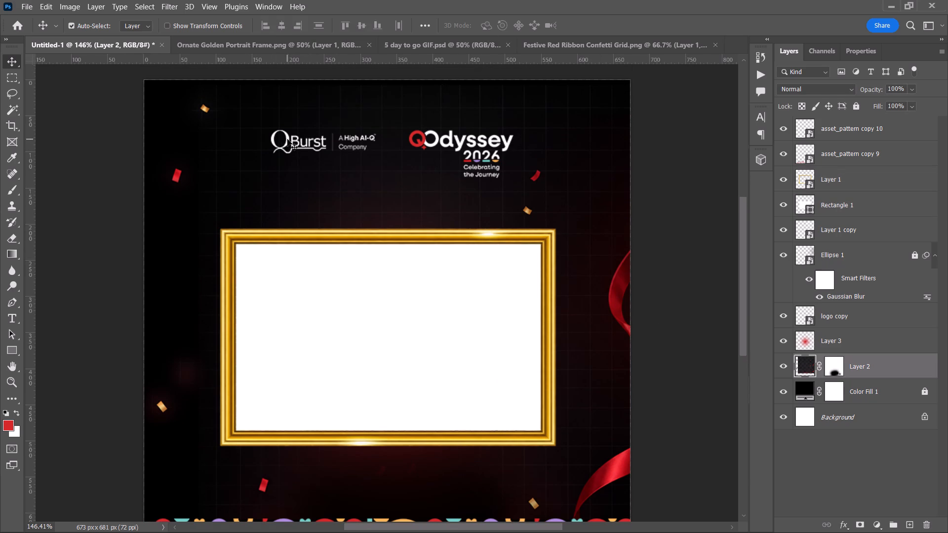
left_click_drag(287, 139, 301, 152)
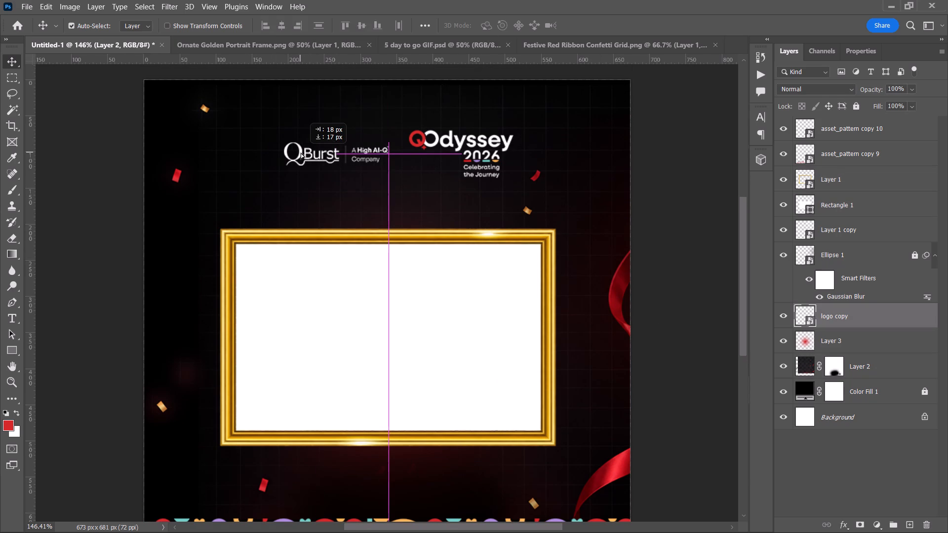
left_click_drag(301, 152, 298, 152)
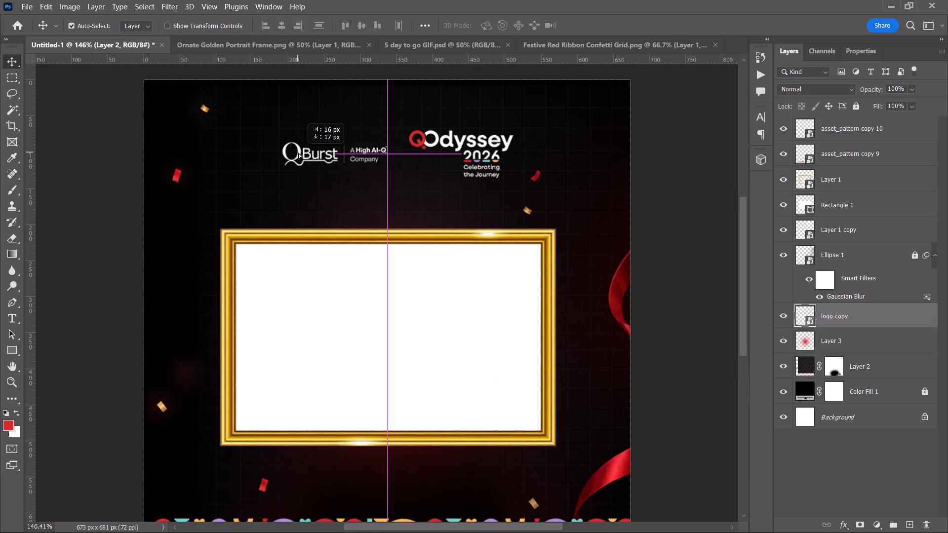
left_click_drag(298, 152, 289, 152)
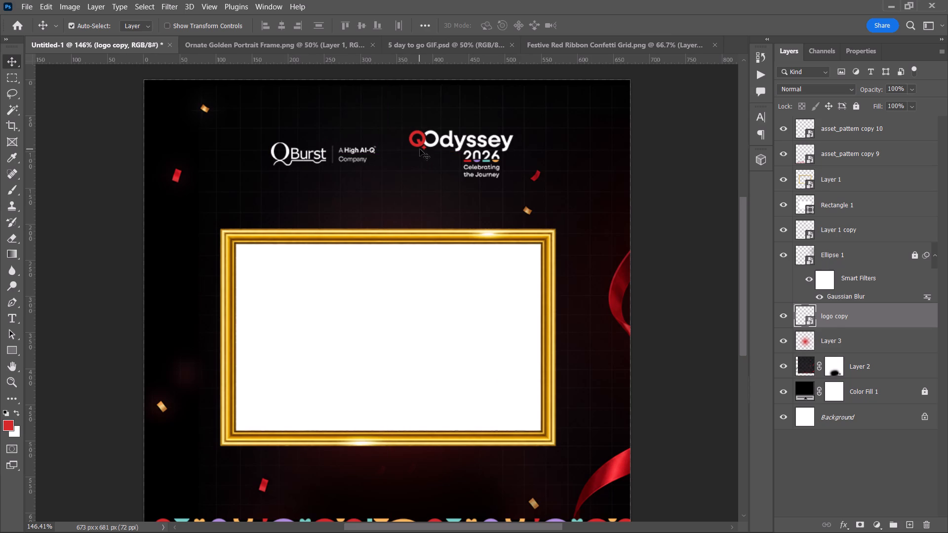
Move the QOdyssey logo down and slightly right, with its top level with the QBurst logo.
left_click_drag(422, 143, 428, 154)
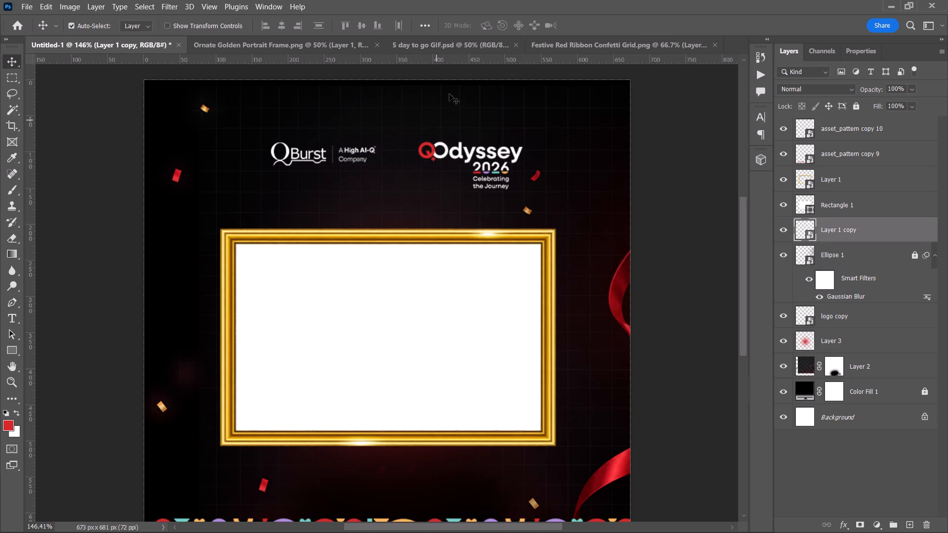
Add a horizontal guide across the canvas at about 70 px, slightly above the logos.
left_click_drag(460, 61, 462, 131)
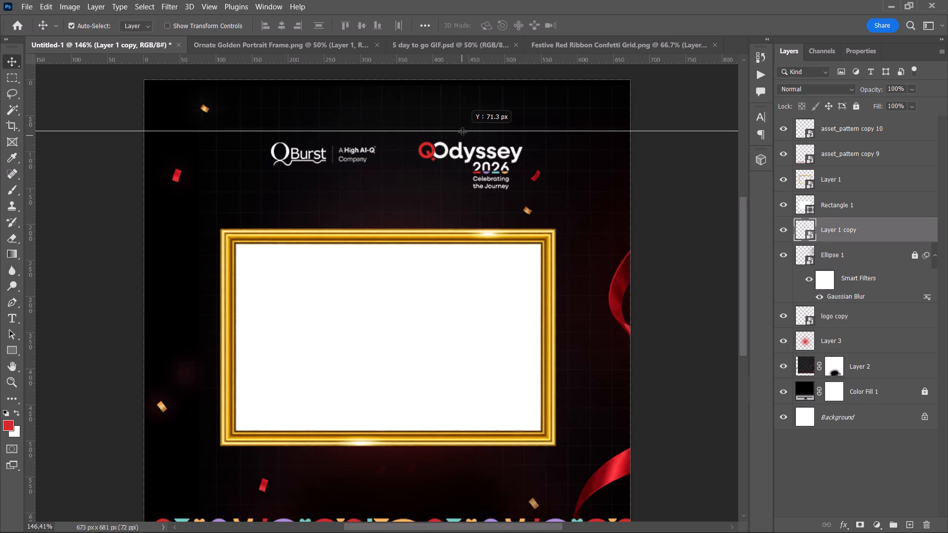
left_click_drag(462, 131, 467, 130)
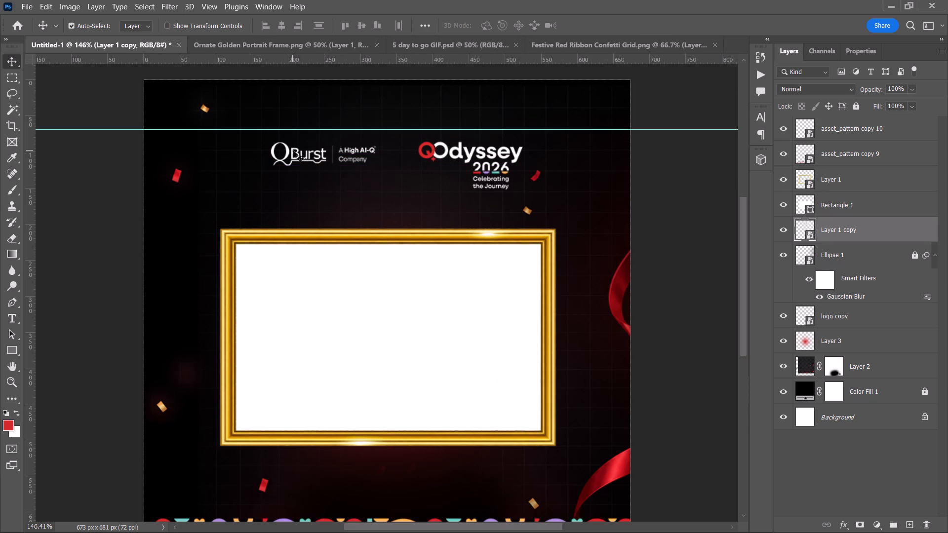
Raise the QBurst and QOdyssey logos about 16 px so their tops meet the guide, shifting QOdyssey about 17 px left.
left_click_drag(288, 152, 291, 140)
left_click_drag(434, 153, 423, 146)
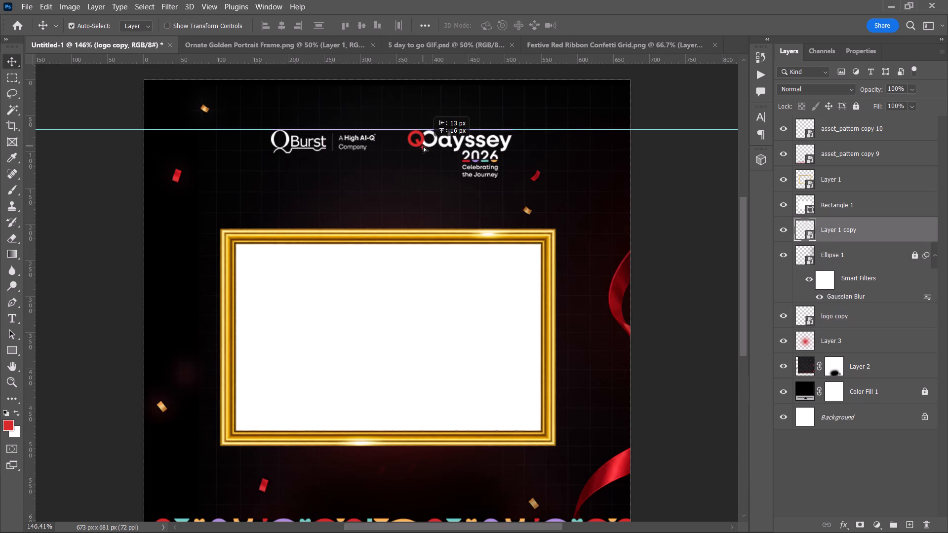
left_click_drag(423, 146, 421, 146)
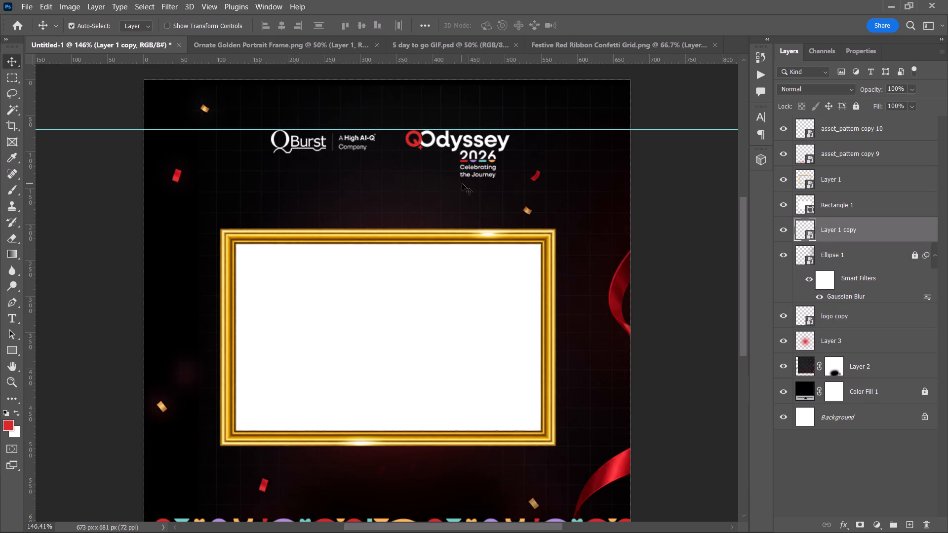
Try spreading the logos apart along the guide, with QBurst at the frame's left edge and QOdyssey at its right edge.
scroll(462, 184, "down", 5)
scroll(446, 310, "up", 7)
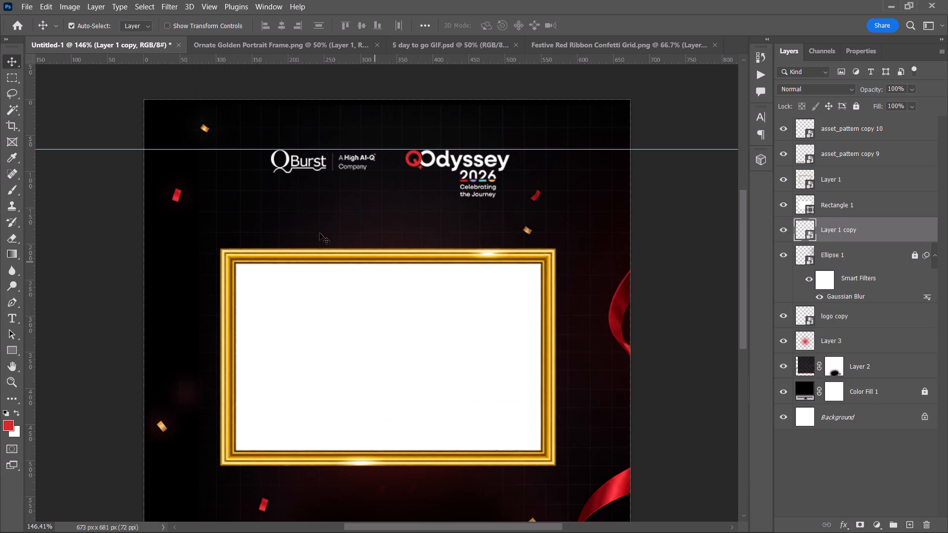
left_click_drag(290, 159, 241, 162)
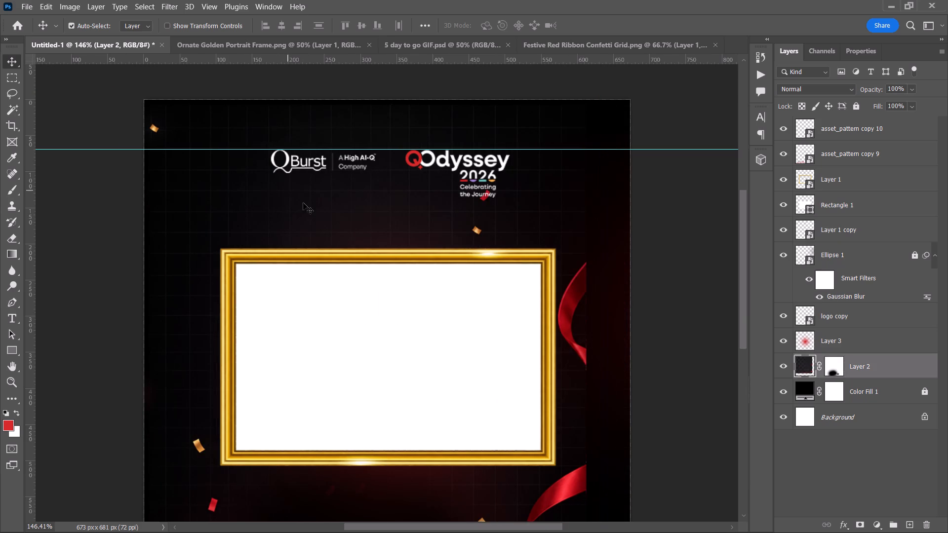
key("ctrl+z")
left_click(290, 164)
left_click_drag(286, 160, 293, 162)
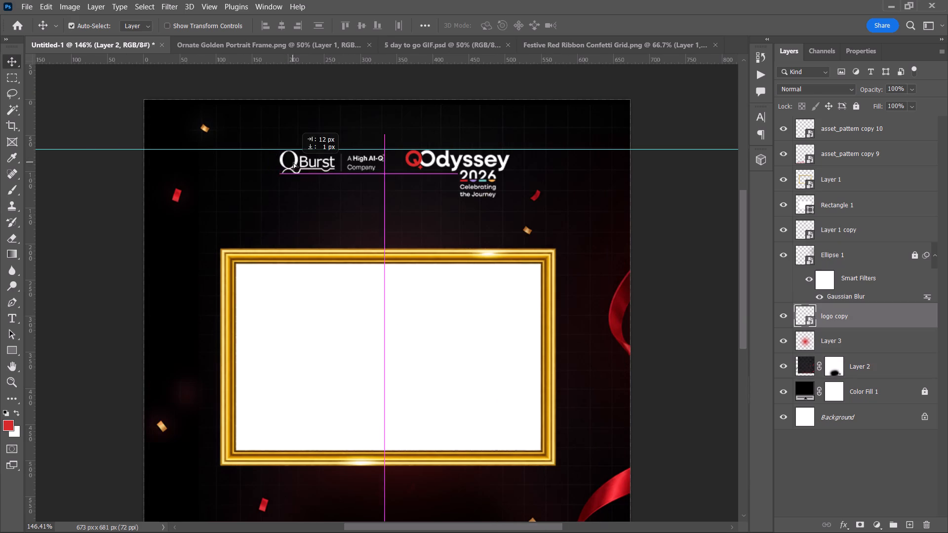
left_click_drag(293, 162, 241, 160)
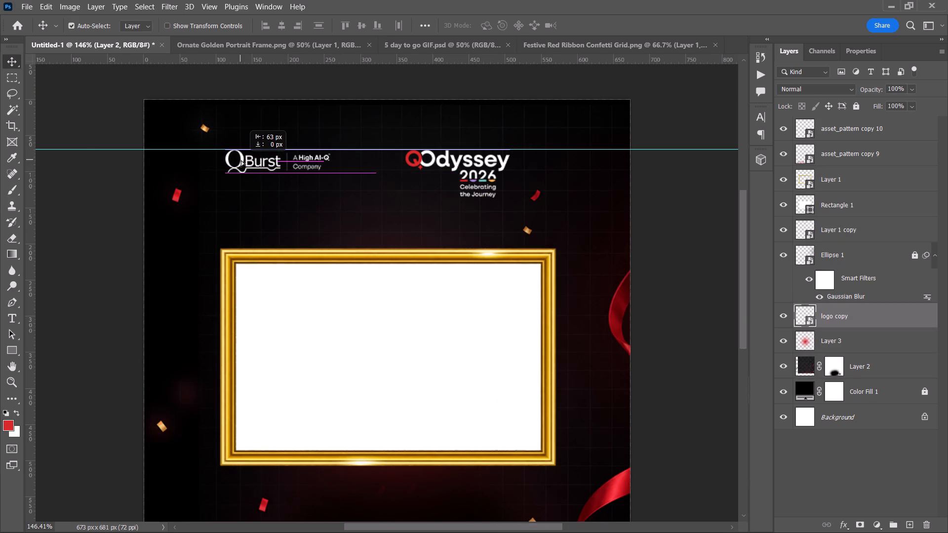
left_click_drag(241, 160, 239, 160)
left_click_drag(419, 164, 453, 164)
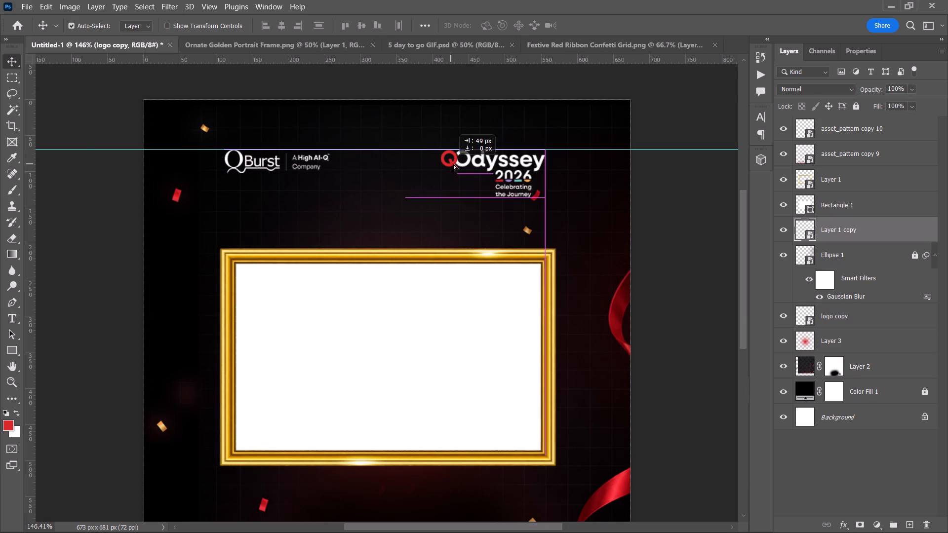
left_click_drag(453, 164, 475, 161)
Bring the QBurst and QOdyssey logos back toward each other along the guide, leaving a small gap between them above the frame.
scroll(474, 240, "down", 5)
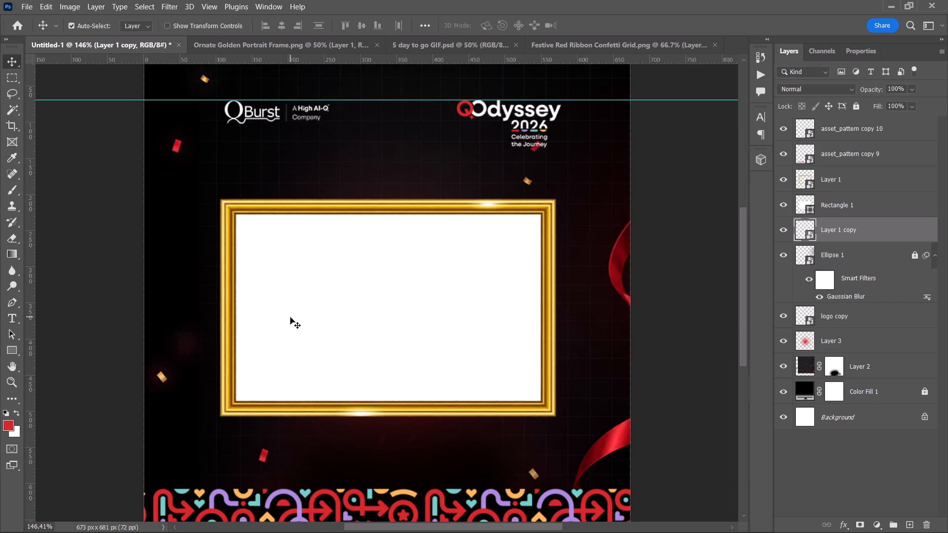
left_click_drag(472, 112, 448, 111)
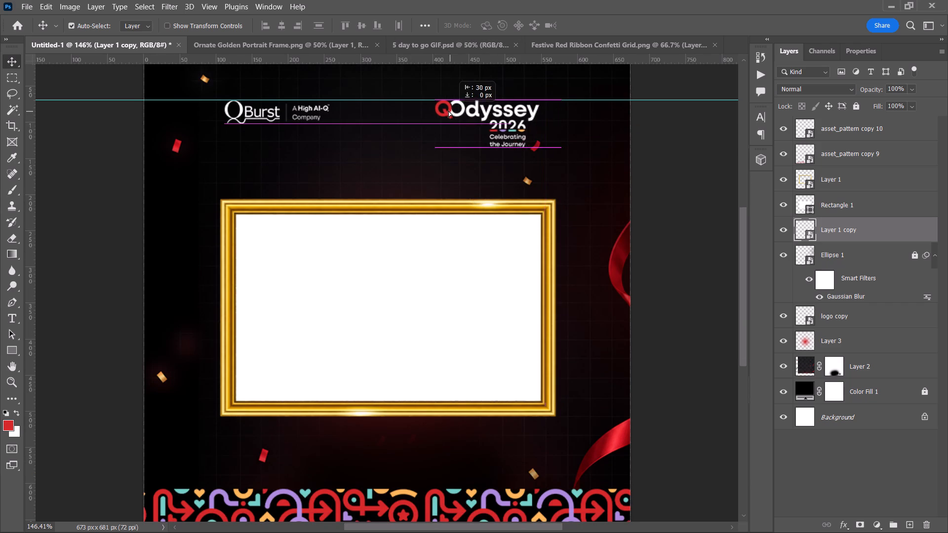
left_click_drag(448, 111, 432, 110)
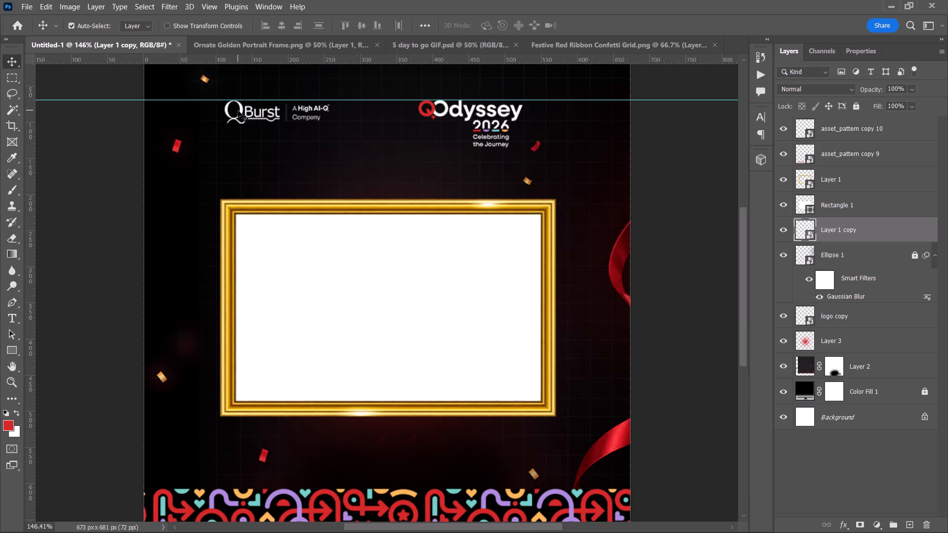
left_click_drag(240, 111, 269, 110)
left_click(680, 160)
scroll(510, 203, "down", 1, "alt")
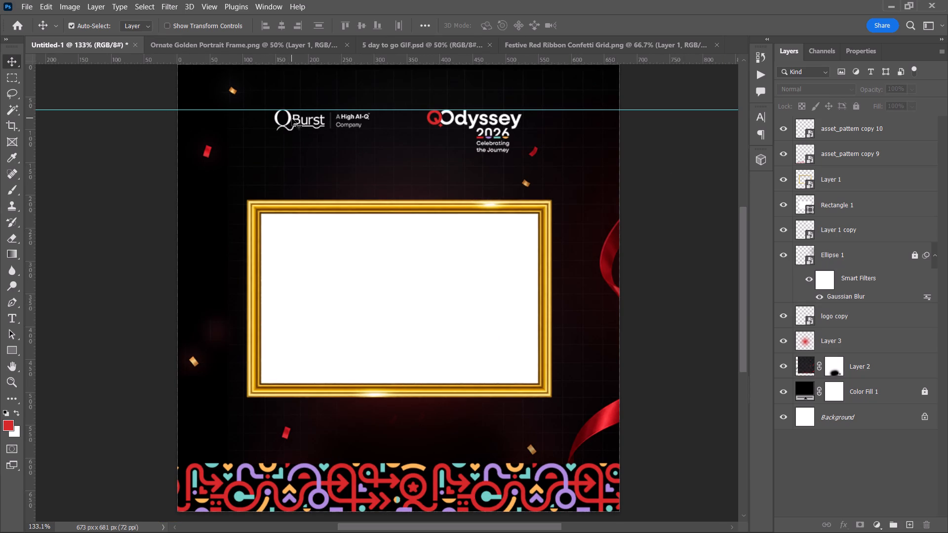
left_click_drag(290, 118, 315, 120)
left_click_drag(439, 120, 426, 120)
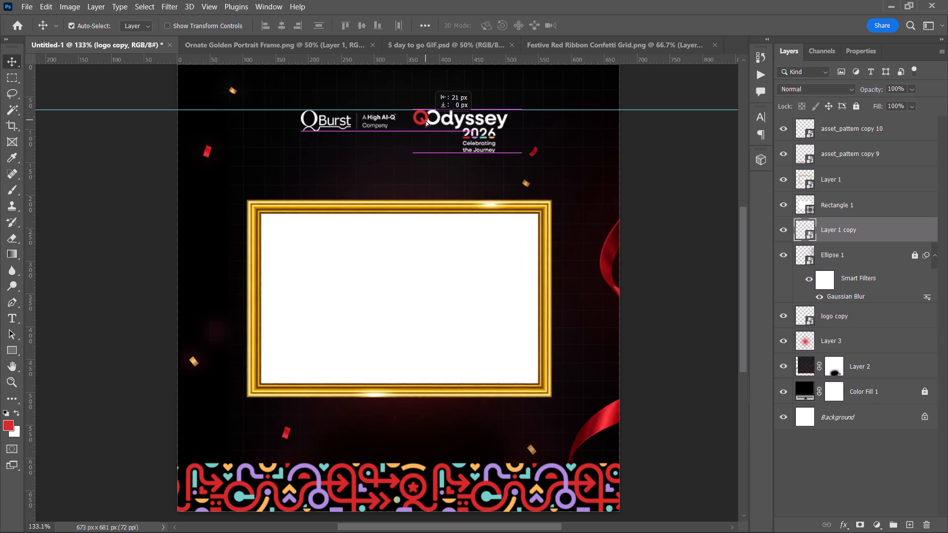
left_click_drag(426, 120, 427, 120)
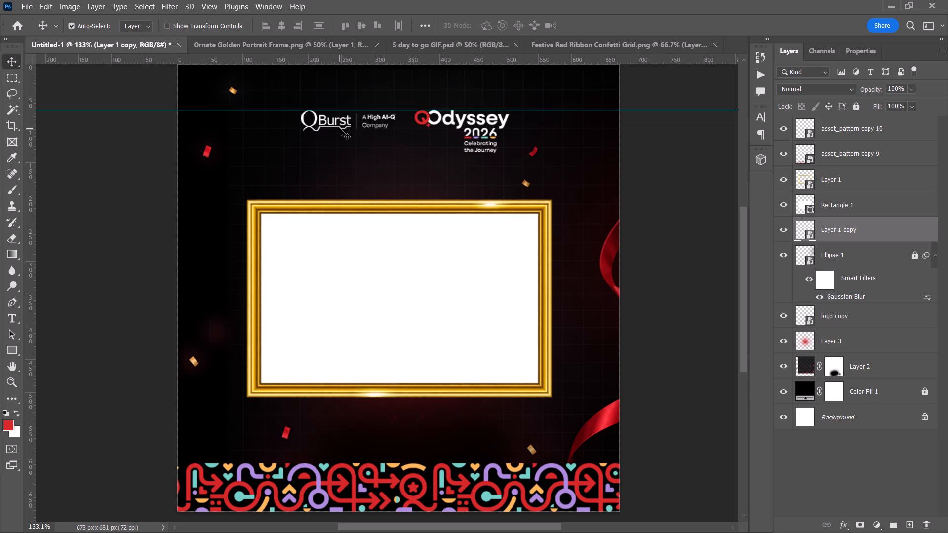
left_click_drag(316, 118, 310, 118)
left_click(695, 282)
Remove the horizontal guide at the top of the logos.
scroll(699, 281, "up", 4)
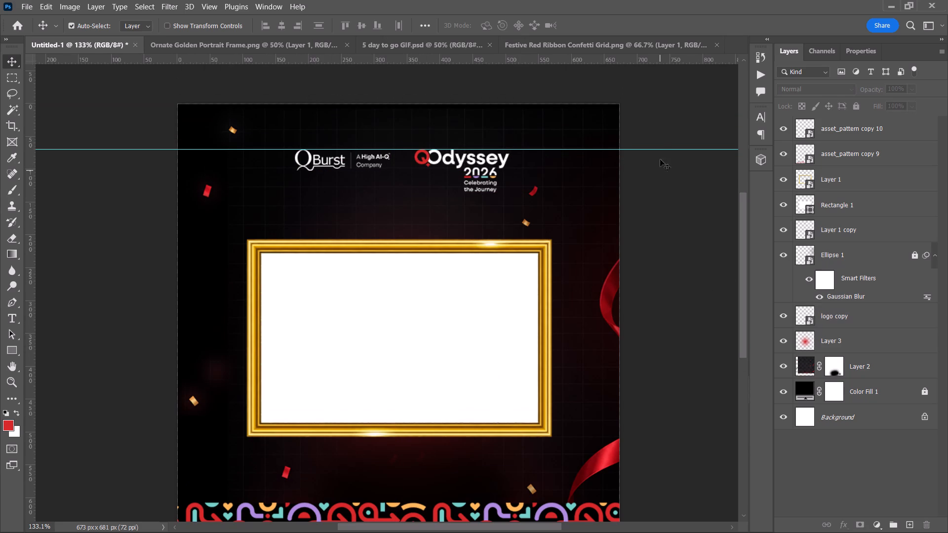
left_click(659, 147)
left_click_drag(659, 152, 662, 54)
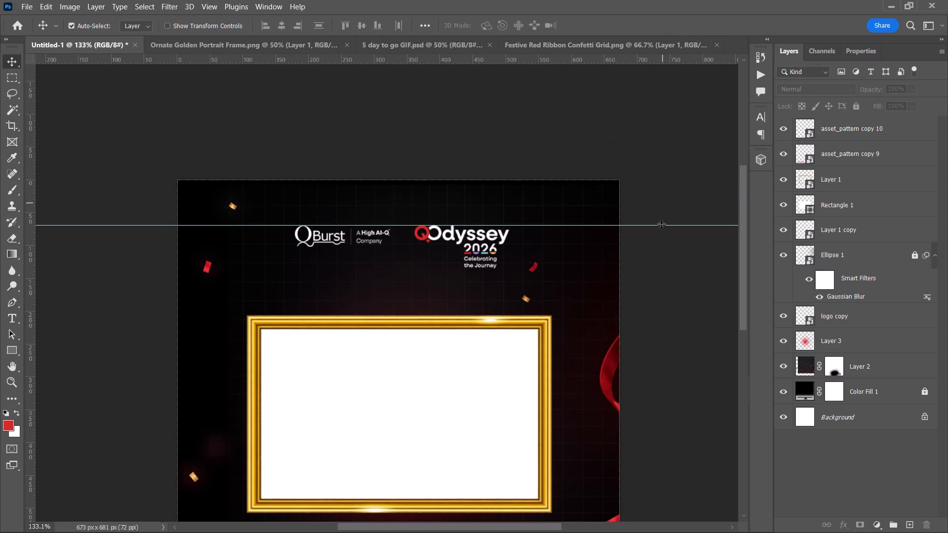
left_click_drag(658, 224, 659, 85)
Scale the gold frame (Layer 1) and white Rectangle 1 together to about 104.6%, shifting them up about 6 px.
scroll(646, 112, "down", 9)
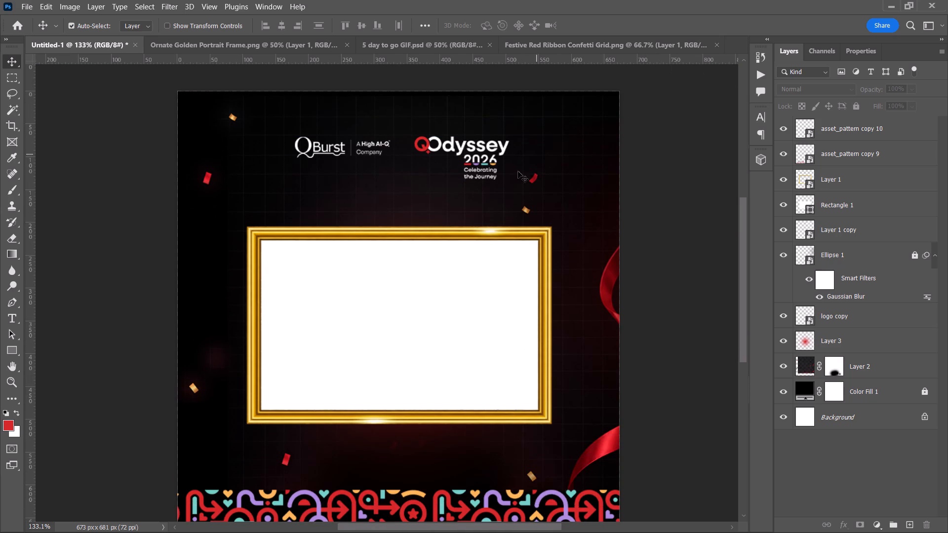
scroll(405, 232, "down", 5)
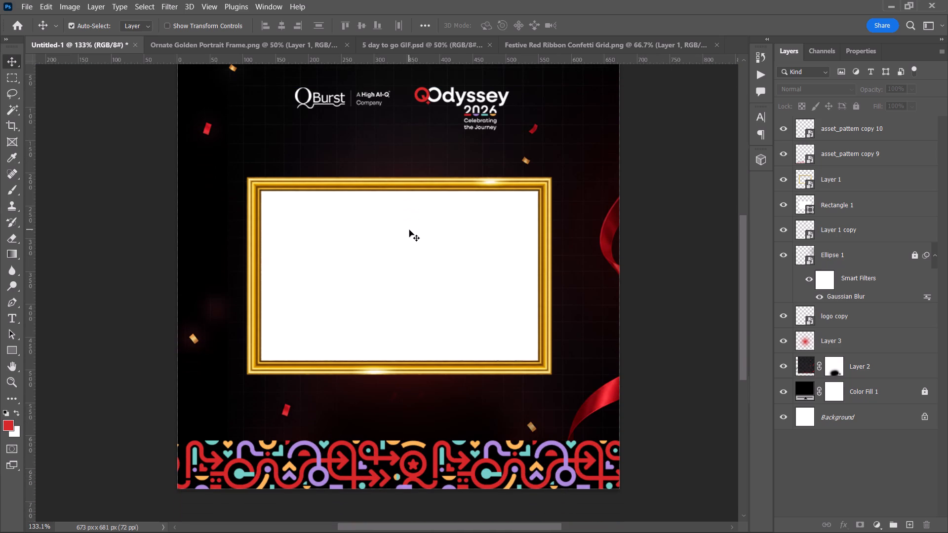
scroll(359, 428, "up", 4)
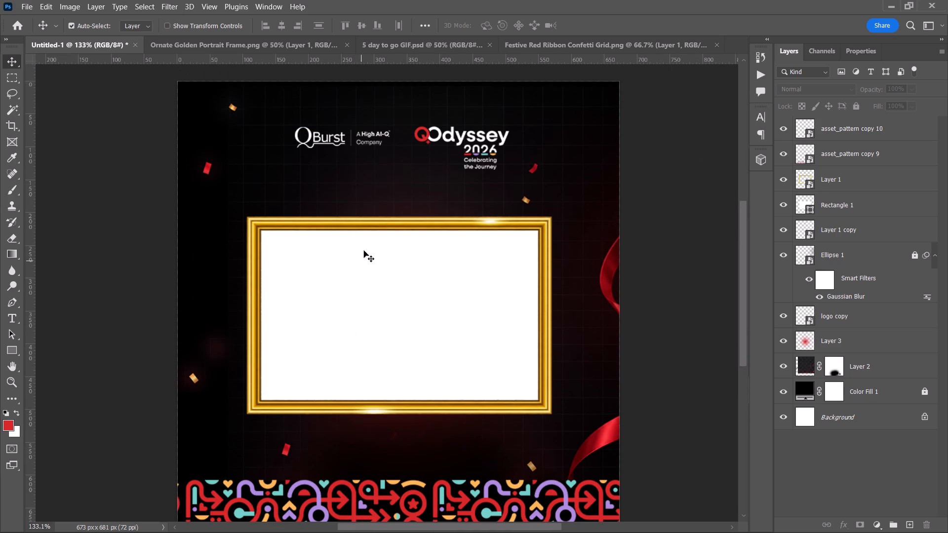
left_click(352, 221)
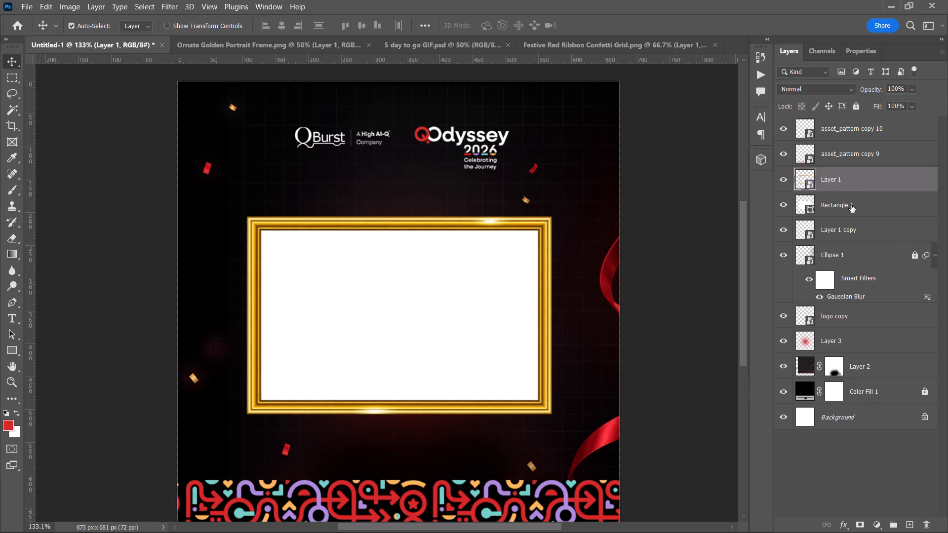
left_click(851, 205, "shift")
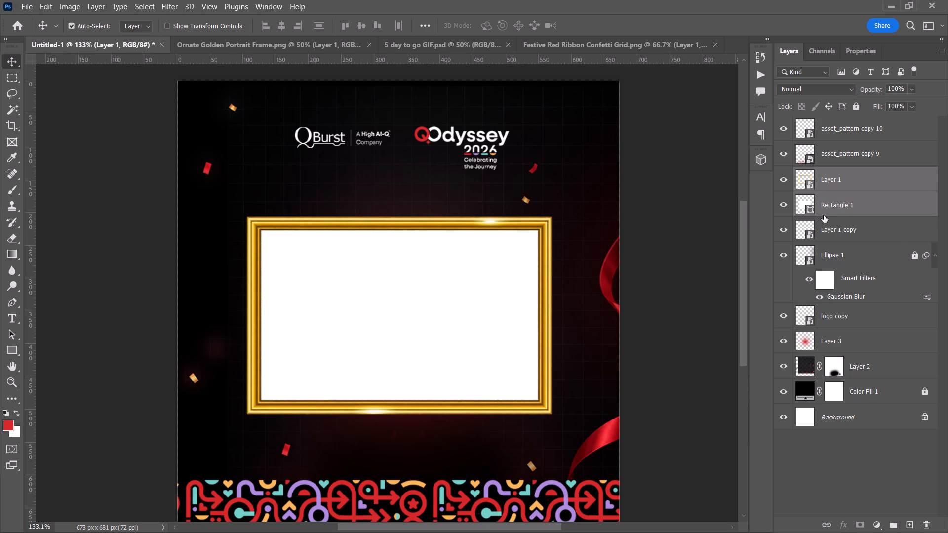
key("ctrl+t")
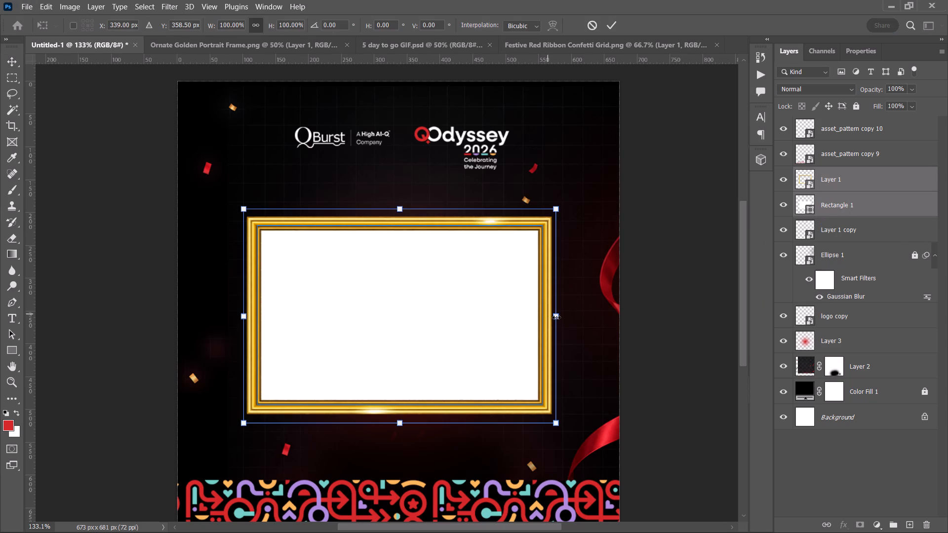
left_click_drag(557, 317, 573, 319)
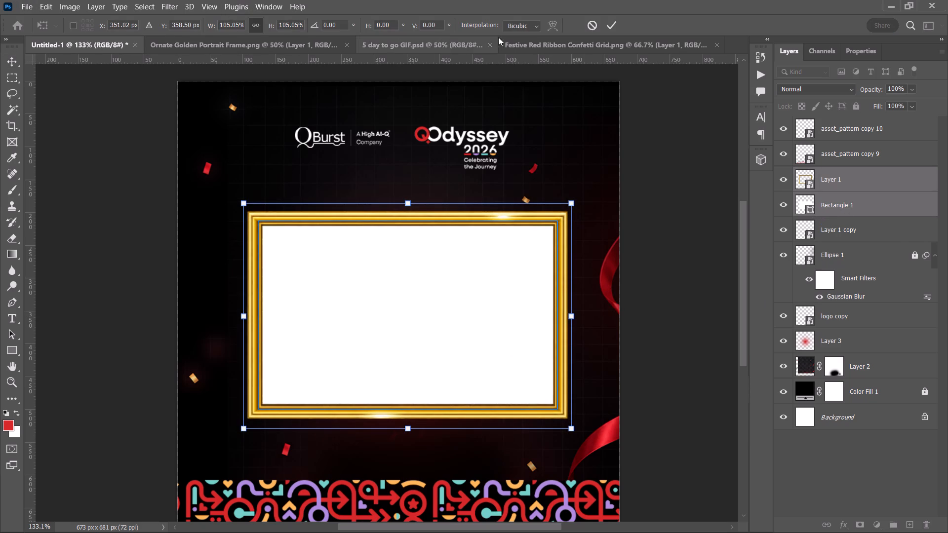
left_click(433, 278)
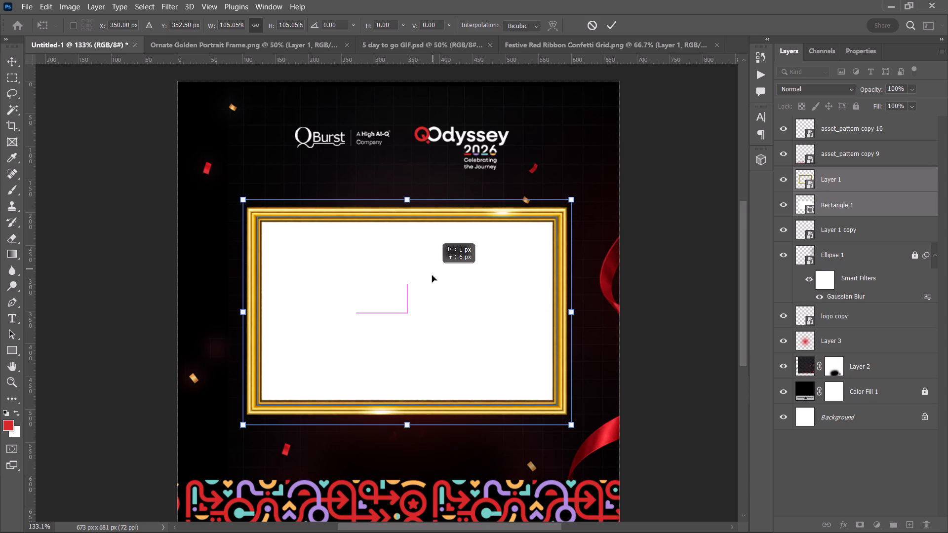
scroll(432, 275, "down", 4)
scroll(432, 275, "up", 4)
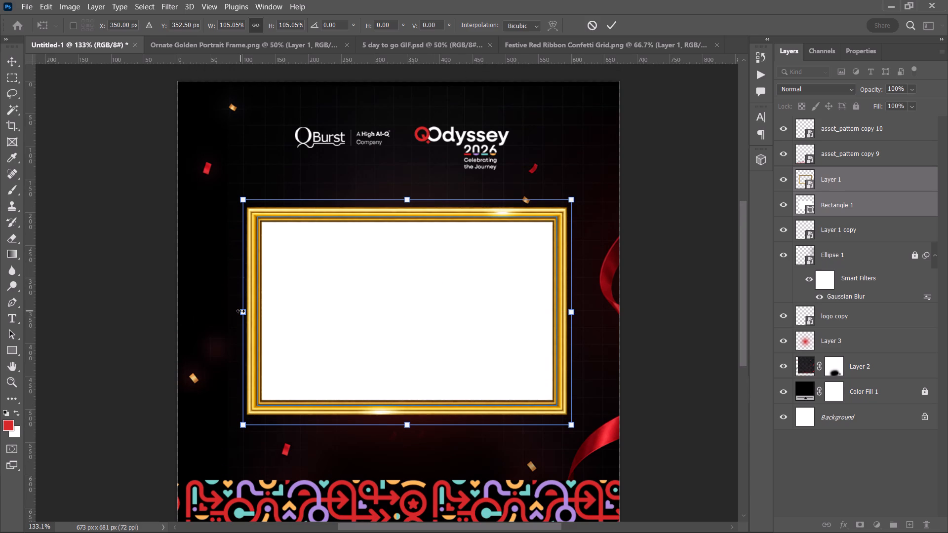
left_click(248, 315)
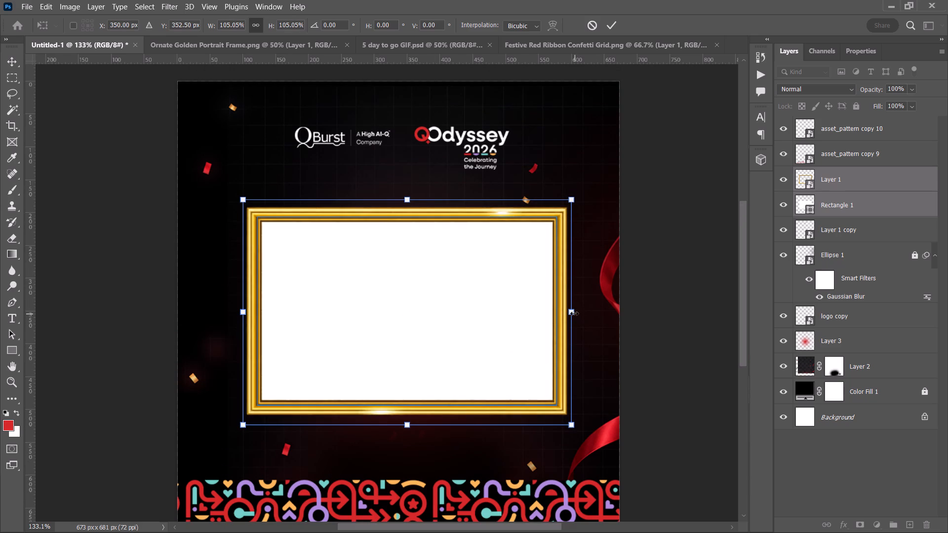
left_click(574, 313)
left_click(610, 30)
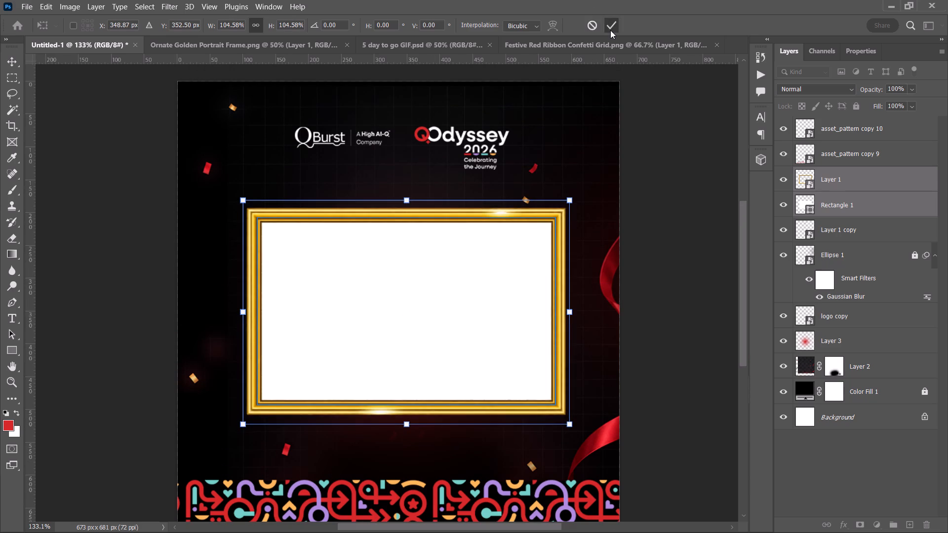
Align the horizontal centres of the gold frame and the white rectangle, and deselect them.
left_click(281, 27)
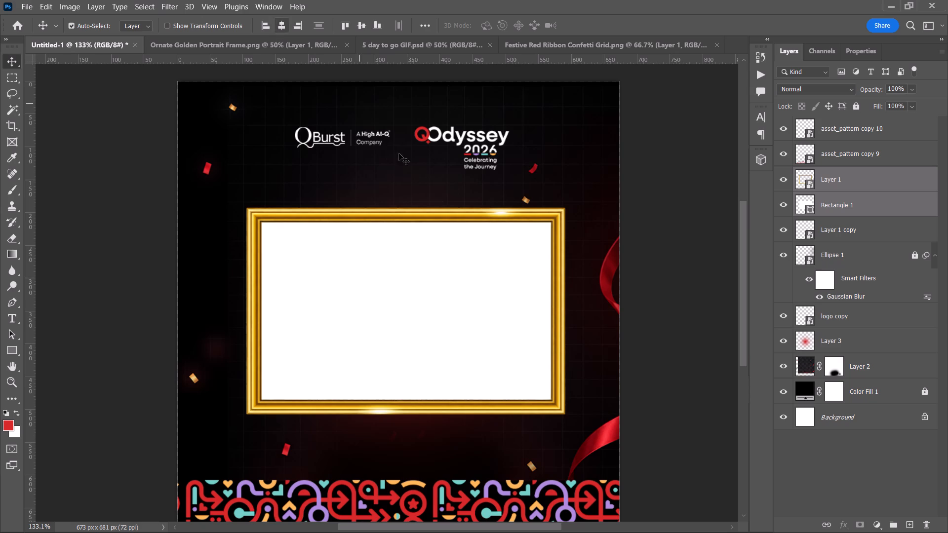
scroll(466, 300, "up", 1)
scroll(466, 300, "down", 1)
left_click(670, 326)
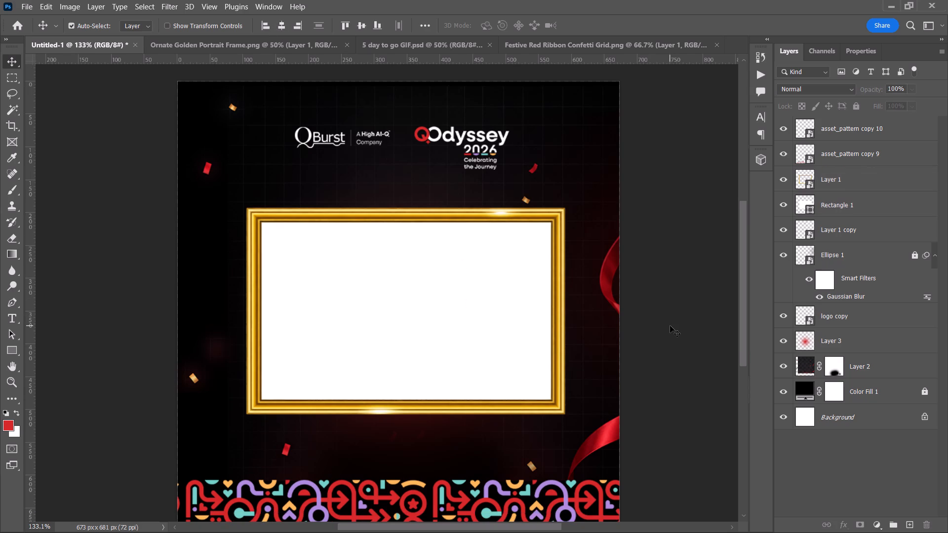
Select the left half of the bottom pattern strip (asset_pattern copy 9) and hide the other half, asset_pattern copy 10.
scroll(670, 326, "up", 2)
scroll(670, 326, "down", 7)
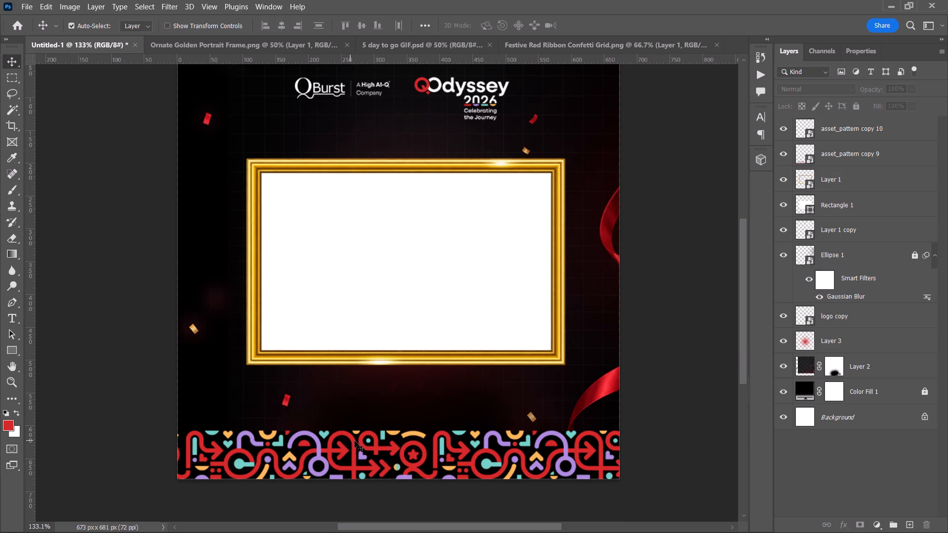
left_click(352, 451)
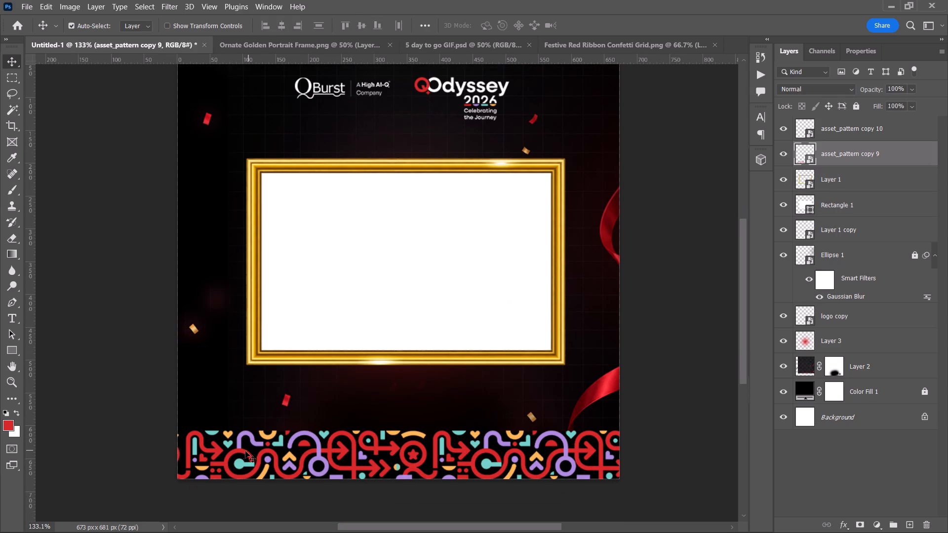
left_click(233, 453)
key("ctrl+t")
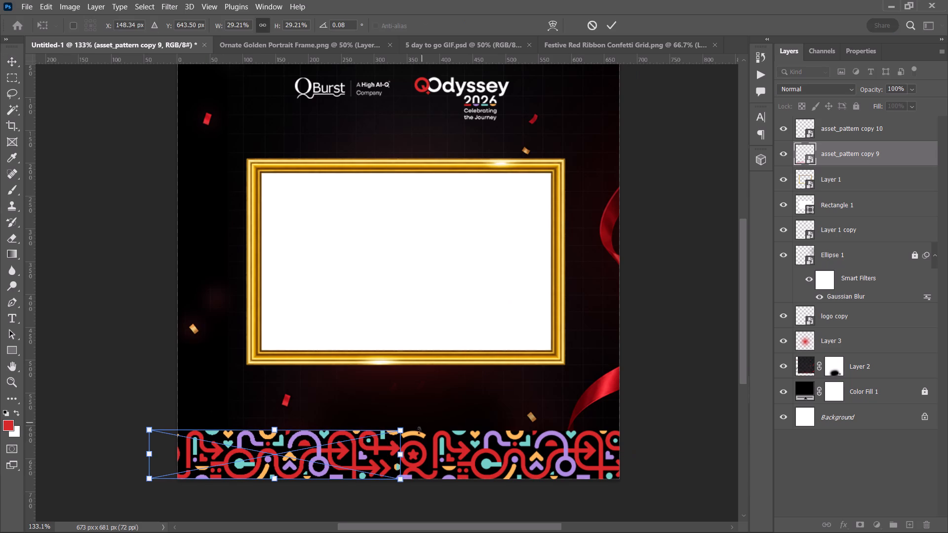
left_click(779, 134)
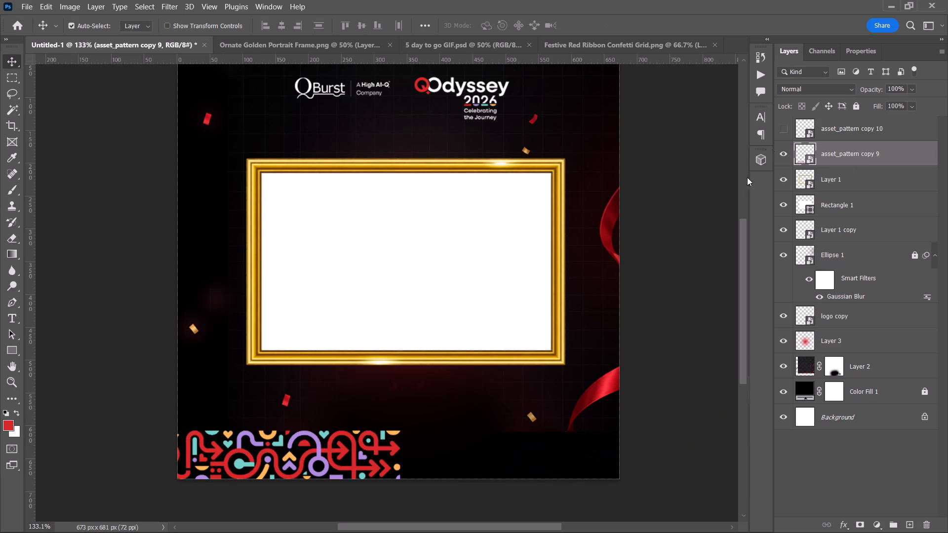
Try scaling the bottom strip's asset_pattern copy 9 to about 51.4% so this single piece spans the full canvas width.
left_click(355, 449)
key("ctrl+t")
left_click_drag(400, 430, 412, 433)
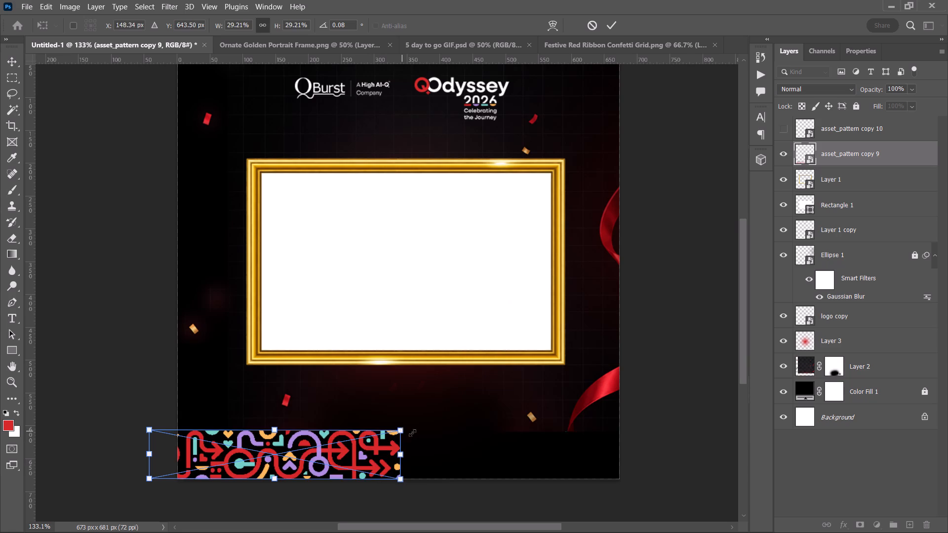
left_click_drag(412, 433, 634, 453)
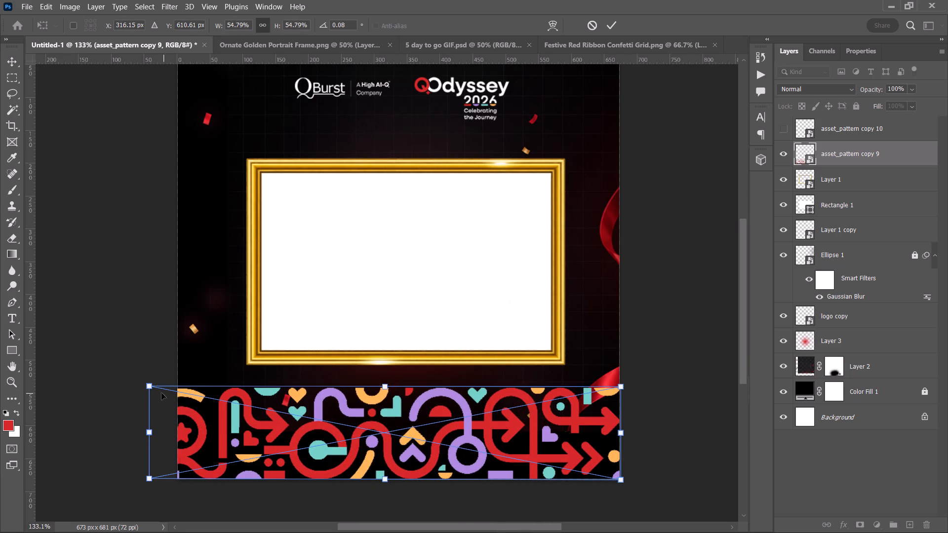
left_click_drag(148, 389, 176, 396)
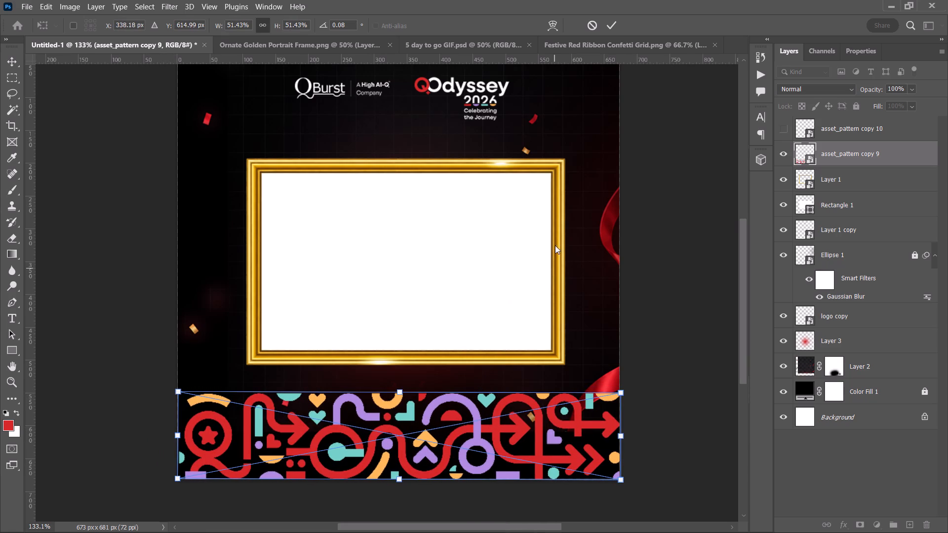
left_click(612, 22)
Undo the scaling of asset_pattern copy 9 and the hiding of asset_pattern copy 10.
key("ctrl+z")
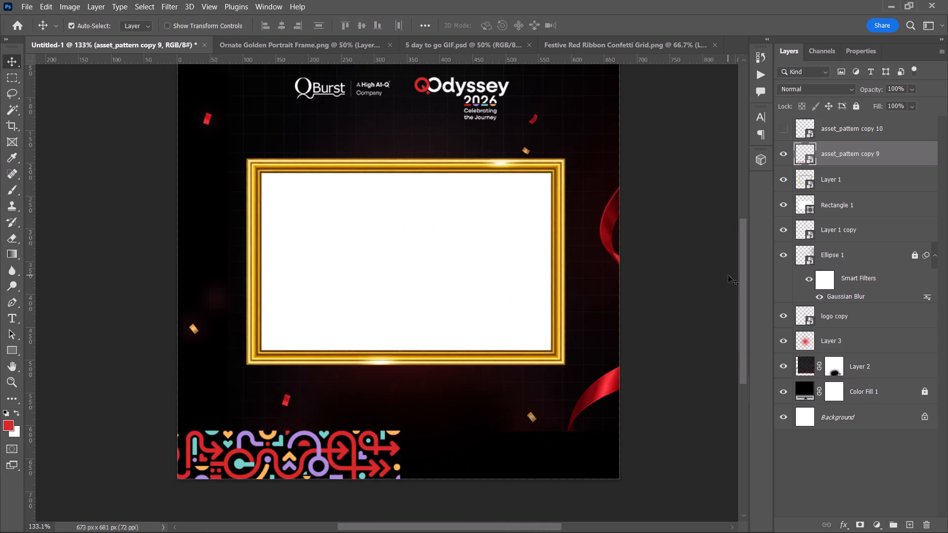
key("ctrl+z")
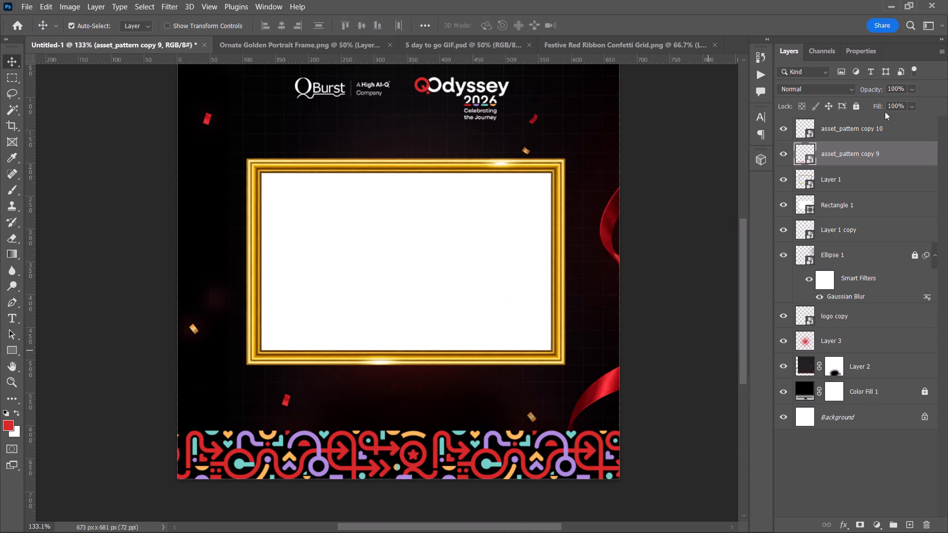
Scale both halves of the bottom pattern strip together to about 122%, keeping them on the canvas's bottom edge, and deselect them.
left_click(870, 127, "ctrl")
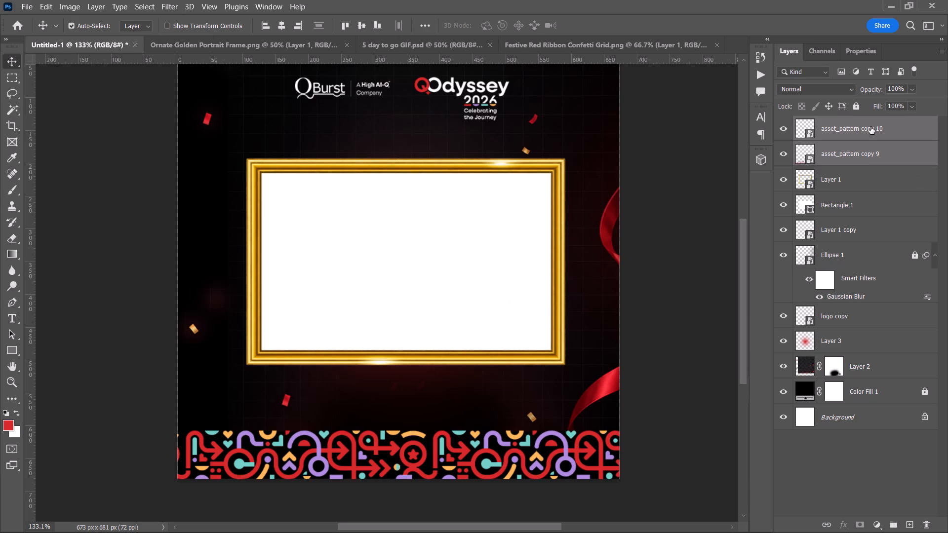
key("ctrl+t")
left_click_drag(652, 430, 705, 431)
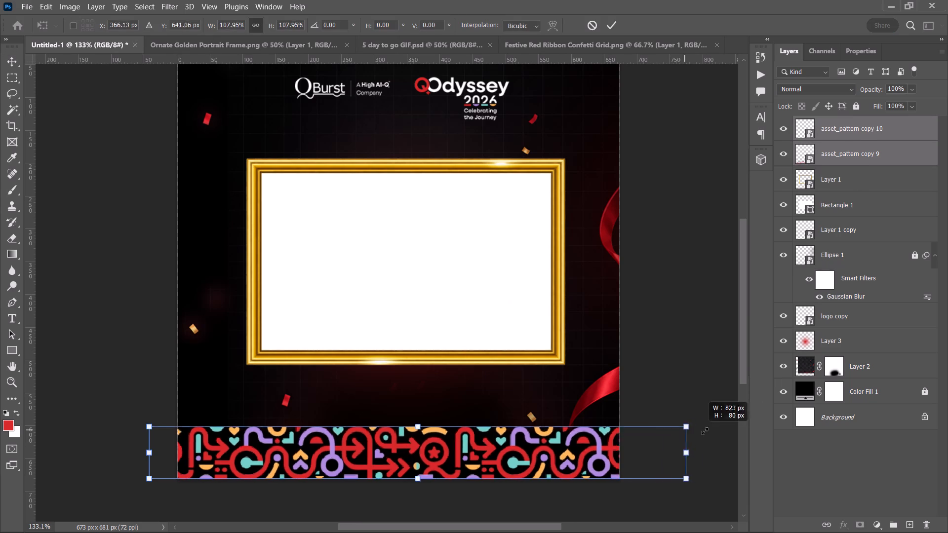
left_click_drag(705, 431, 741, 434)
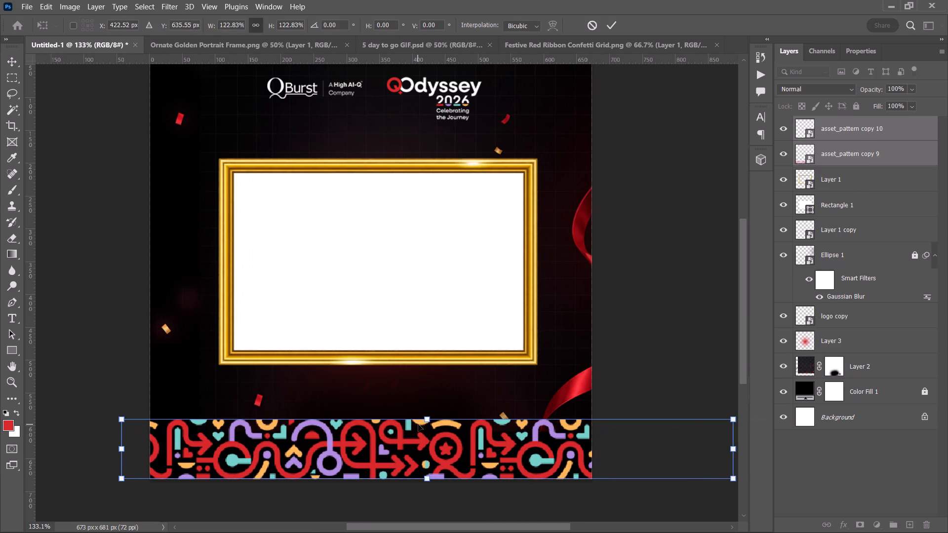
scroll(418, 424, "up", 2)
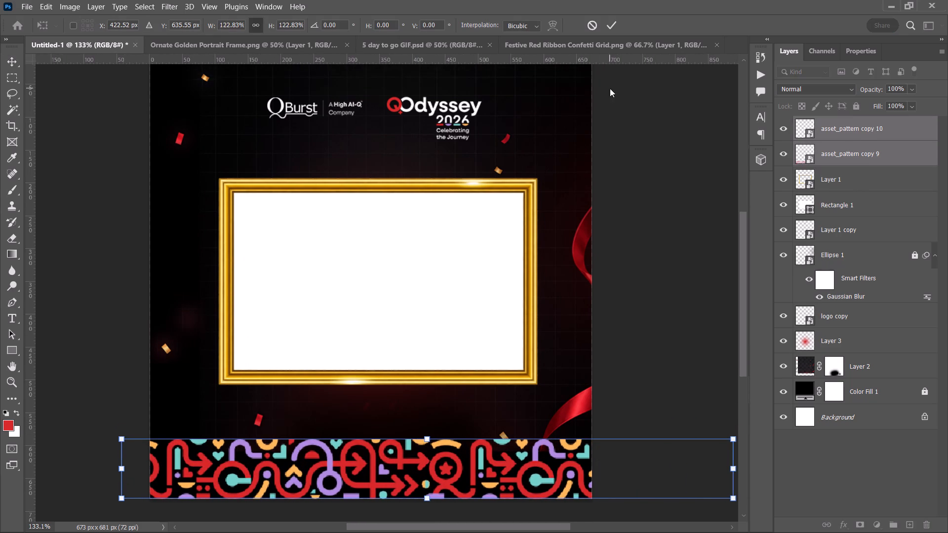
scroll(522, 175, "up", 3)
scroll(522, 175, "down", 3, "alt")
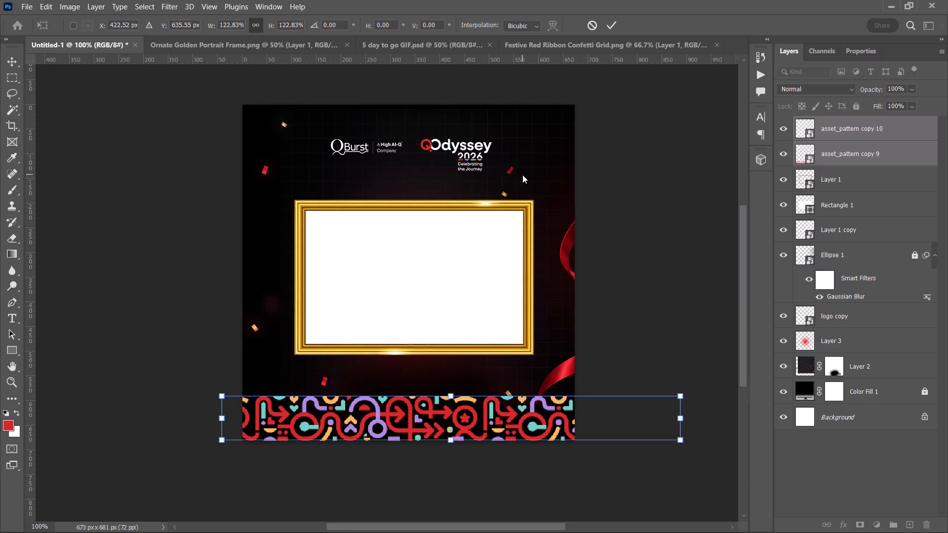
left_click_drag(678, 397, 681, 397)
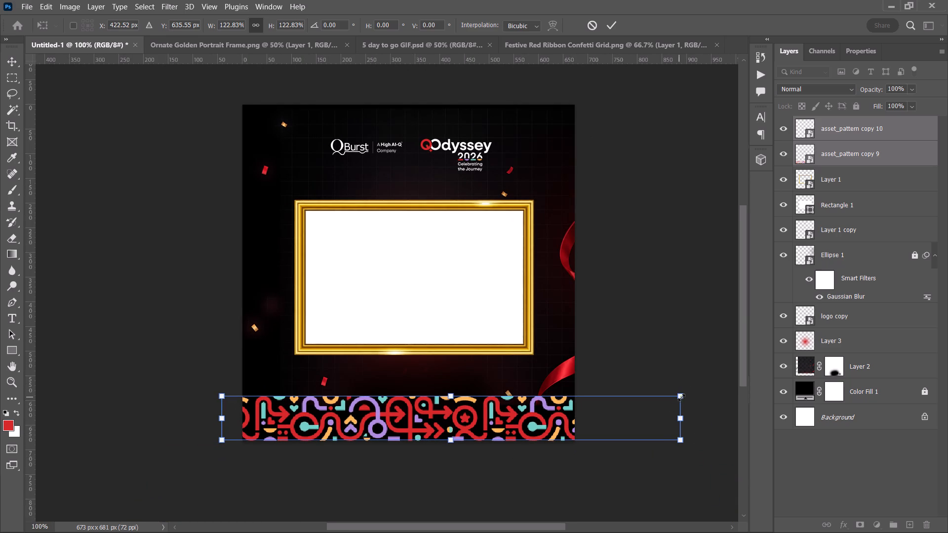
left_click_drag(681, 397, 695, 397)
left_click(684, 397)
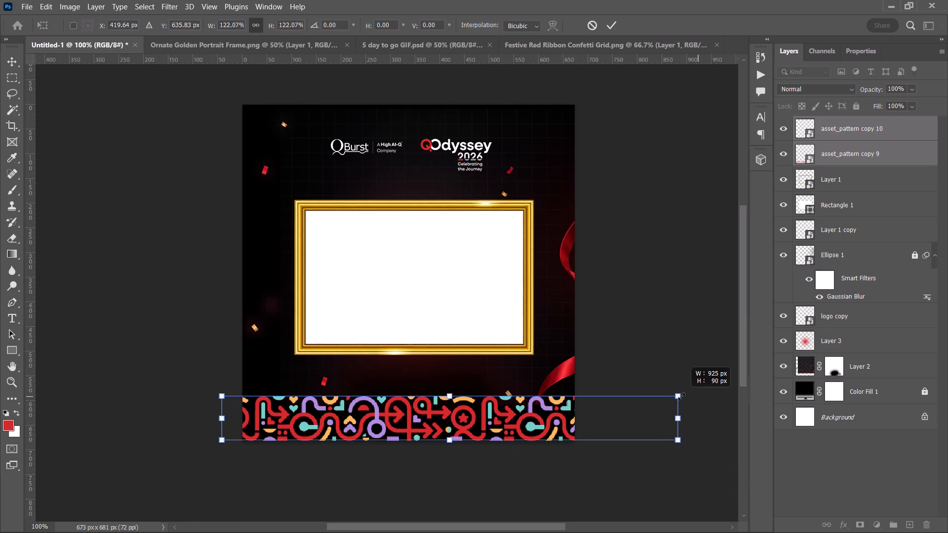
left_click(612, 22)
left_click(647, 178)
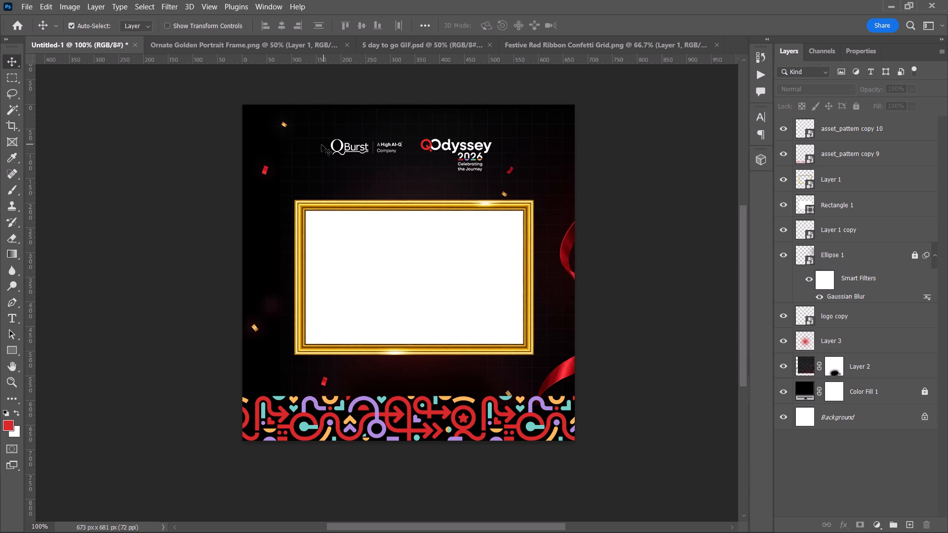
Set the opacity of the red glow (Layer 3) behind the frame to 82%.
left_click(416, 364)
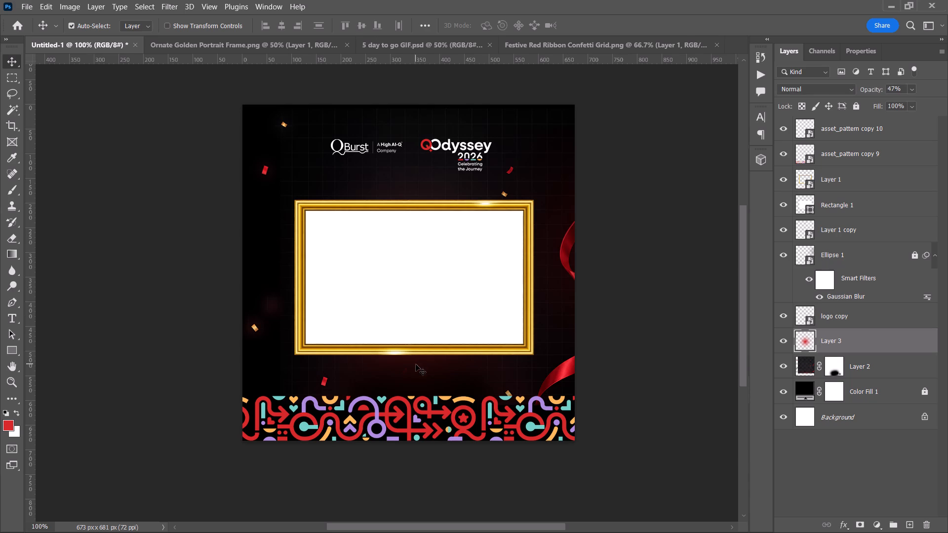
left_click(915, 84)
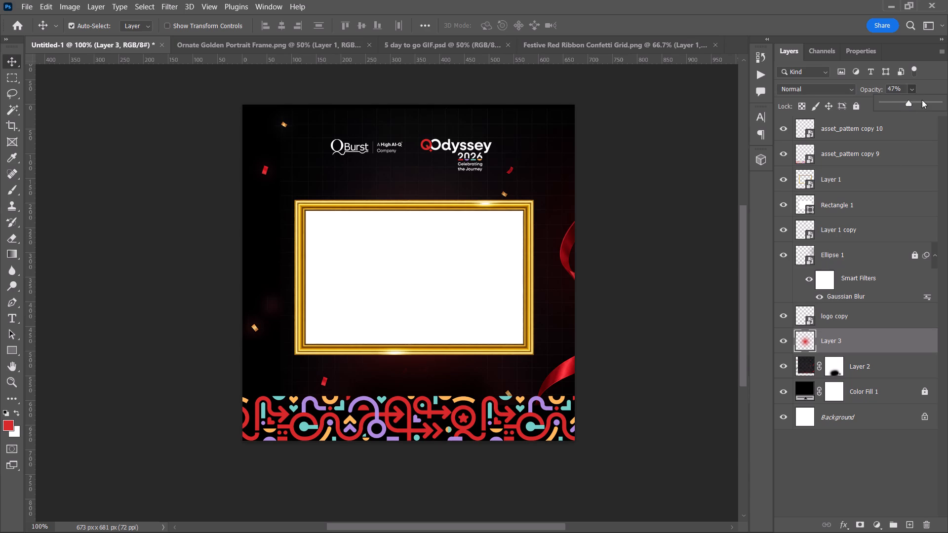
left_click(922, 100)
left_click(930, 104)
left_click(912, 105)
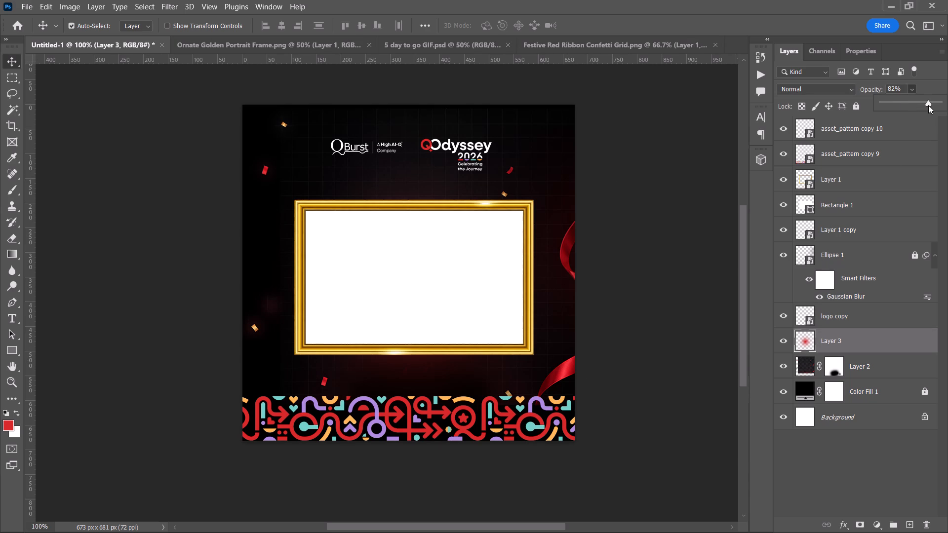
left_click(928, 105)
left_click(928, 105)
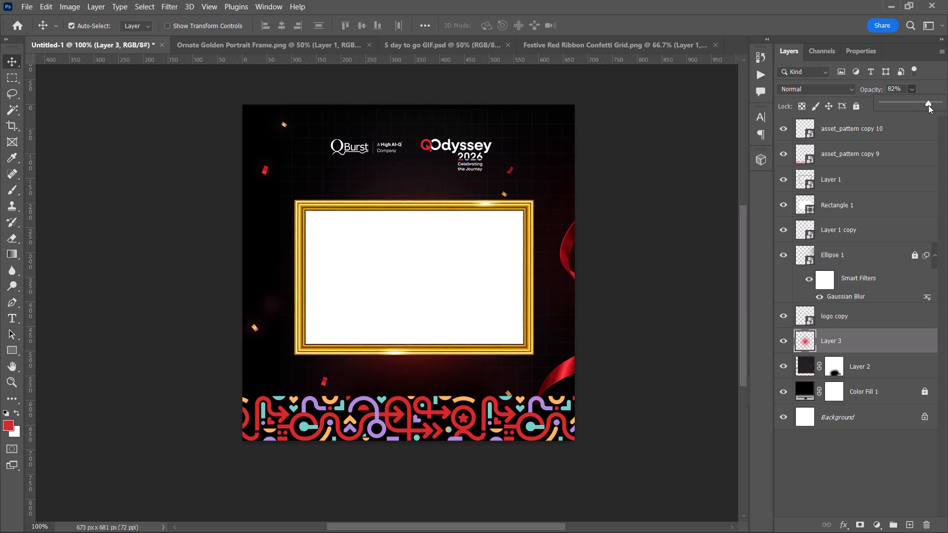
left_click(928, 105)
left_click(620, 240)
Move the gold frame (Layer 1) and white Rectangle 1 slightly up together and align their horizontal centres.
left_click(443, 258)
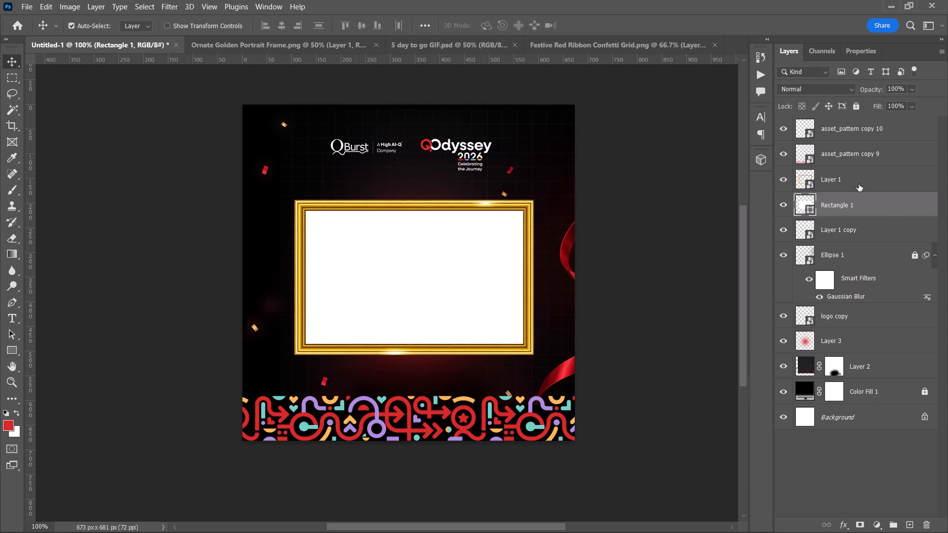
left_click(859, 184, "shift")
left_click_drag(427, 264, 426, 257)
left_click(279, 24)
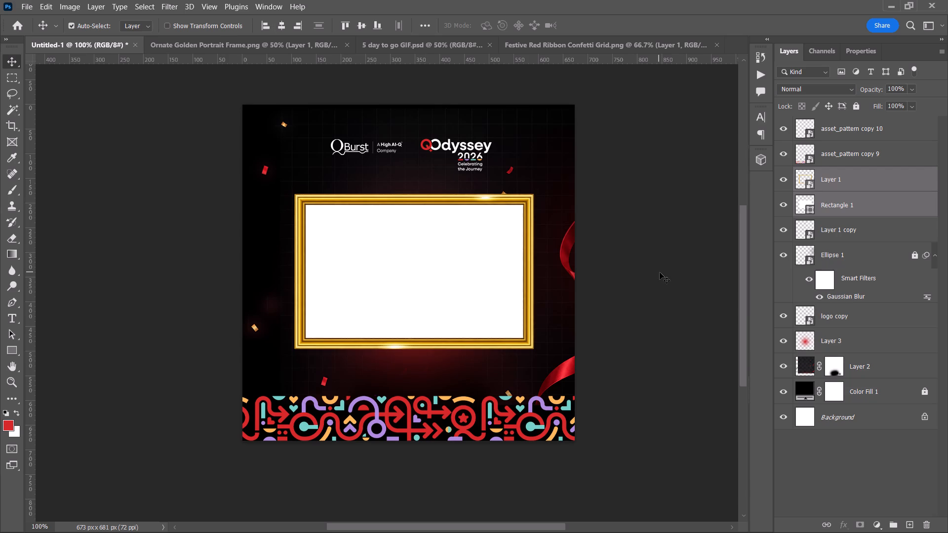
left_click(660, 272)
Save the document in the Qburst folder as a Photoshop file named frame, with Maximize Compatibility on.
key("ctrl+s")
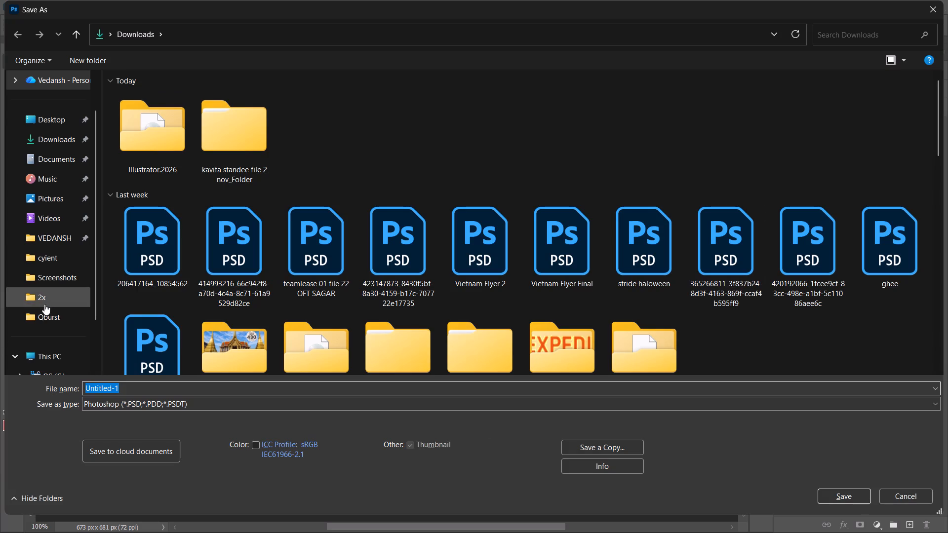
left_click(54, 308)
left_click(263, 390)
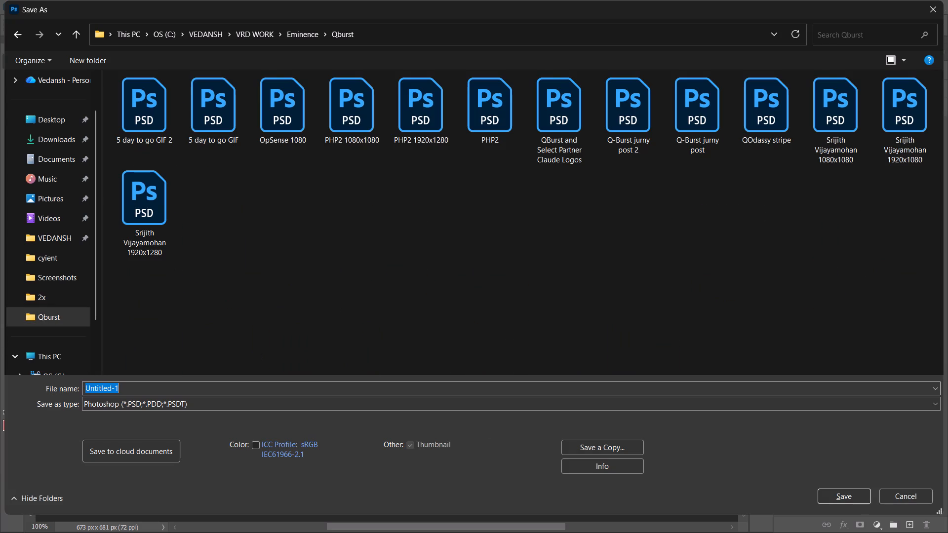
type("frame")
key("Return")
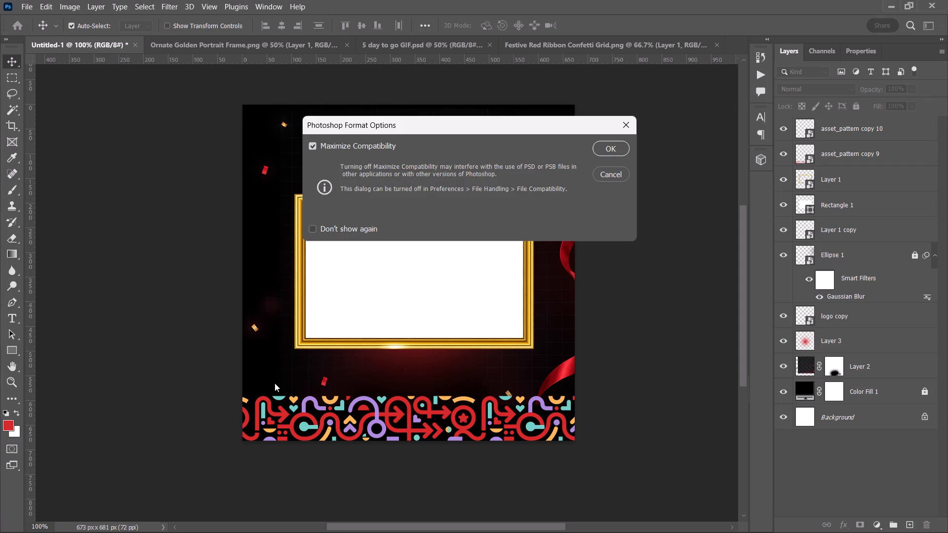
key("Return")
Open the Export As settings for frame.psd.
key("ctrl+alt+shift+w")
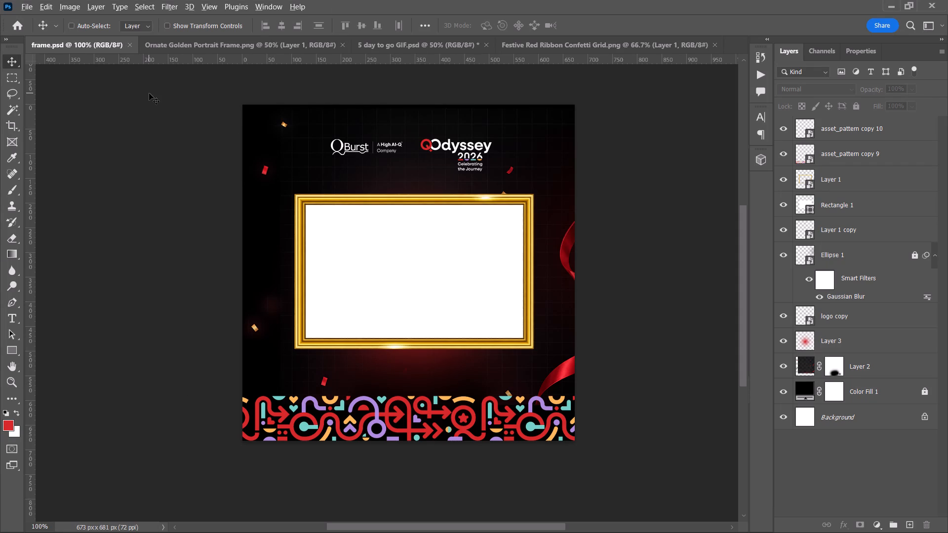
Export the graphic at 100% scale as a PNG named frame into the Qburst folder inside Eminence.
left_click(873, 56)
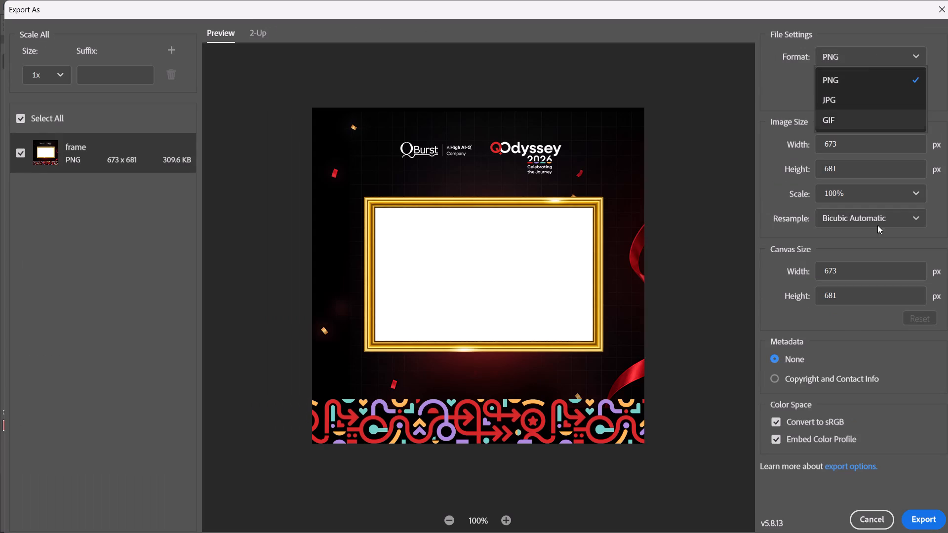
left_click(928, 522)
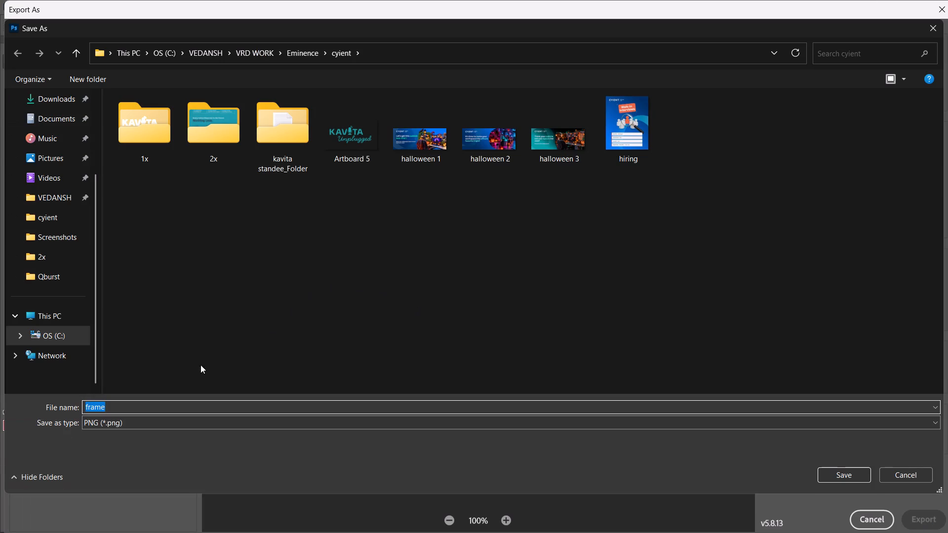
left_click(313, 52)
left_click(234, 140)
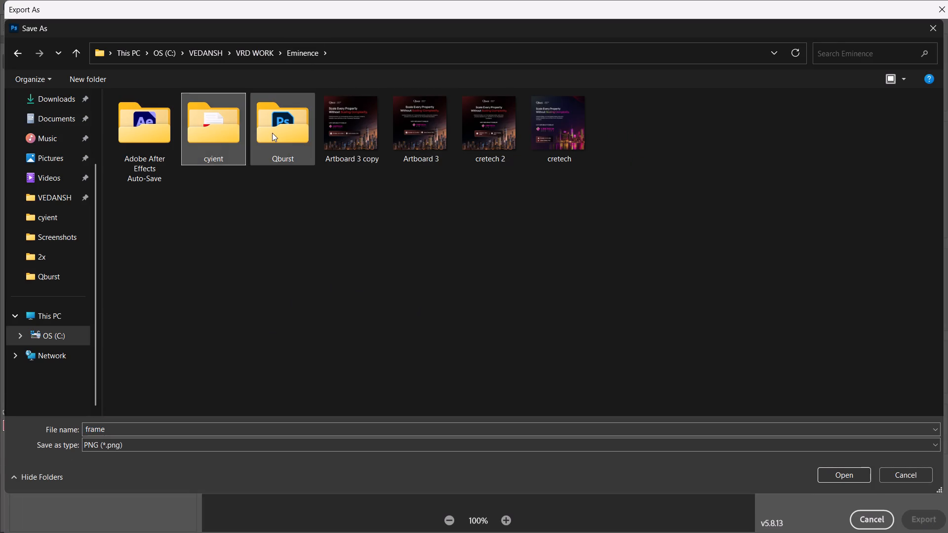
double_click(274, 133)
left_click(850, 476)
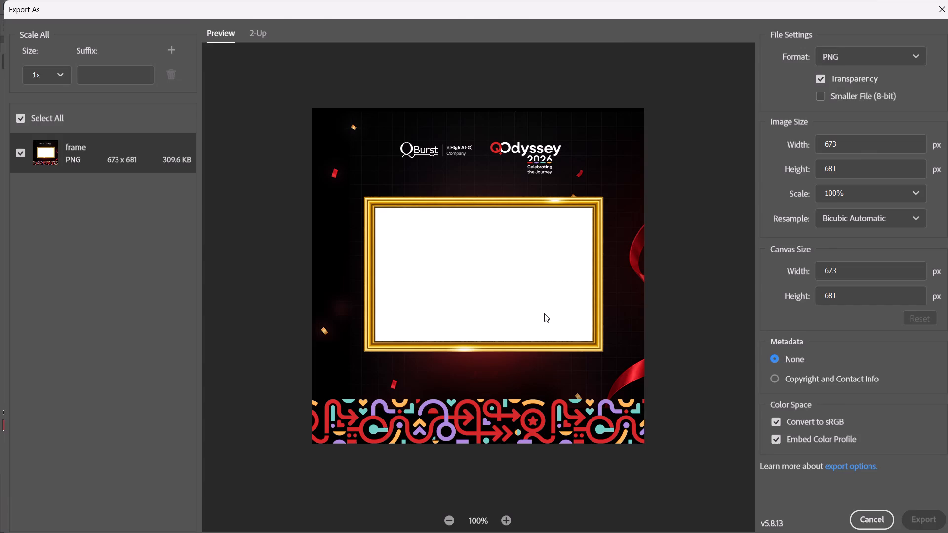
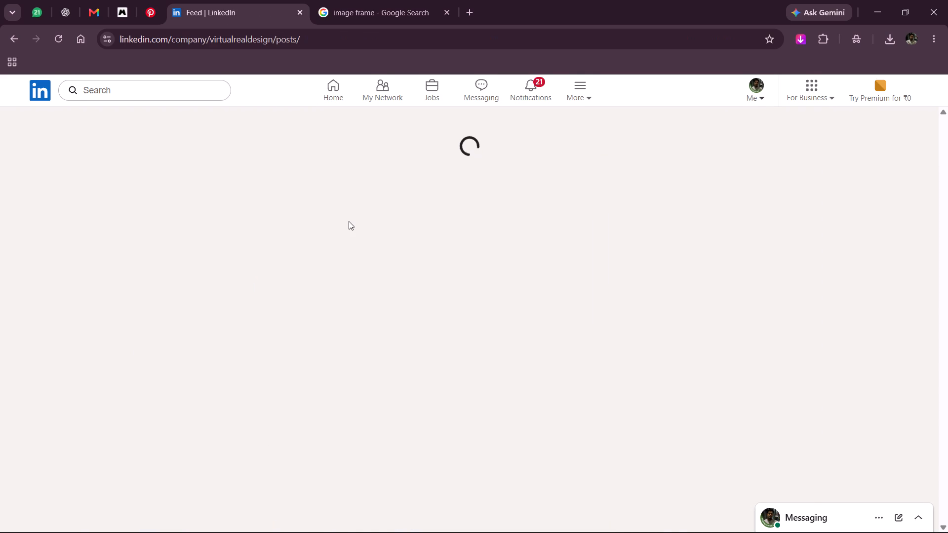
Browse the Virtual Real Design company posts on LinkedIn to examine their graphic layouts.
scroll(384, 311, "down", 2)
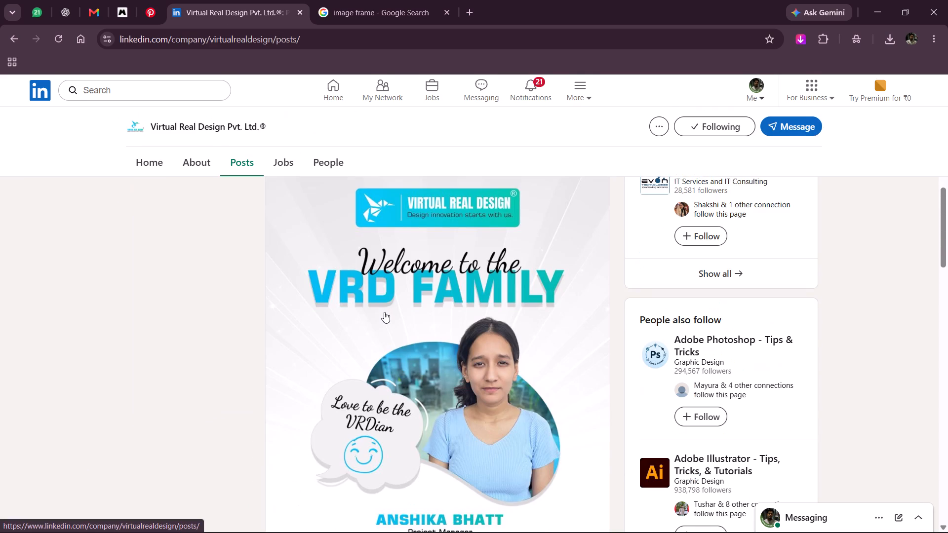
scroll(384, 312, "down", 2)
scroll(329, 308, "down", 5)
scroll(303, 384, "down", 5)
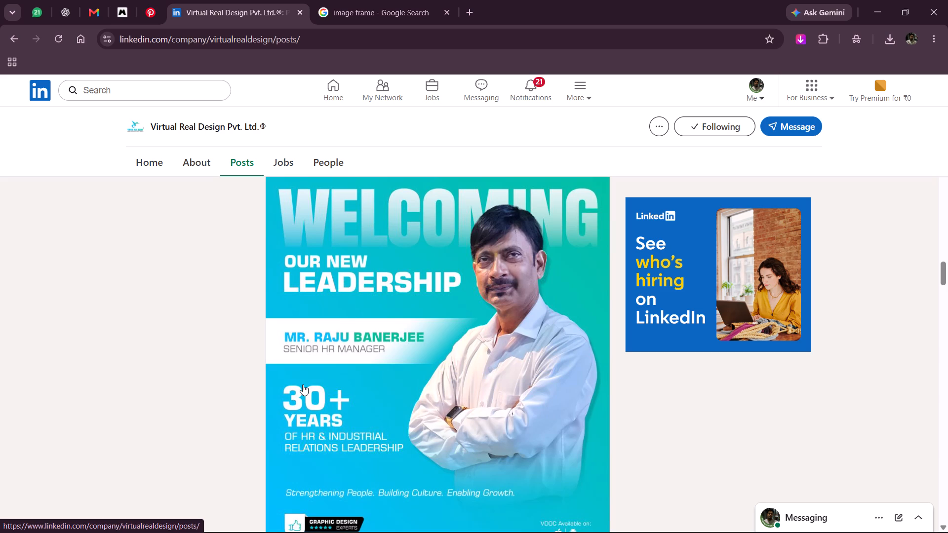
scroll(303, 384, "down", 6)
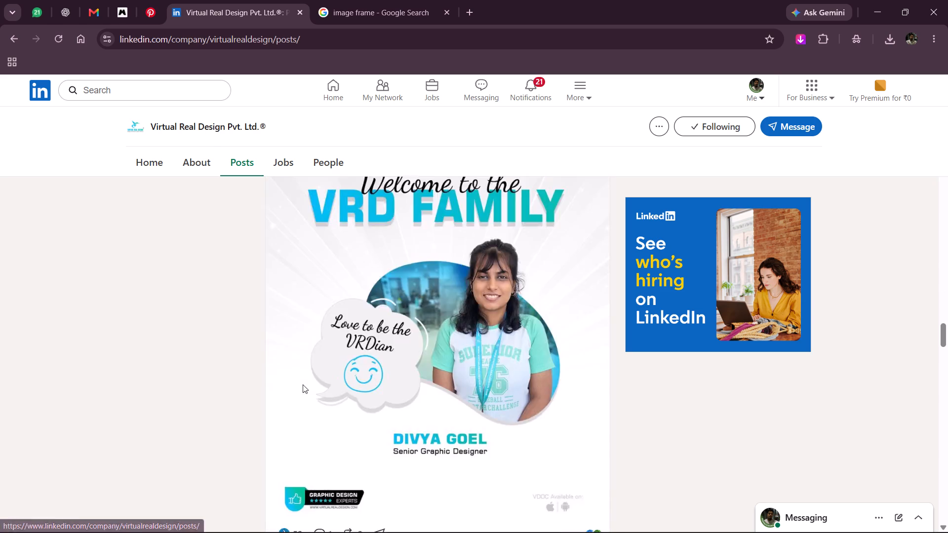
scroll(303, 384, "down", 6)
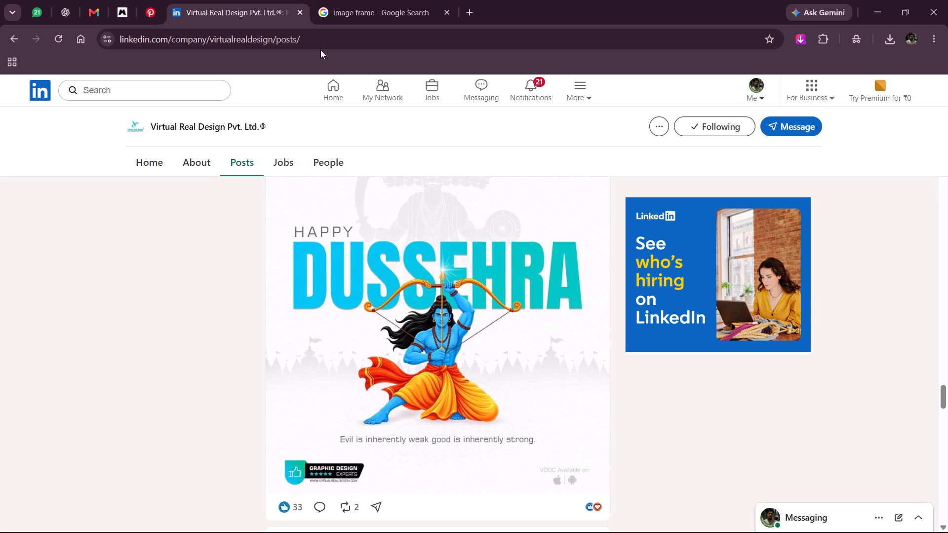
Switch to Photoshop and set the canvas size of frame.psd to 1080 by 1080 pixels, anchored at the centre.
key("alt+Tab")
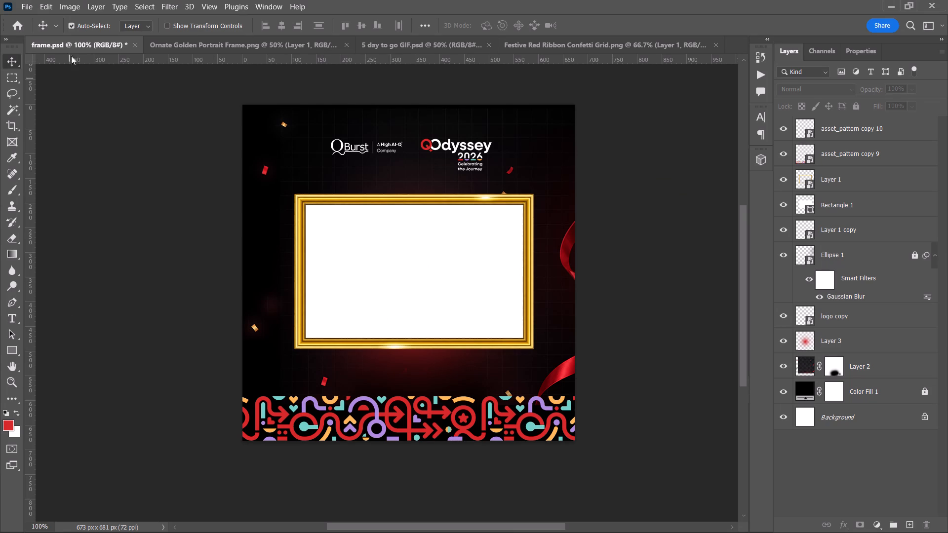
left_click(45, 8)
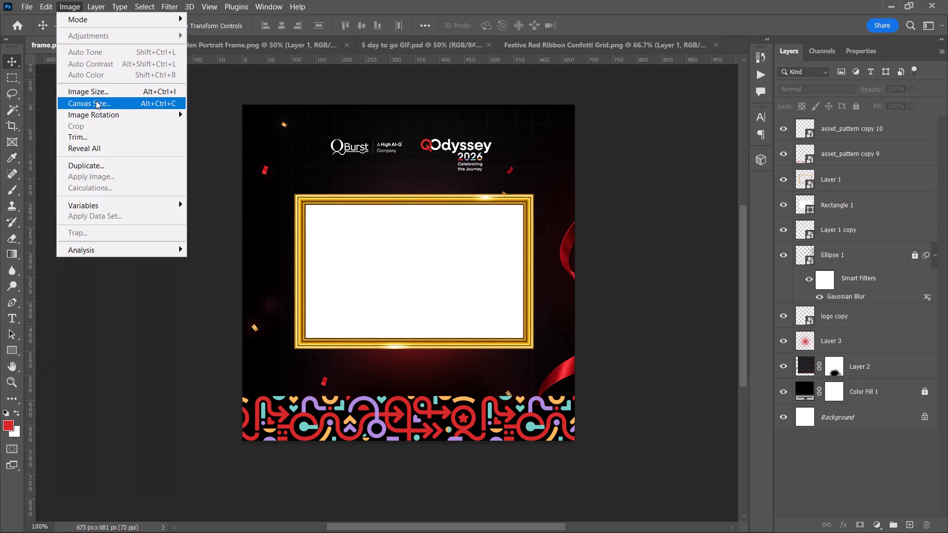
left_click(96, 101)
double_click(449, 180)
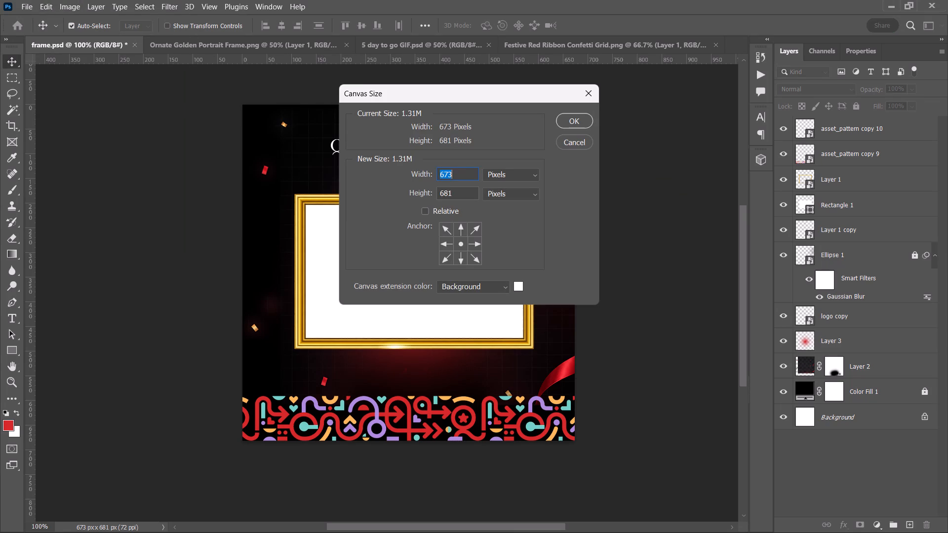
type("10")
type("80")
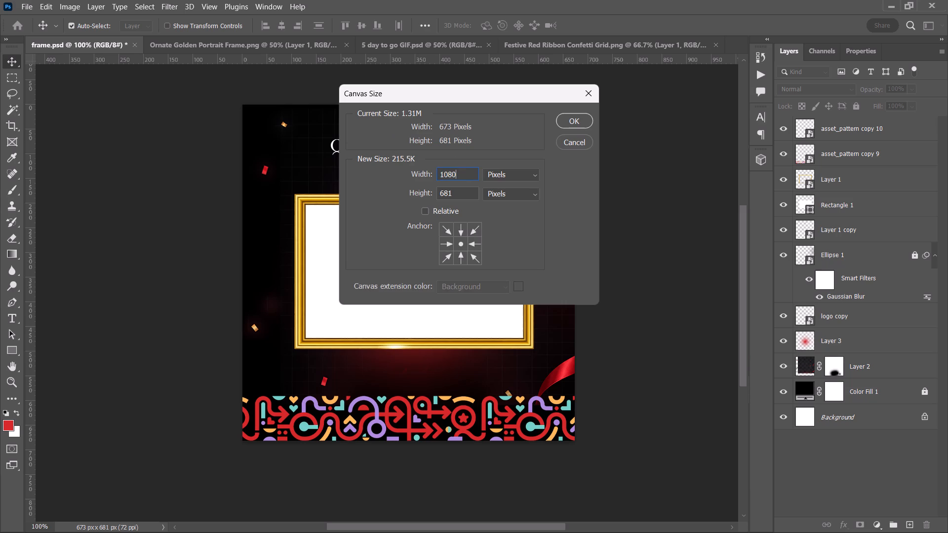
double_click(448, 194)
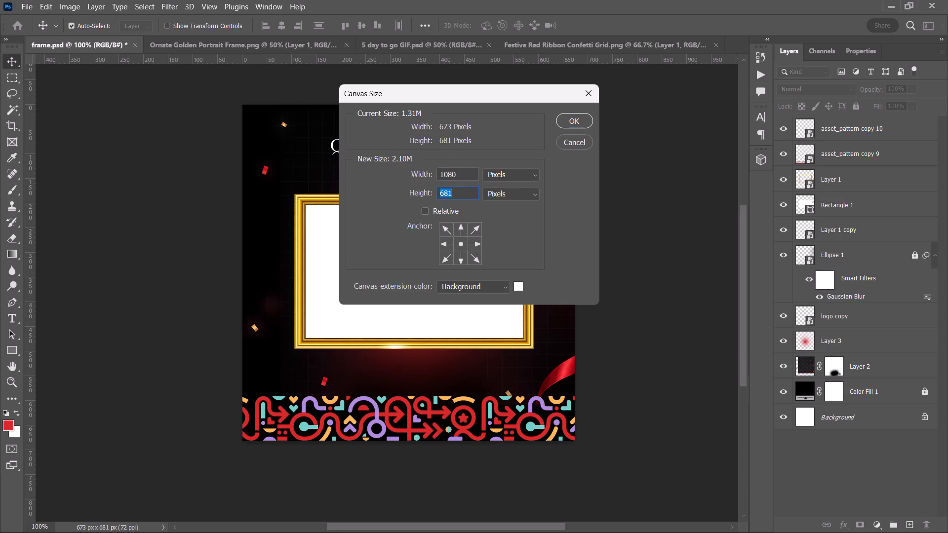
type("1080")
left_click(572, 121)
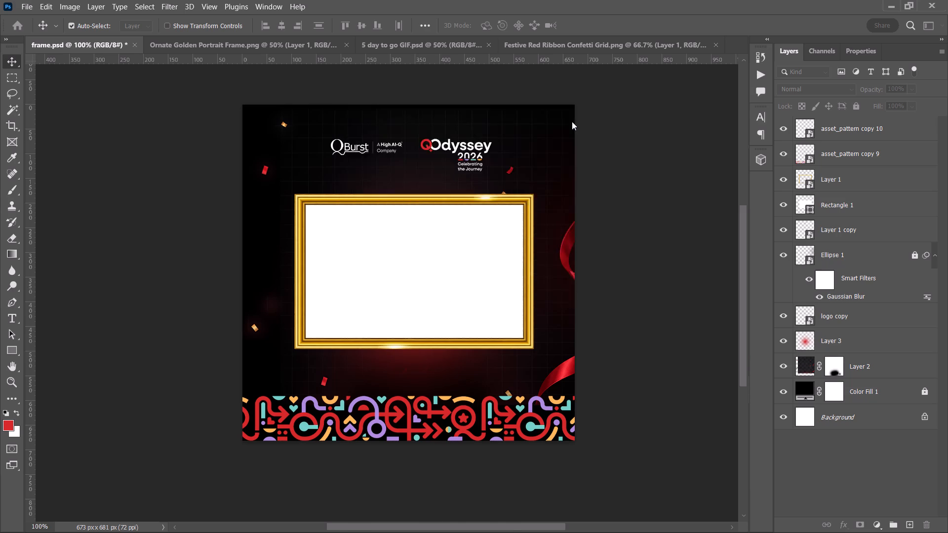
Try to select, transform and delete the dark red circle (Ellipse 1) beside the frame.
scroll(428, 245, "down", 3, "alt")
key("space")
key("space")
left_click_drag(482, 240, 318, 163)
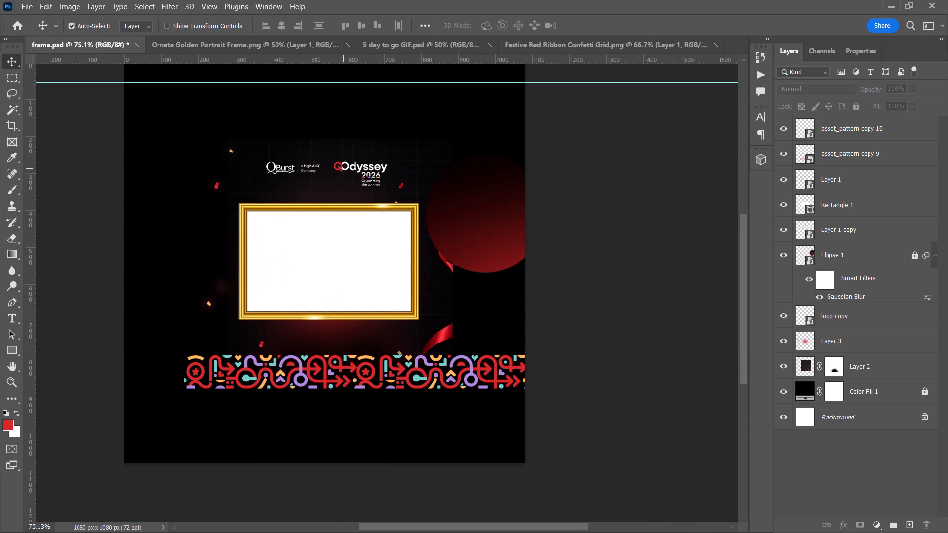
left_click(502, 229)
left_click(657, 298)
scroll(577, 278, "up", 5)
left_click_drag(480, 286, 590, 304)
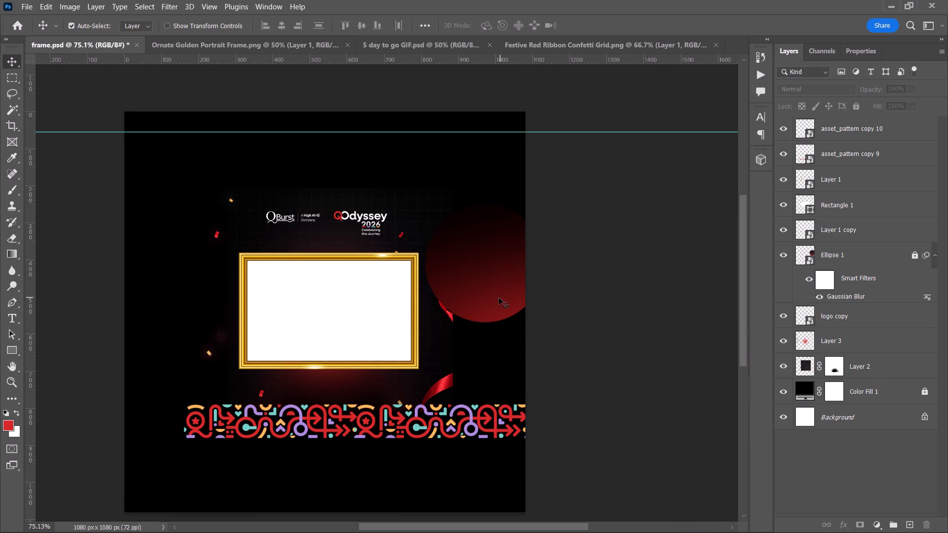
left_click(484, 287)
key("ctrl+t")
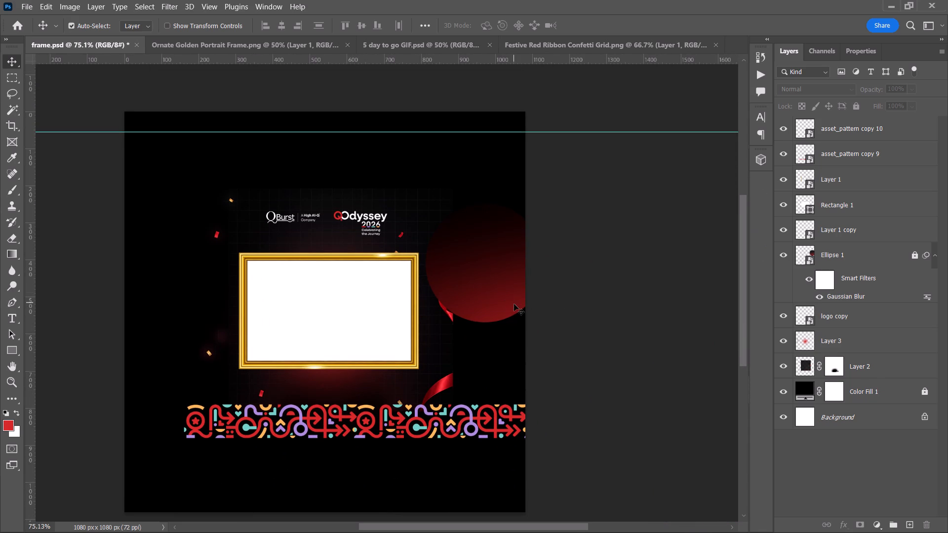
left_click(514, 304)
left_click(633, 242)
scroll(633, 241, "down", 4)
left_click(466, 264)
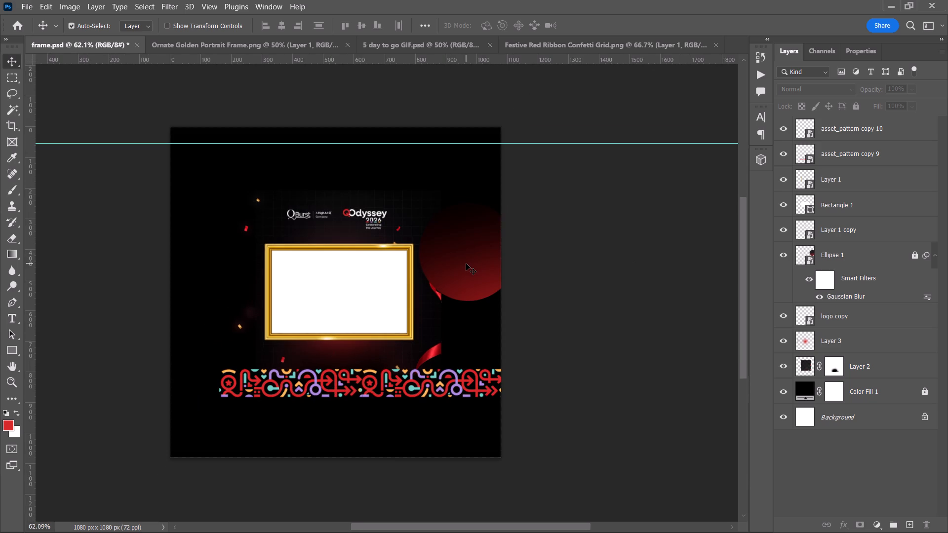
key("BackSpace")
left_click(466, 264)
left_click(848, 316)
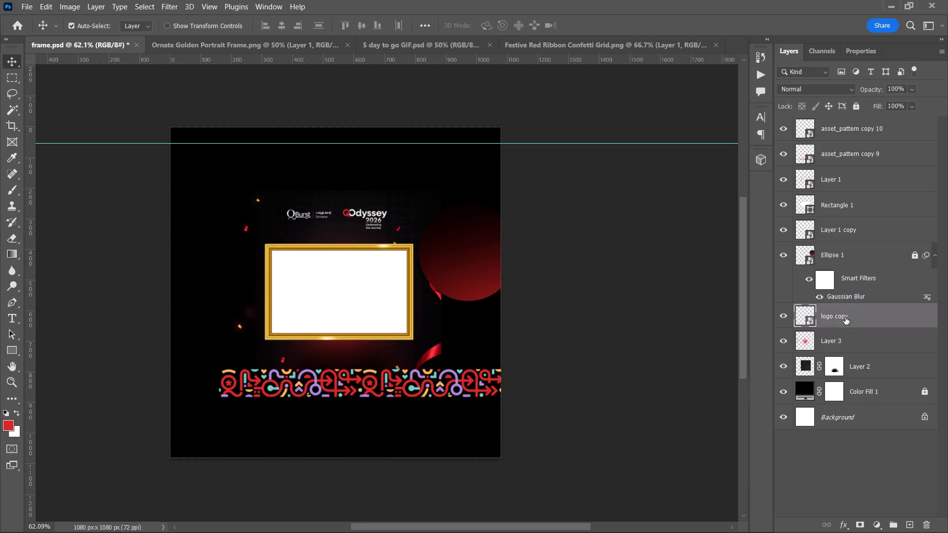
Move both pattern strip layers together with the red glow (Layer 3) down until the strip reaches the canvas's bottom edge.
left_click(324, 383)
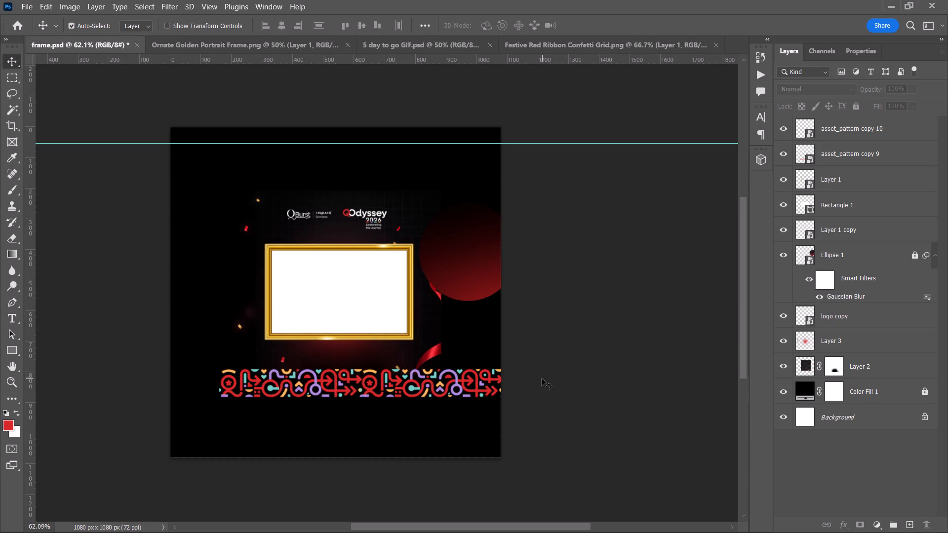
left_click_drag(548, 395, 351, 387)
left_click_drag(373, 387, 356, 396)
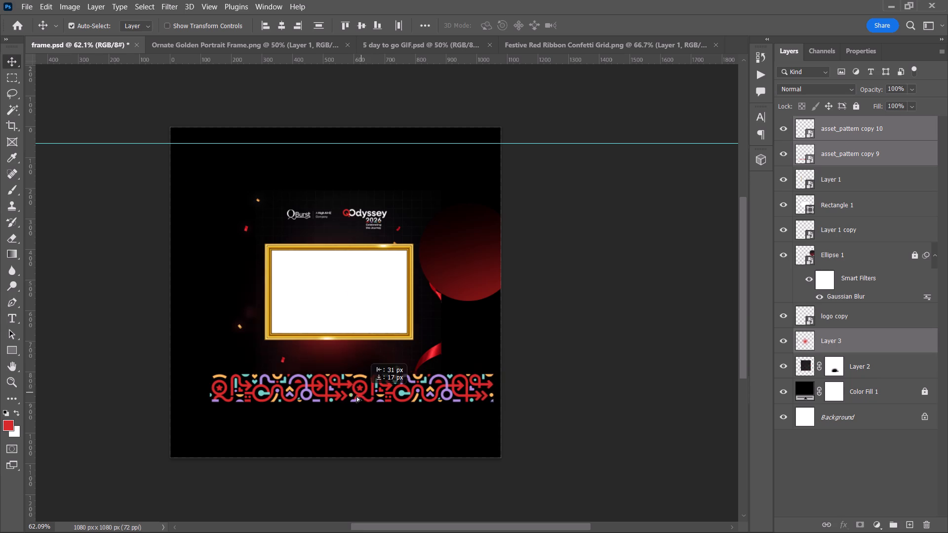
left_click_drag(356, 396, 354, 446)
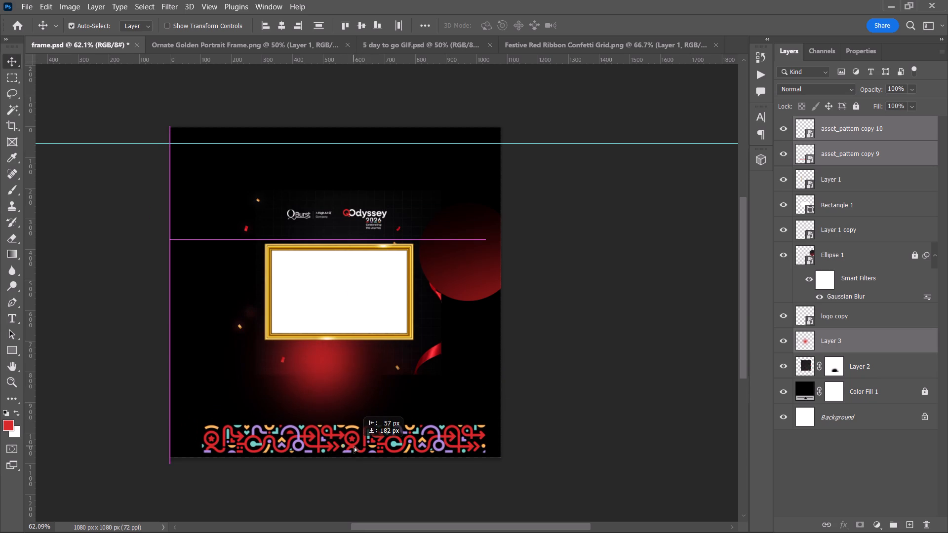
left_click_drag(354, 446, 349, 449)
key("ctrl+t")
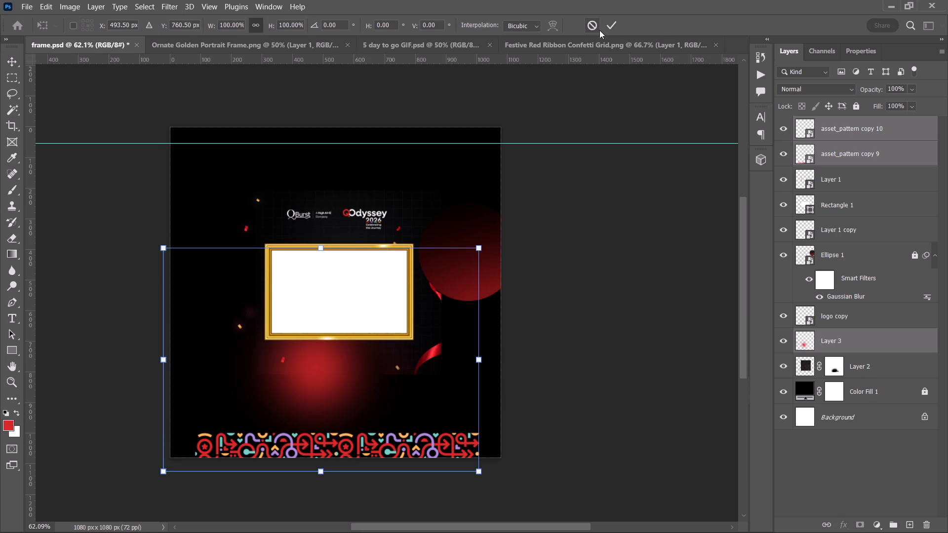
left_click(614, 26)
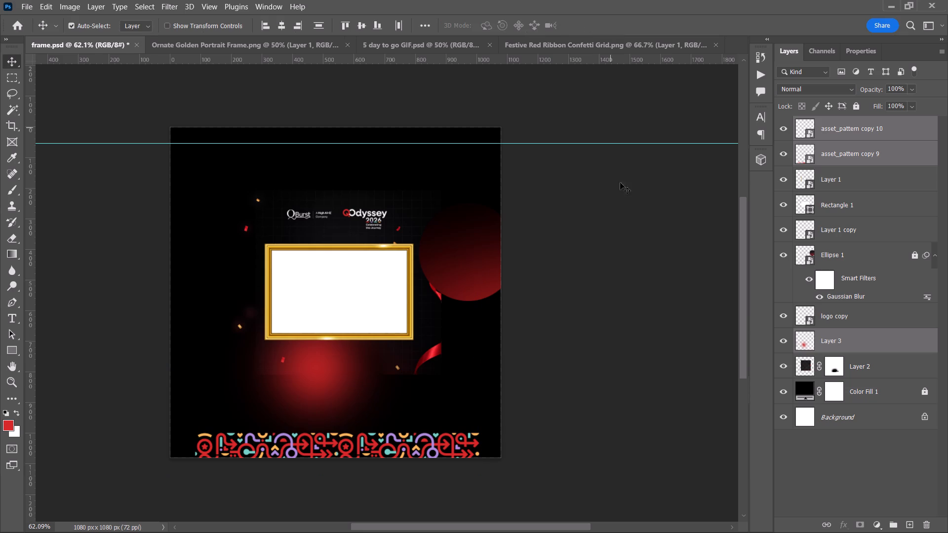
Scale asset_pattern copy 9 and copy 10 together to about 121% so the strip spans the full canvas width along the bottom.
left_click(464, 456)
left_click(311, 448, "shift")
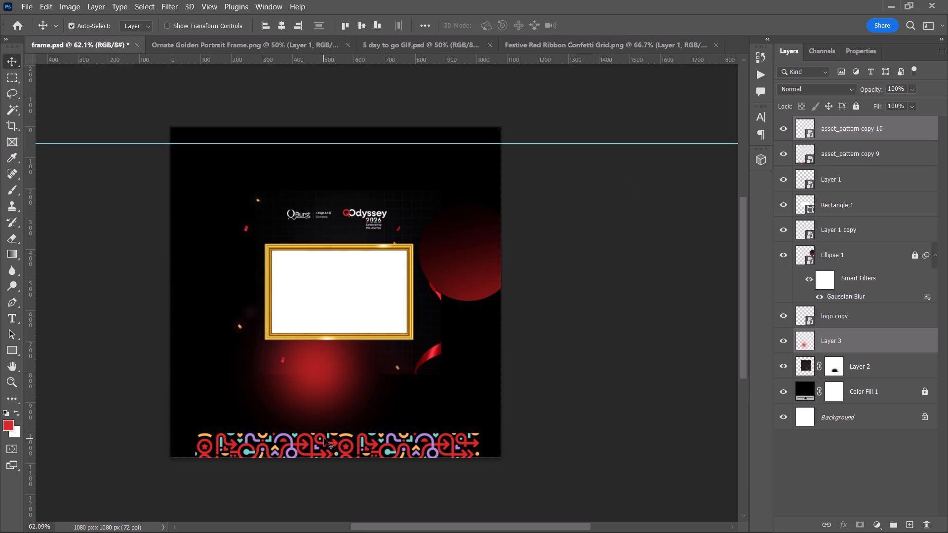
left_click(861, 162)
left_click(858, 133)
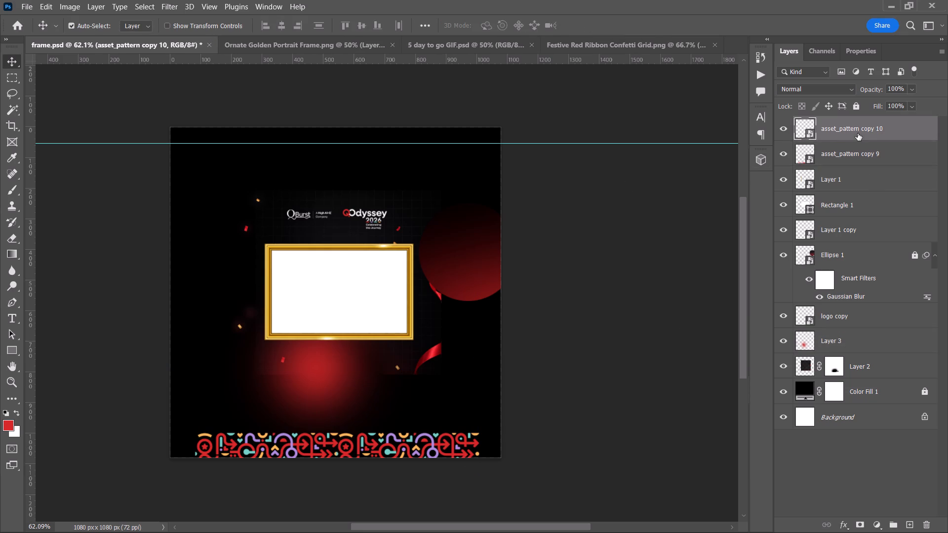
key("ctrl+t")
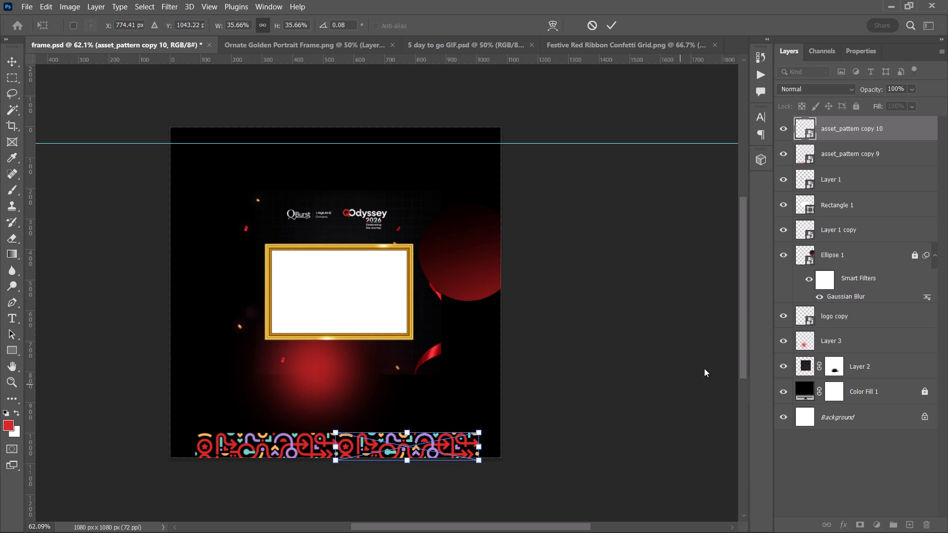
left_click(608, 21)
left_click(866, 155, "shift")
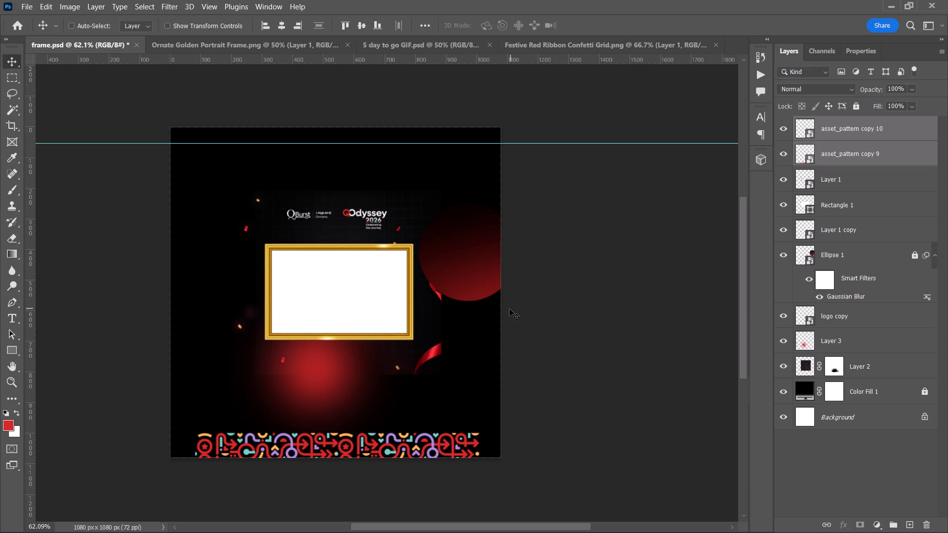
key("ctrl+t")
left_click_drag(333, 429, 328, 423)
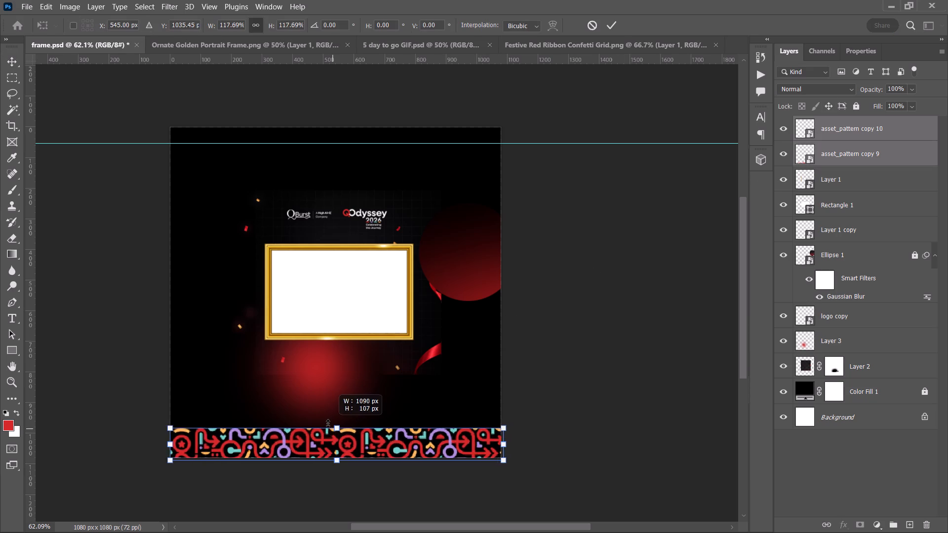
left_click_drag(328, 423, 326, 423)
left_click(611, 16)
left_click(612, 24)
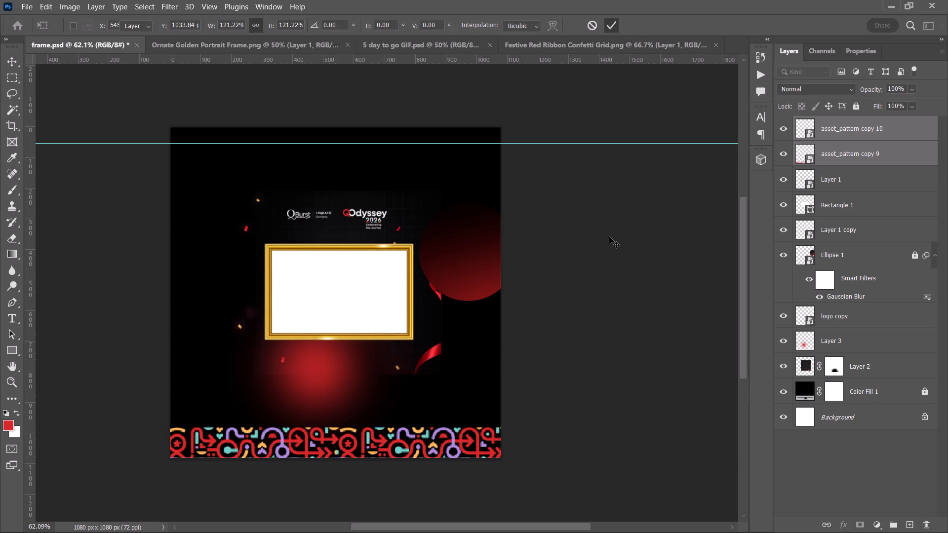
left_click(613, 253)
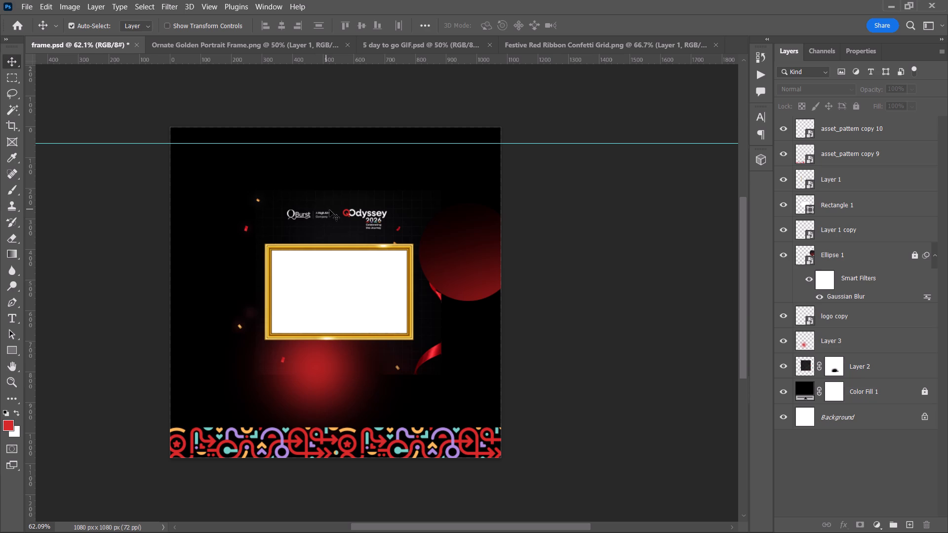
Scale the confetti background (Layer 2) to about 154% so it spans the full width of the canvas.
left_click(429, 354)
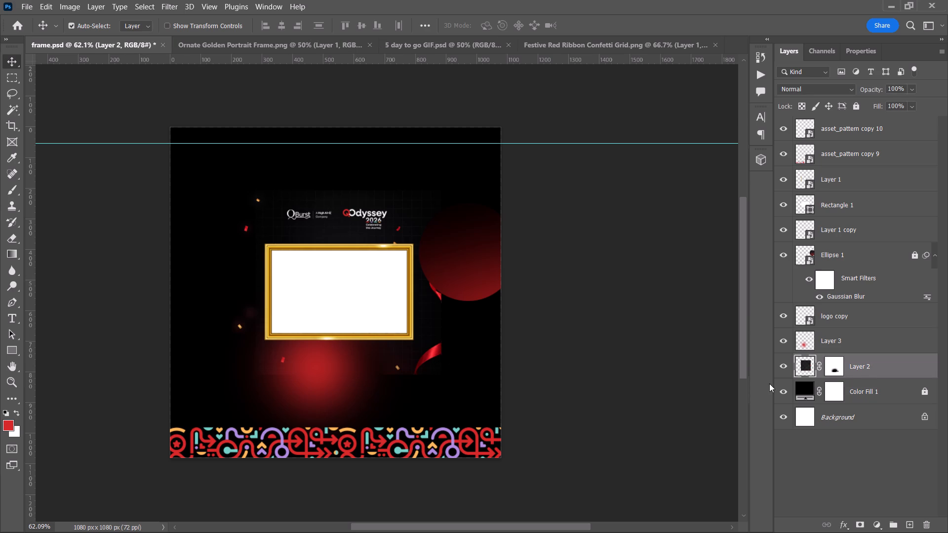
left_click(866, 365)
key("ctrl+t")
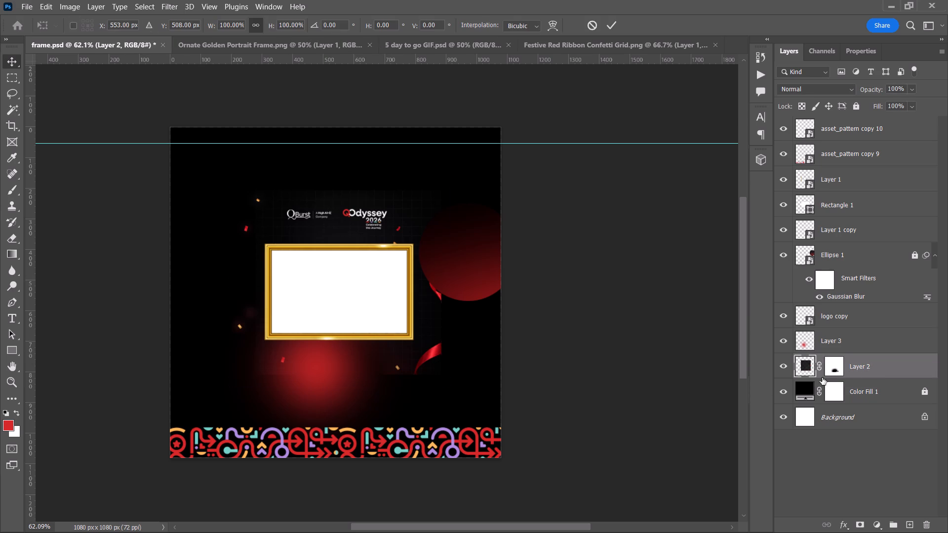
left_click_drag(339, 181, 342, 136)
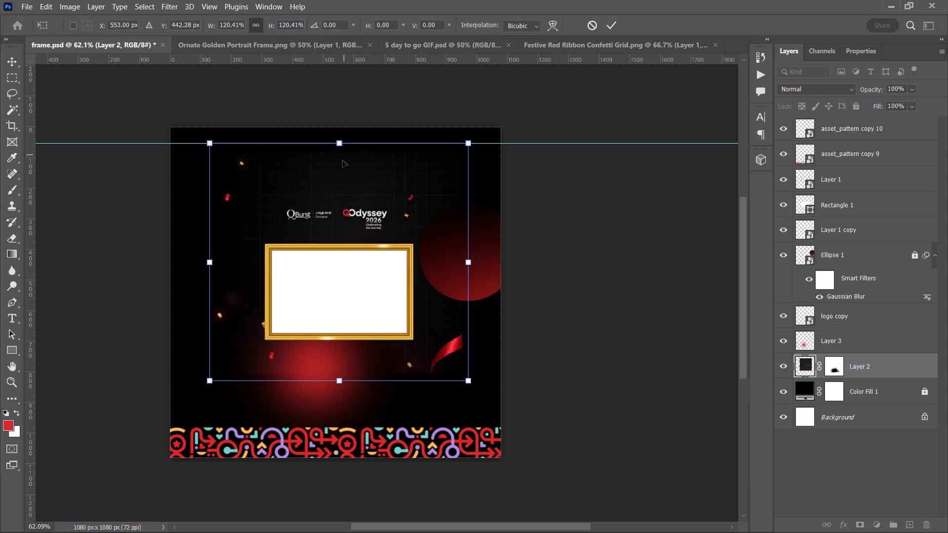
left_click_drag(340, 379, 334, 422)
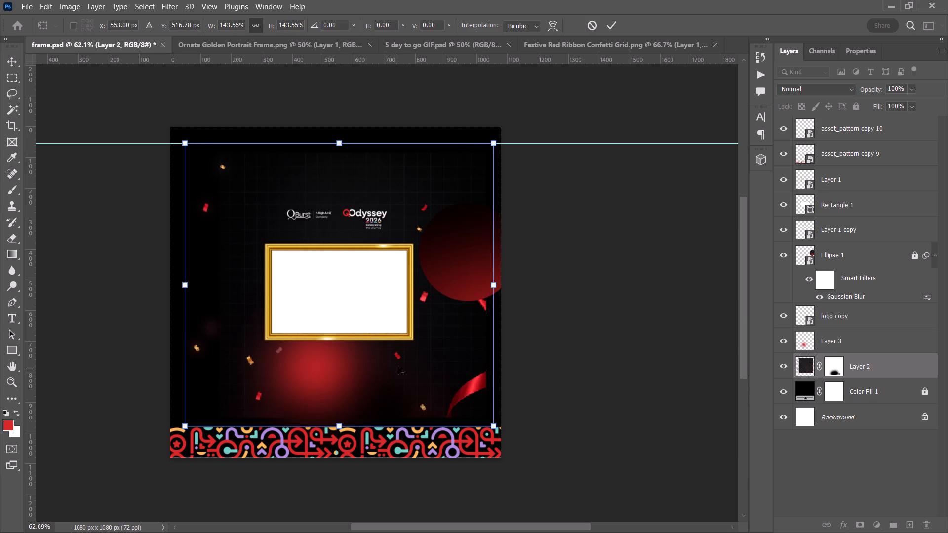
left_click_drag(490, 288, 497, 288)
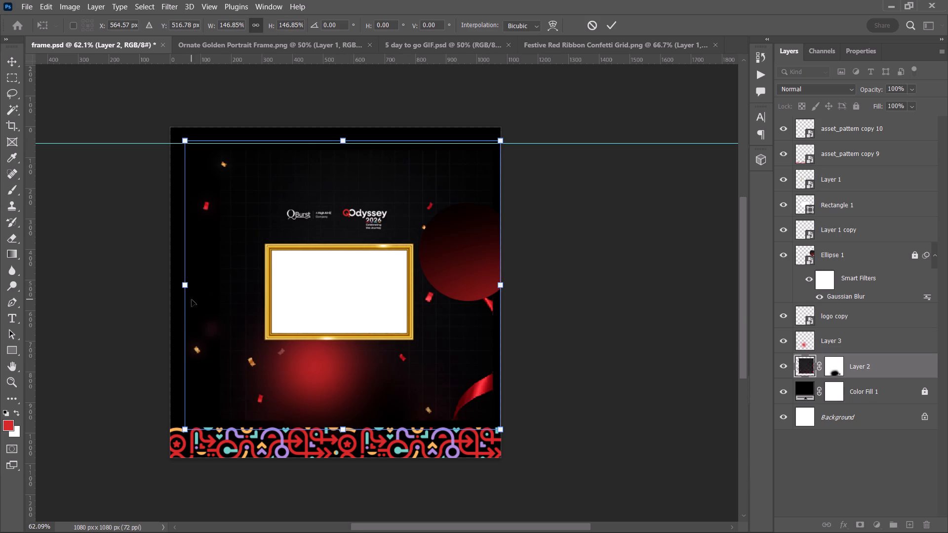
left_click_drag(188, 286, 176, 286)
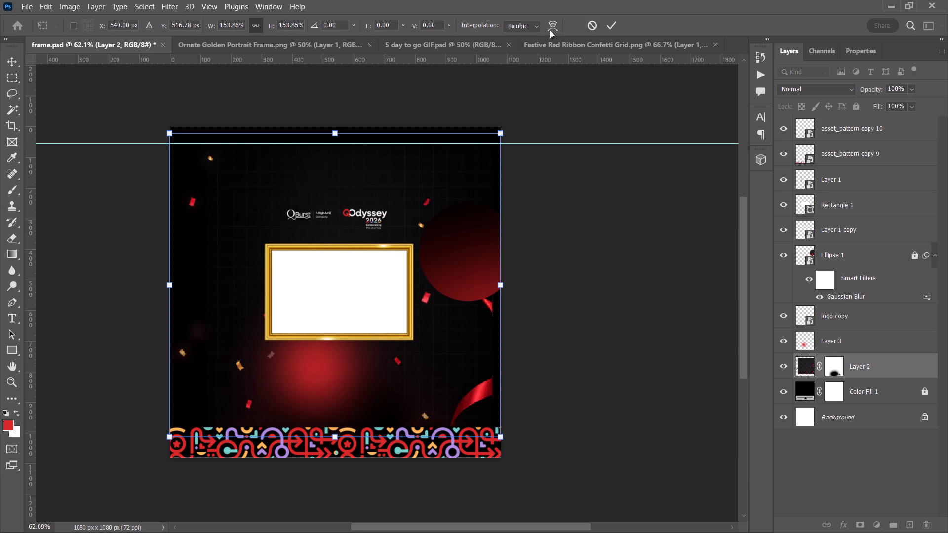
left_click(611, 22)
left_click(642, 205)
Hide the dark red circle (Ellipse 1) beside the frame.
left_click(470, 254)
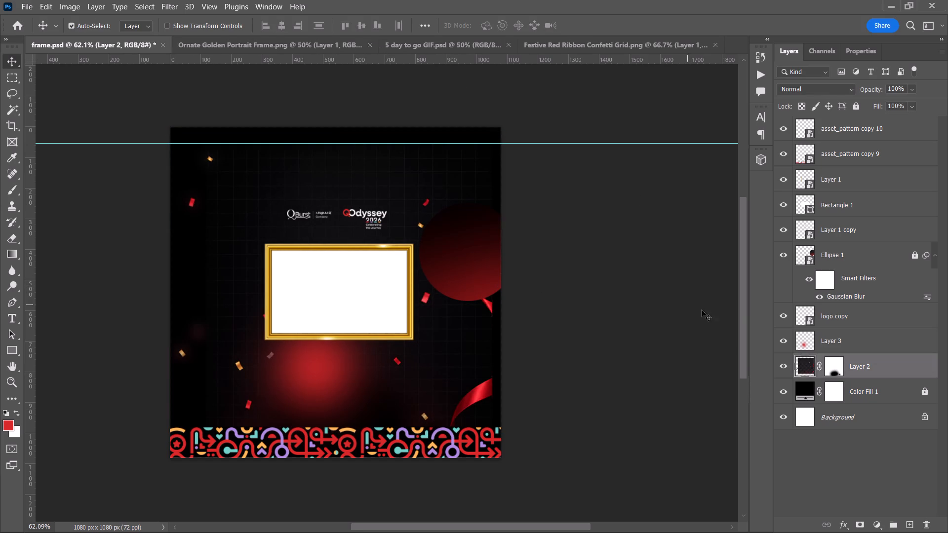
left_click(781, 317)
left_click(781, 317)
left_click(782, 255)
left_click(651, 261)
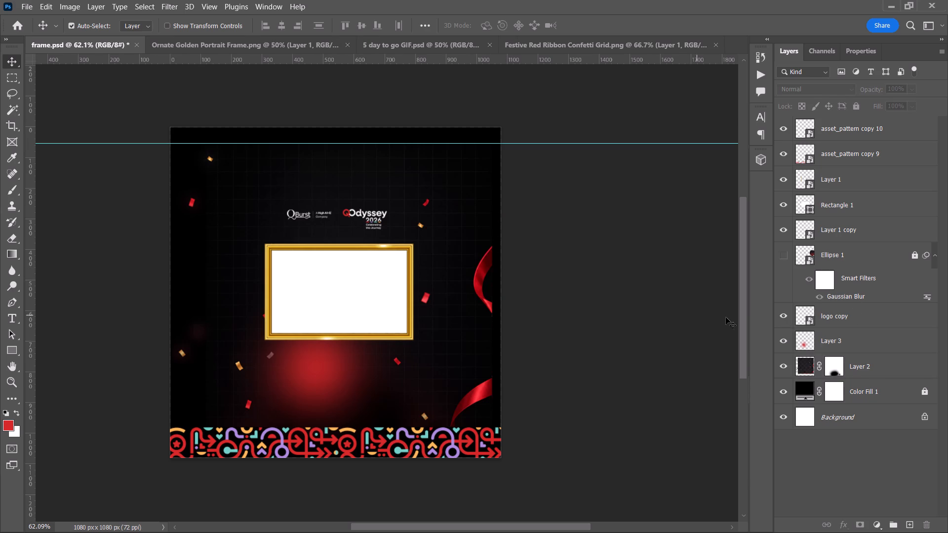
Shift the confetti background (Layer 2) about 45 px to the right so the ribbons meet the canvas's right edge.
left_click(869, 371)
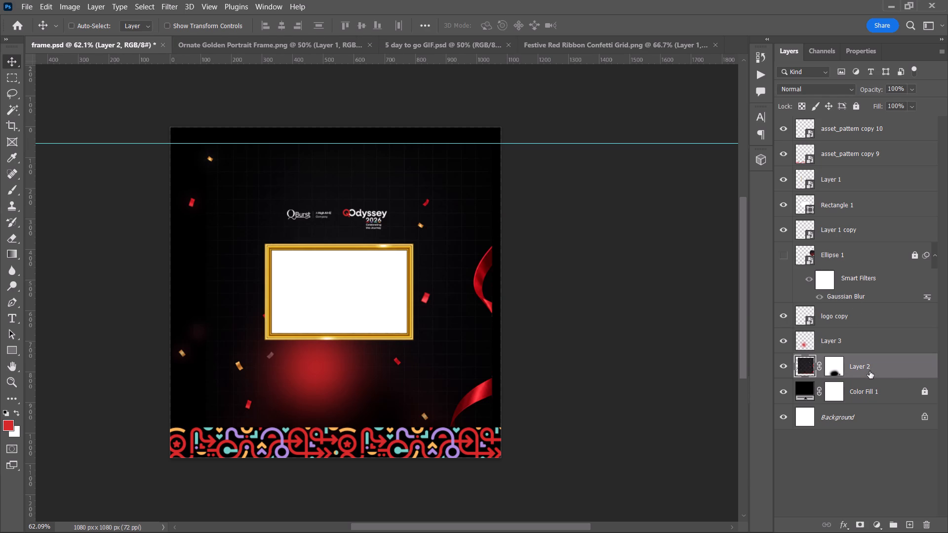
key("ctrl+t")
left_click_drag(481, 293, 488, 293)
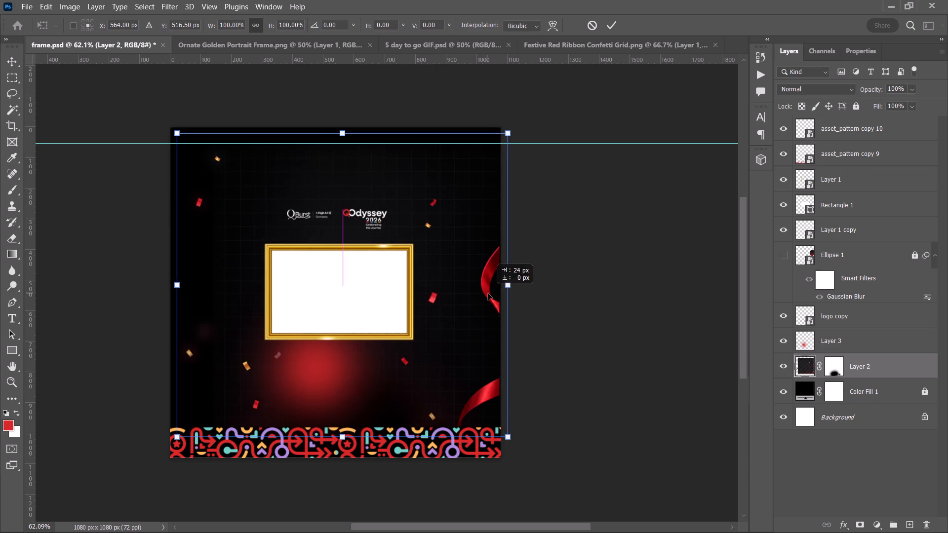
left_click_drag(488, 293, 495, 293)
left_click(609, 25)
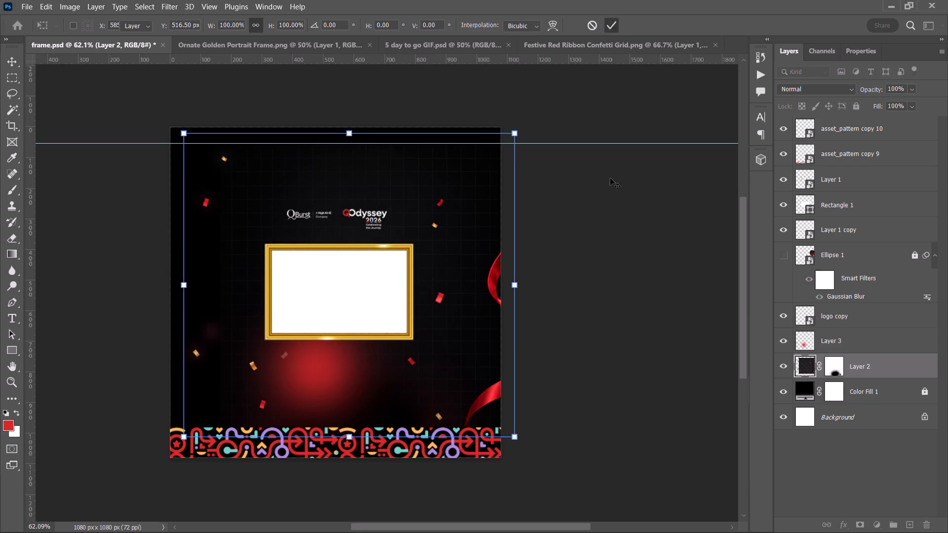
left_click(635, 220)
Move the red glow (Layer 3) up behind the gold frame's lower edge, centred, and reduce its opacity to below 40%.
left_click(309, 370)
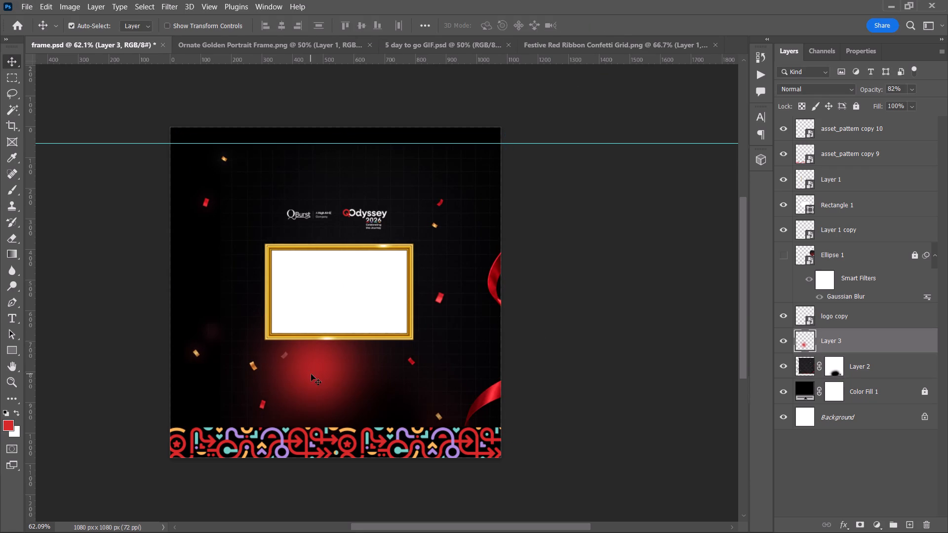
left_click_drag(311, 374, 335, 332)
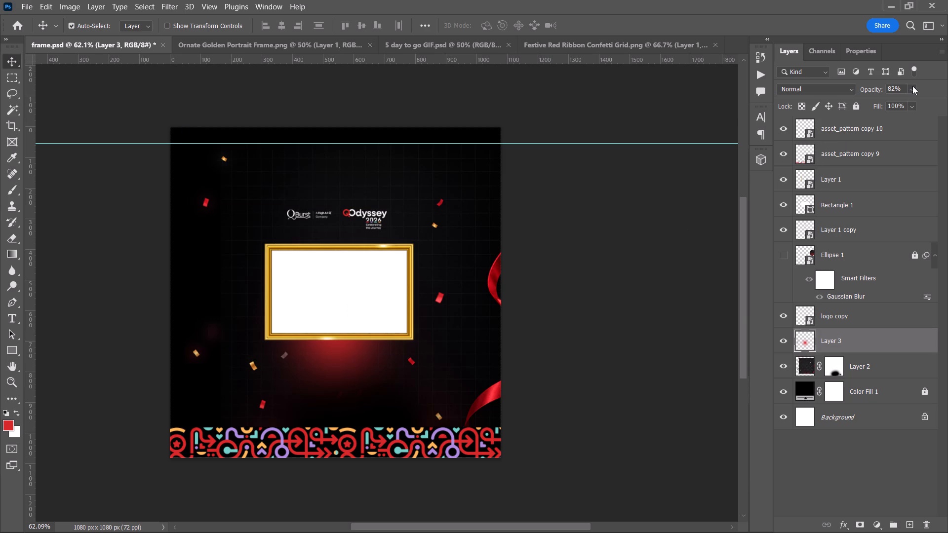
left_click_drag(912, 85, 906, 90)
left_click(894, 104)
left_click(899, 102)
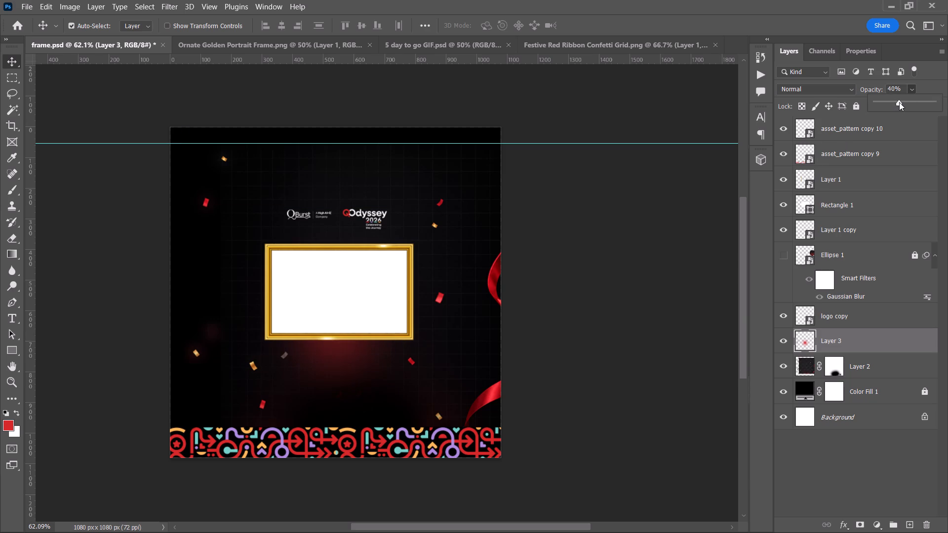
left_click(651, 267)
left_click_drag(344, 352, 349, 349)
left_click(912, 89)
left_click(895, 102)
left_click(620, 257)
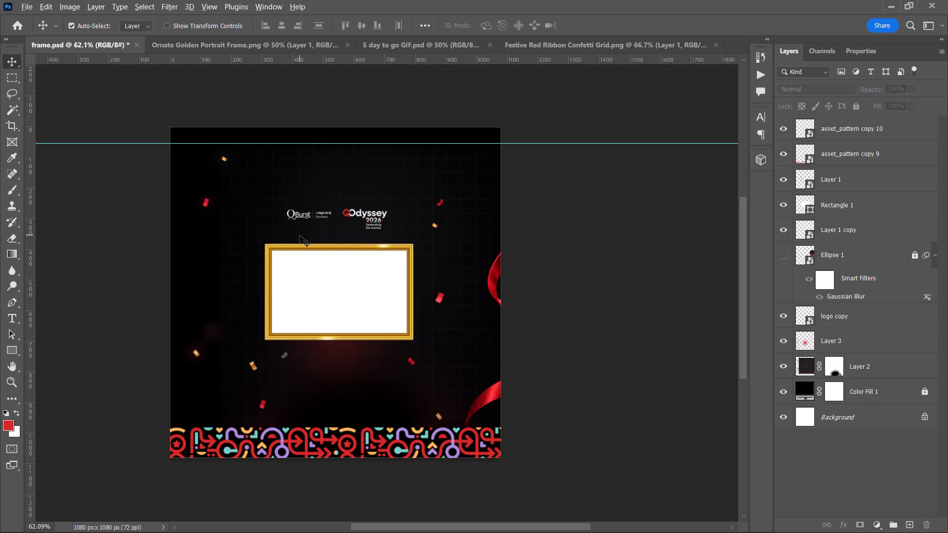
Scale Layer 2 to about 104% and shift it up and left until it covers the canvas's top and side edges.
scroll(300, 235, "up", 2, "alt")
key("space")
key("space")
left_click_drag(344, 220, 347, 276)
left_click(461, 195)
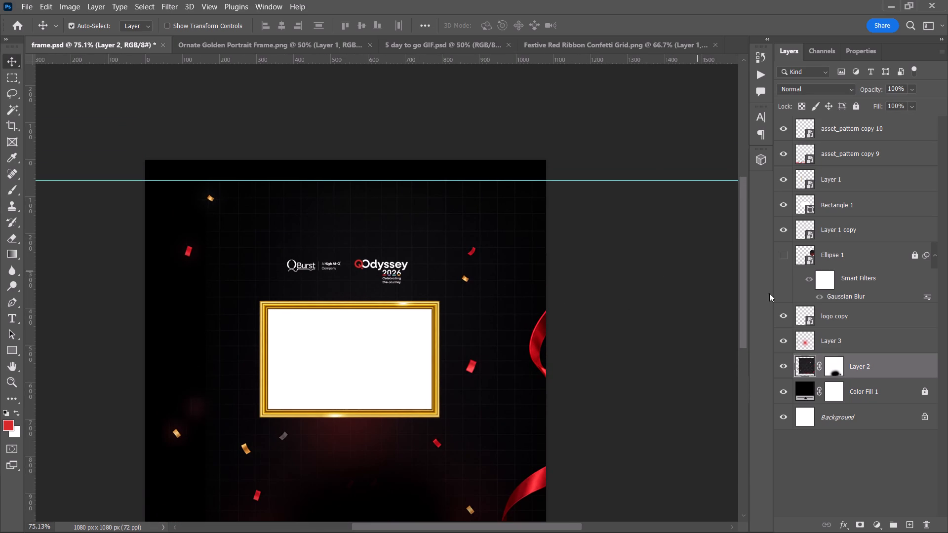
key("ctrl+t")
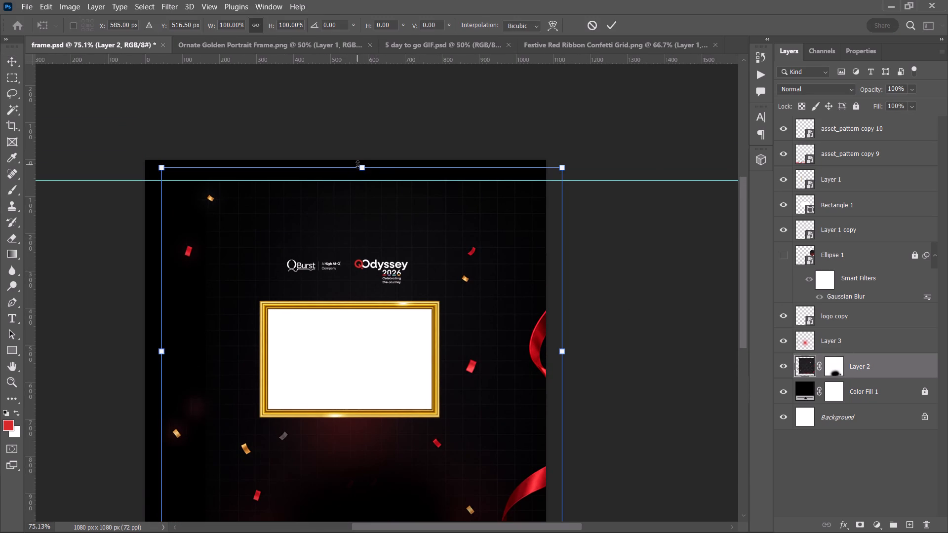
left_click_drag(357, 164, 361, 158)
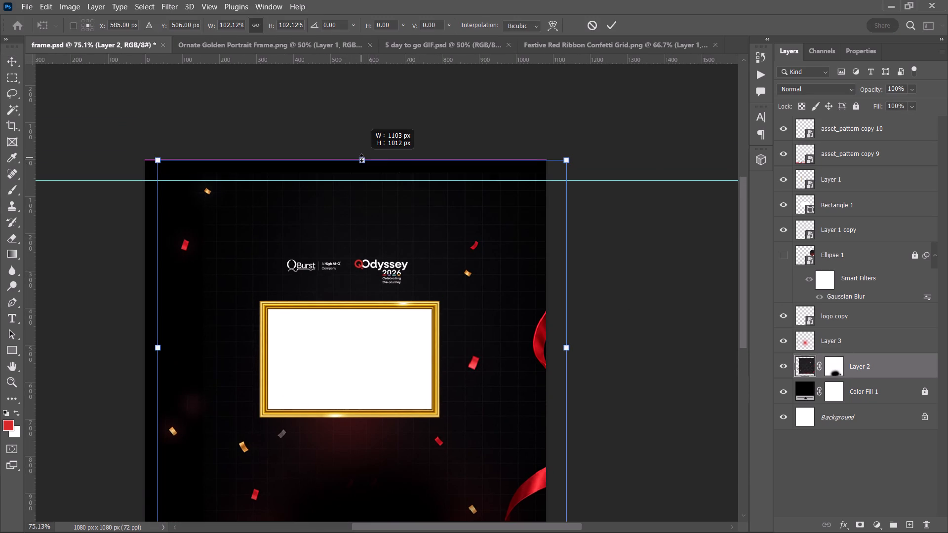
left_click_drag(361, 158, 356, 145)
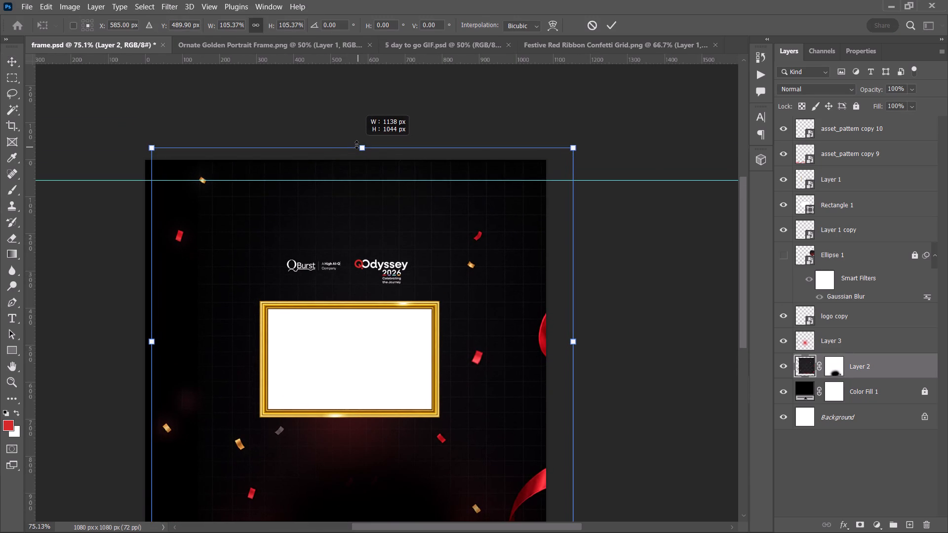
left_click_drag(356, 145, 356, 148)
left_click_drag(459, 235, 451, 234)
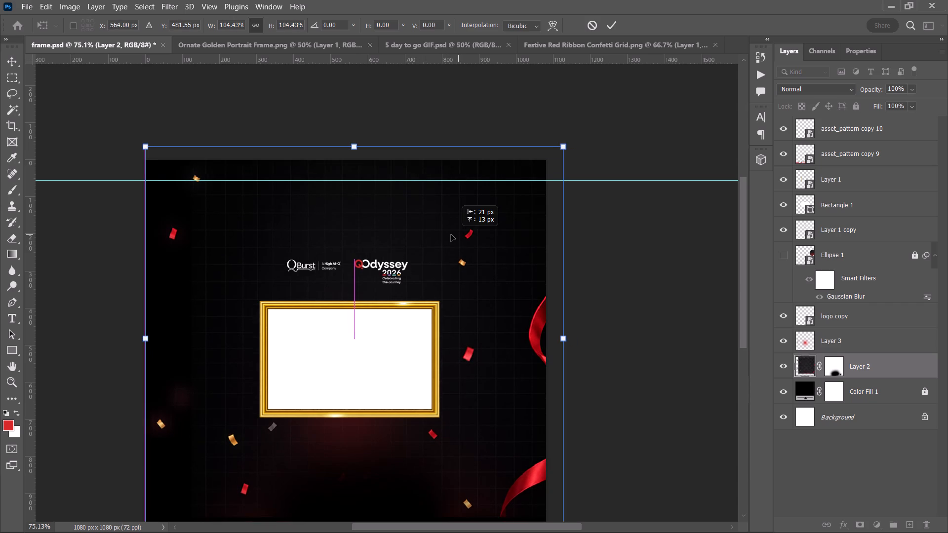
left_click_drag(451, 234, 447, 234)
scroll(466, 237, "down", 7)
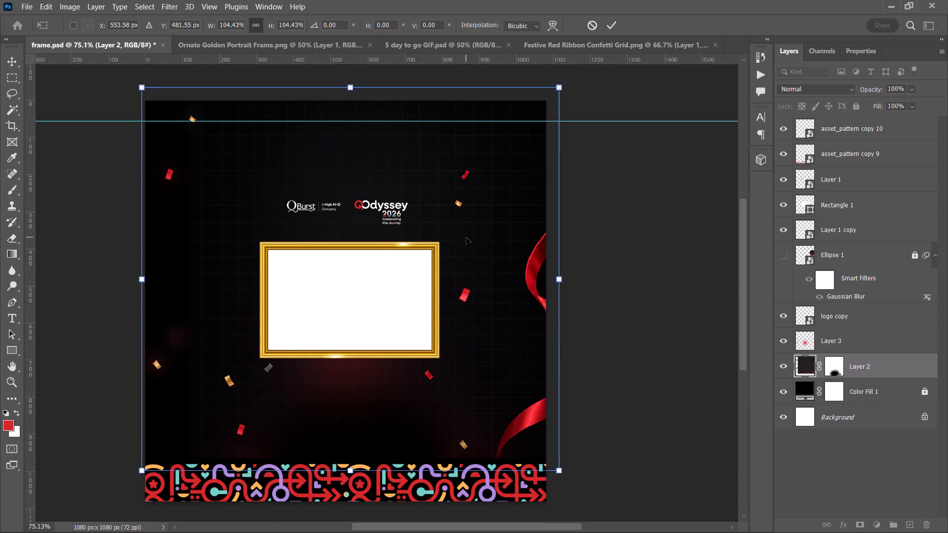
left_click(611, 20)
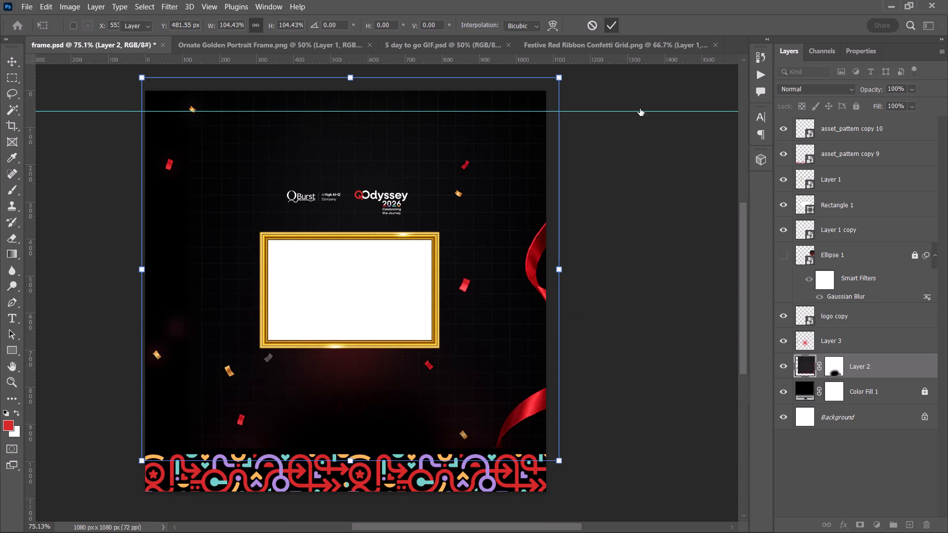
left_click(668, 194)
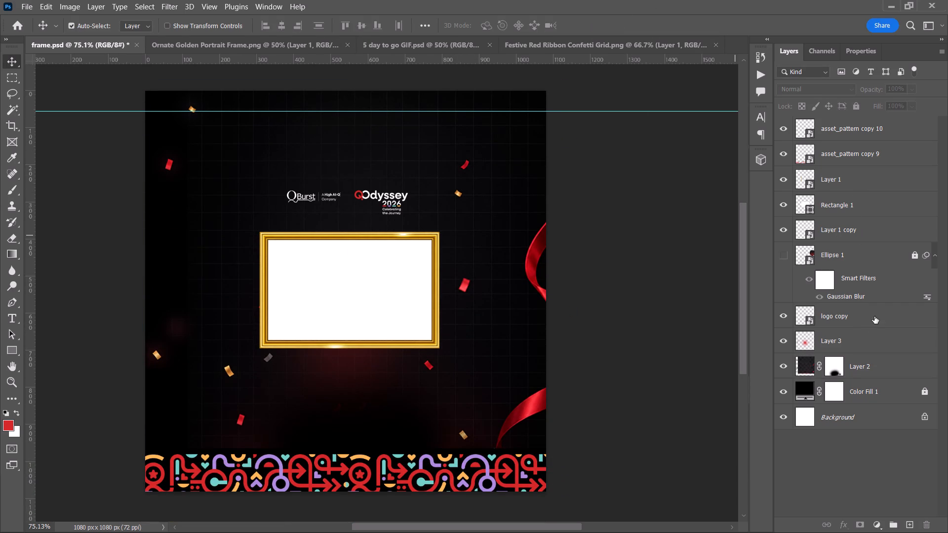
Unlock and delete the Ellipse 1 layer.
left_click(874, 316)
left_click(880, 251)
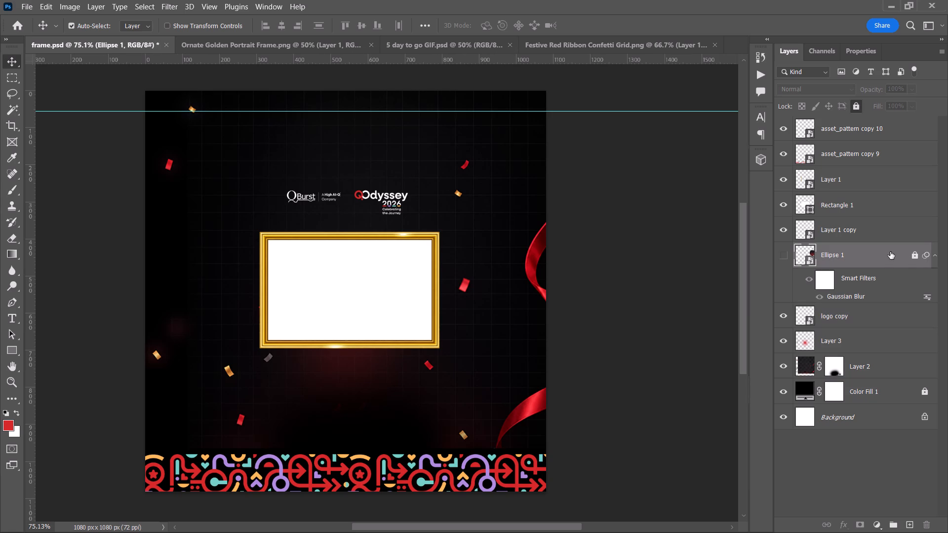
key("BackSpace")
left_click(918, 255)
key("BackSpace")
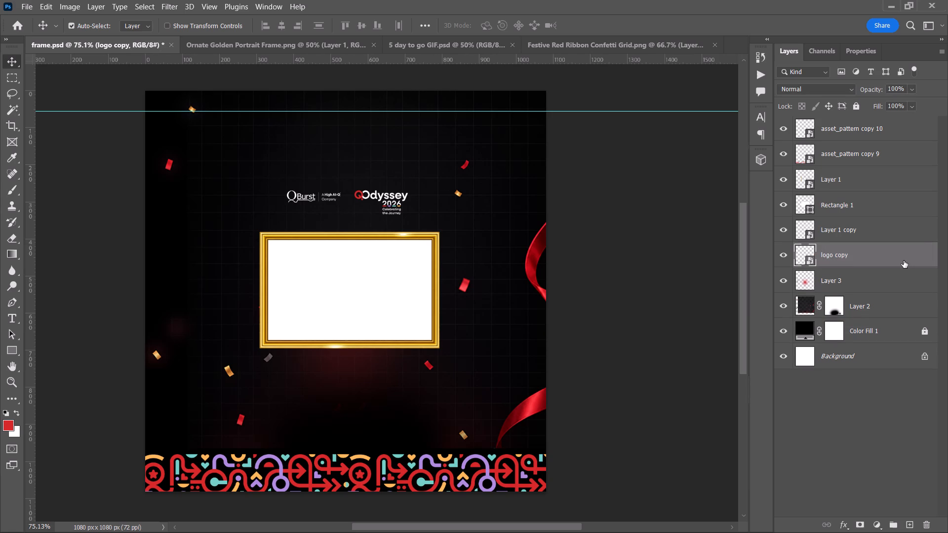
Scale the gold frame, white rectangle and both logos together to about 159%, with the logos' top edge on the horizontal guide.
left_click(875, 255)
left_click(869, 231)
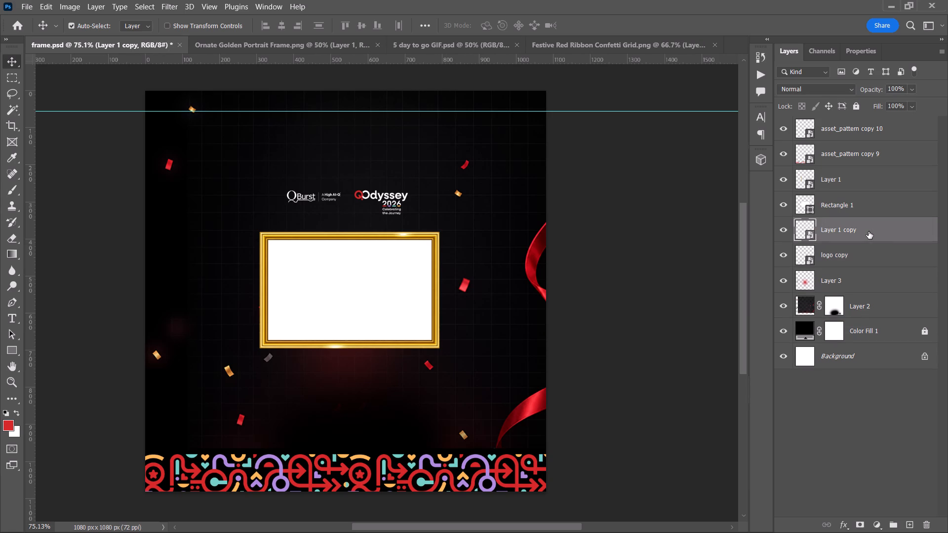
key("ctrl+t")
left_click(866, 253)
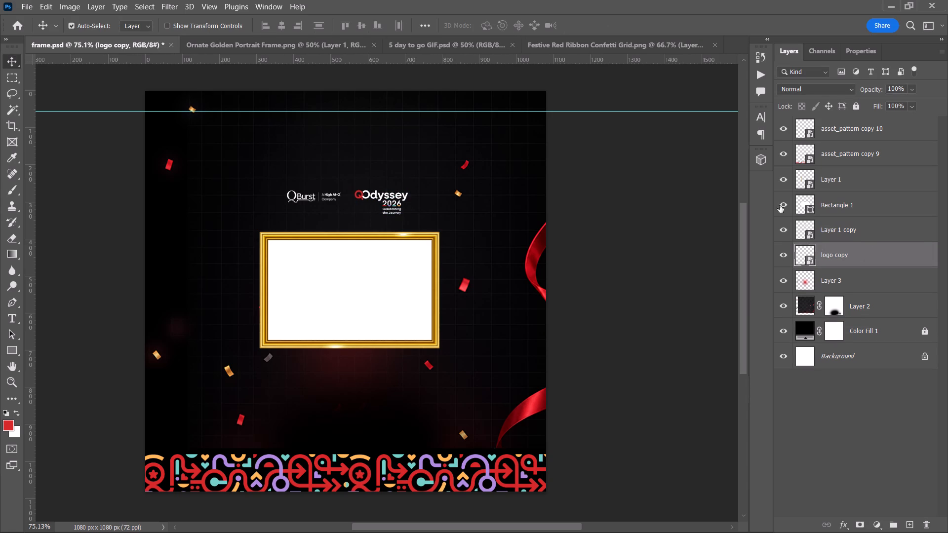
left_click(866, 229, "shift")
key("ctrl+t")
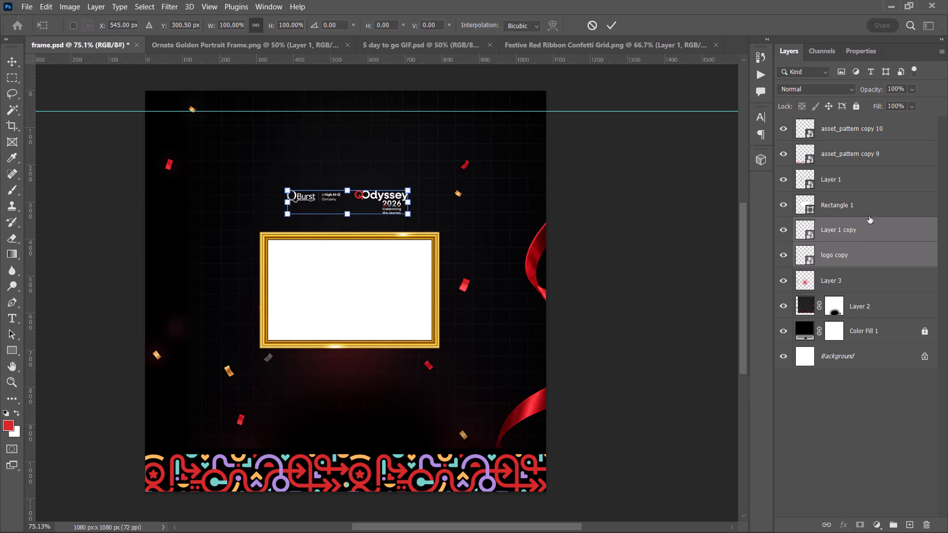
left_click(861, 178, "shift")
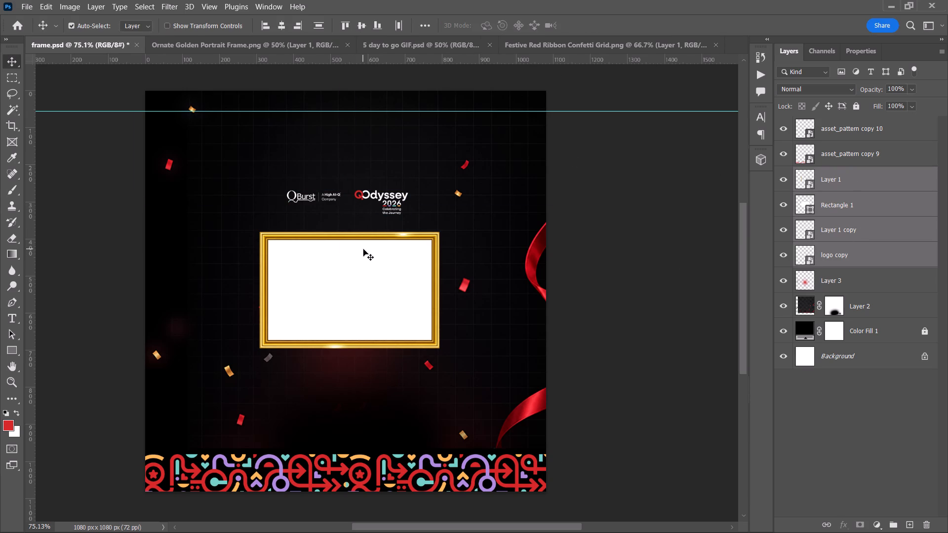
key("ctrl+t")
left_click_drag(347, 190, 336, 127)
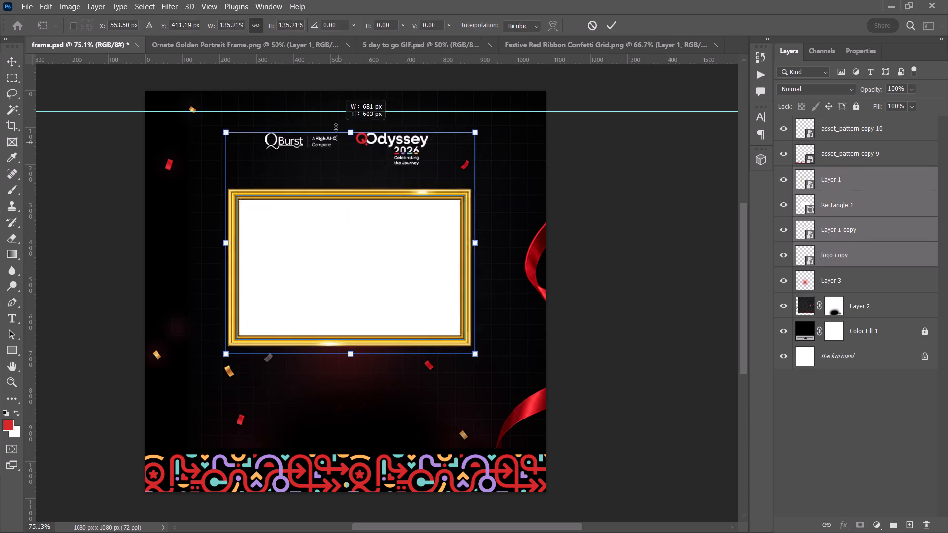
left_click_drag(336, 127, 333, 114)
left_click_drag(350, 356, 348, 366)
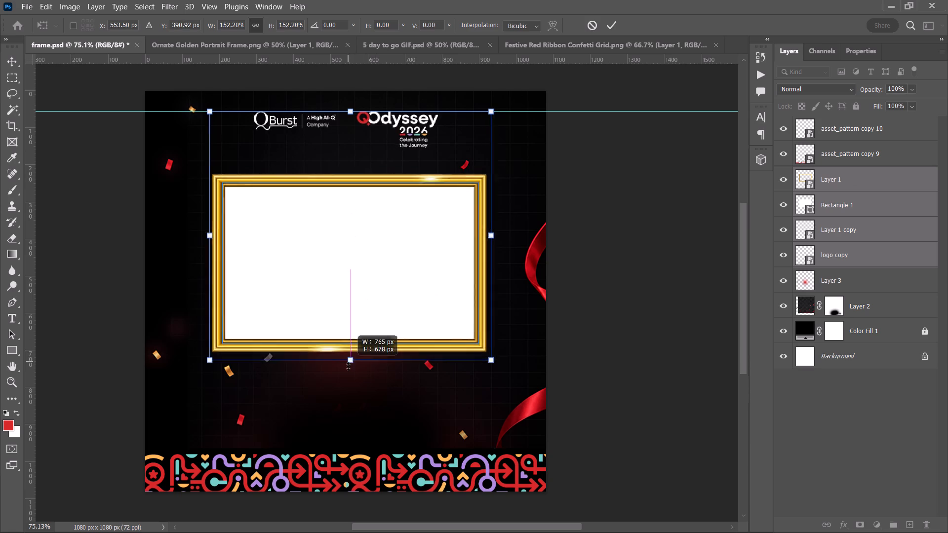
left_click_drag(348, 366, 346, 384)
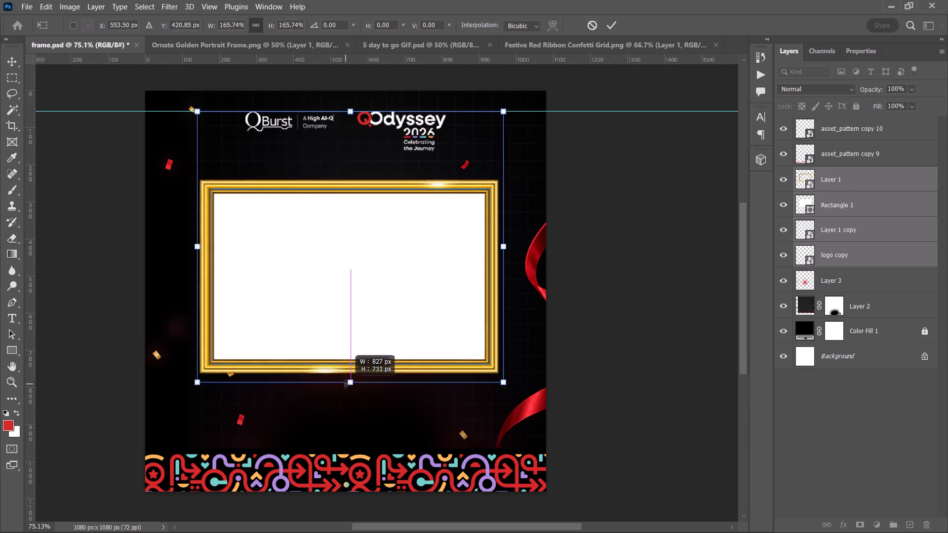
left_click_drag(346, 384, 346, 373)
left_click(617, 21)
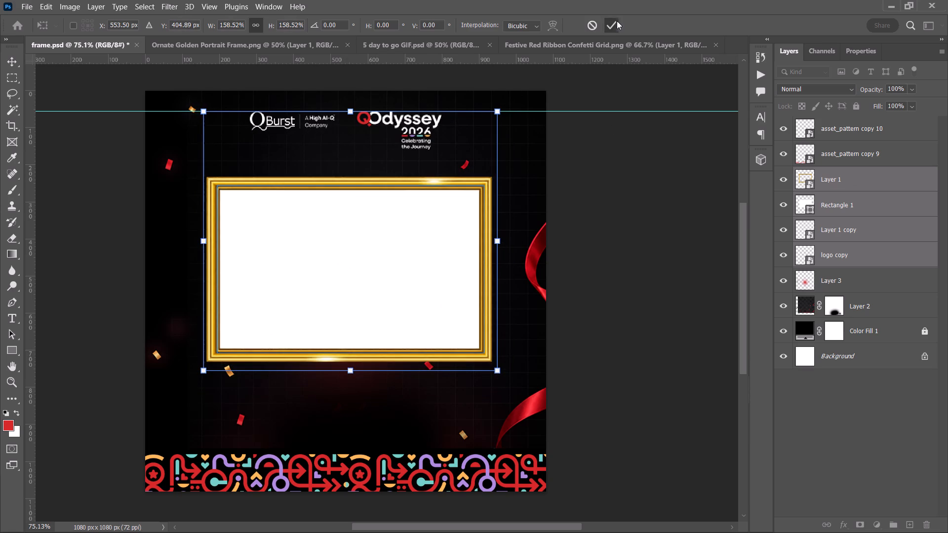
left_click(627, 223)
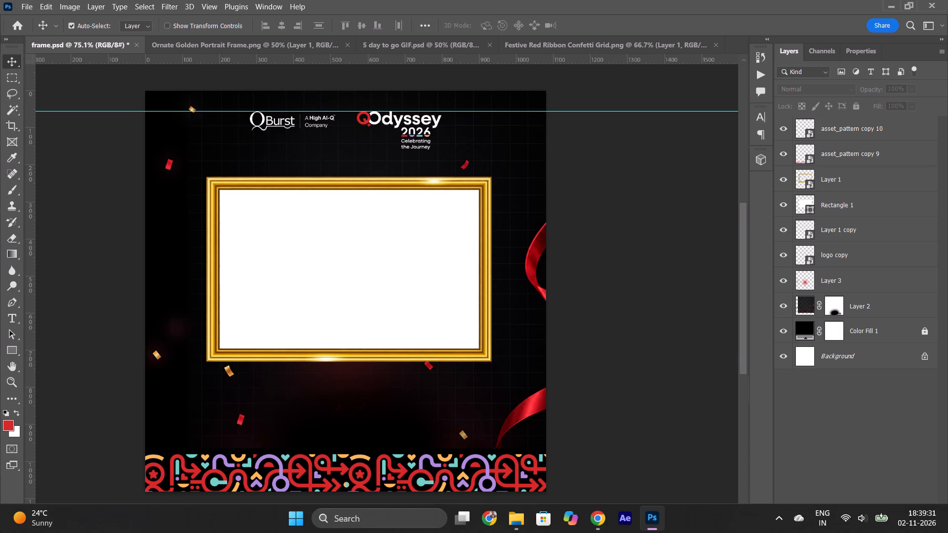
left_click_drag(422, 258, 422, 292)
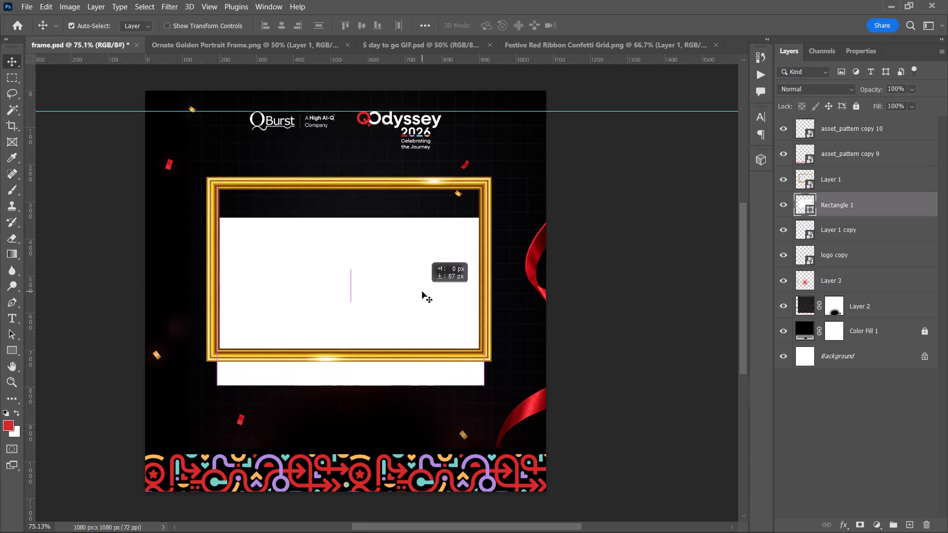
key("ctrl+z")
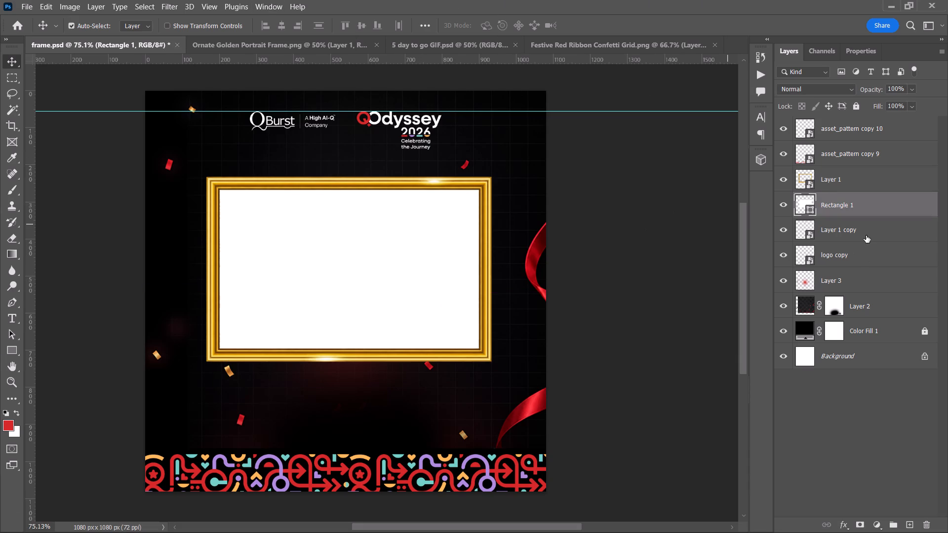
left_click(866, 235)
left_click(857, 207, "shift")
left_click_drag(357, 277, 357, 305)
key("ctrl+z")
Move the gold frame, white rectangle and both logos together down, closer to the canvas's vertical middle.
left_click(873, 256)
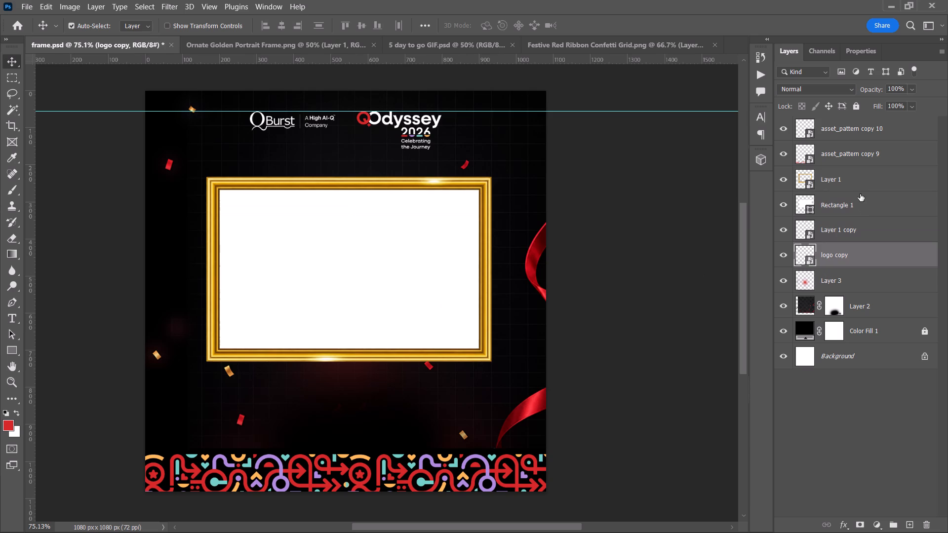
left_click(855, 181, "shift")
left_click_drag(328, 266, 331, 304)
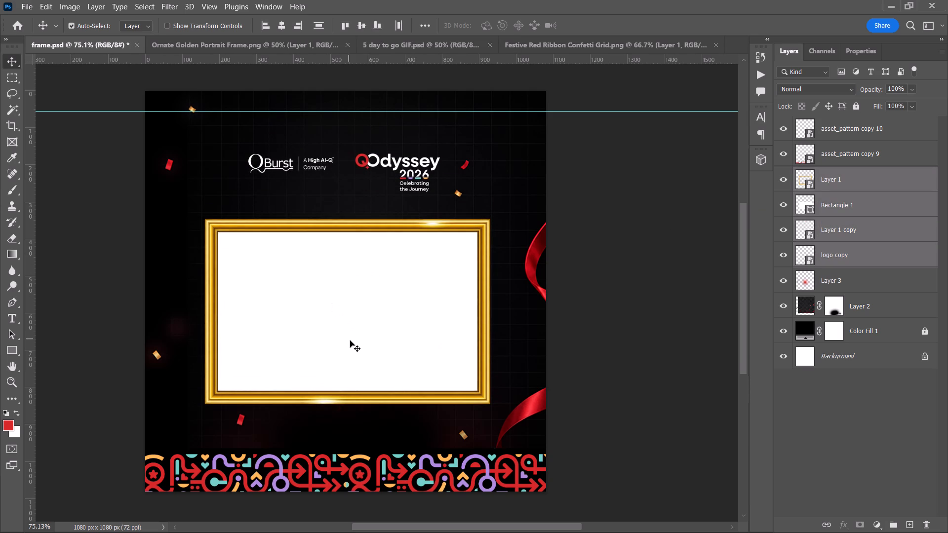
scroll(350, 341, "up", 1)
left_click_drag(371, 336, 371, 314)
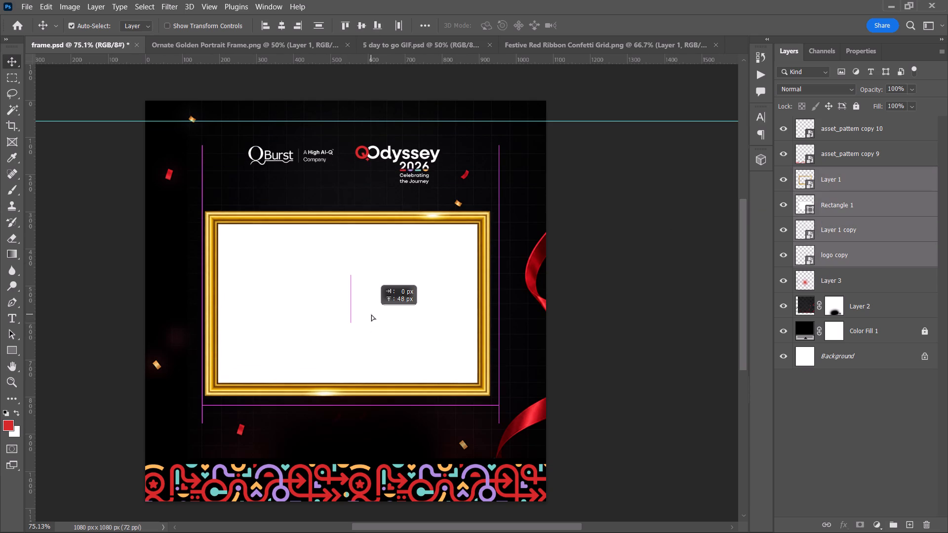
left_click_drag(371, 314, 371, 313)
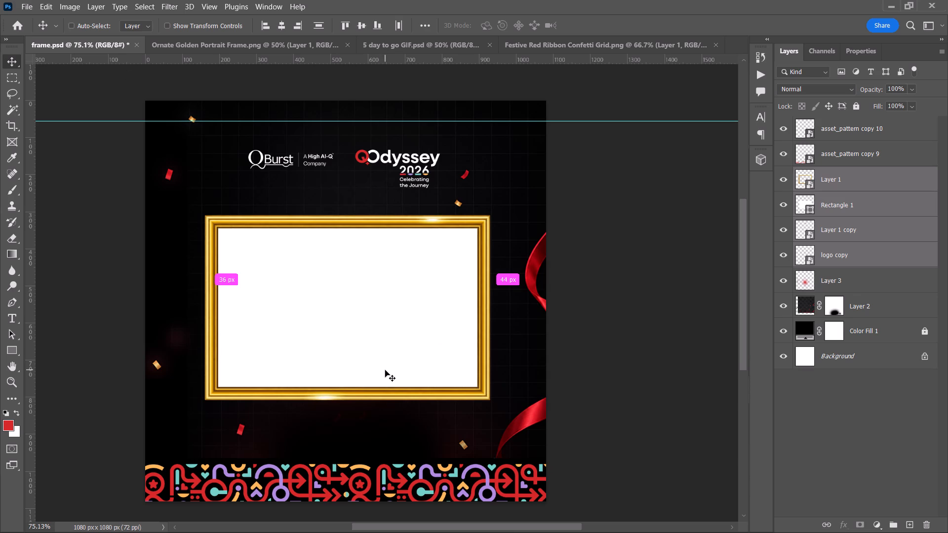
Scale the gold frame, white rectangle and both logos together to about 97.5% and shift the group slightly left and up.
key("ctrl+t")
left_click_drag(353, 150, 354, 156)
left_click_drag(398, 351, 396, 349)
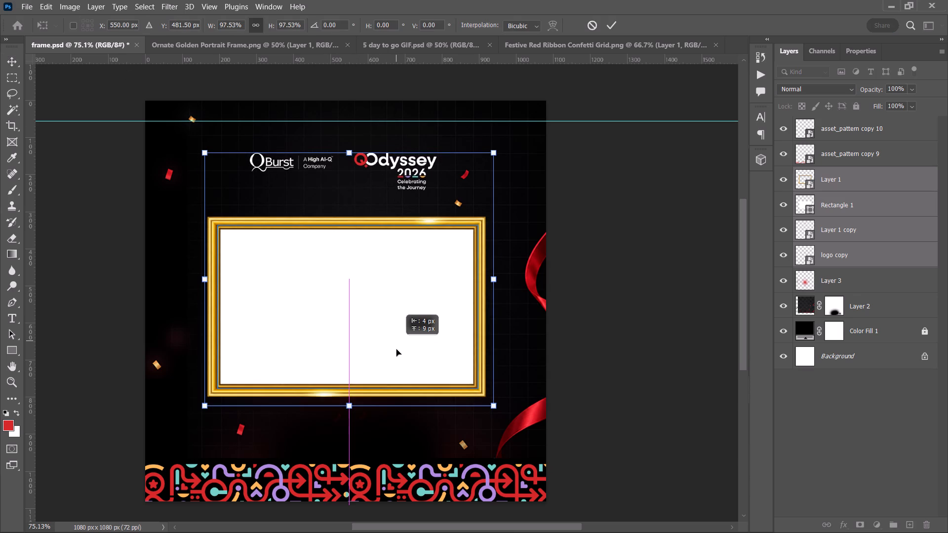
left_click_drag(396, 349, 396, 351)
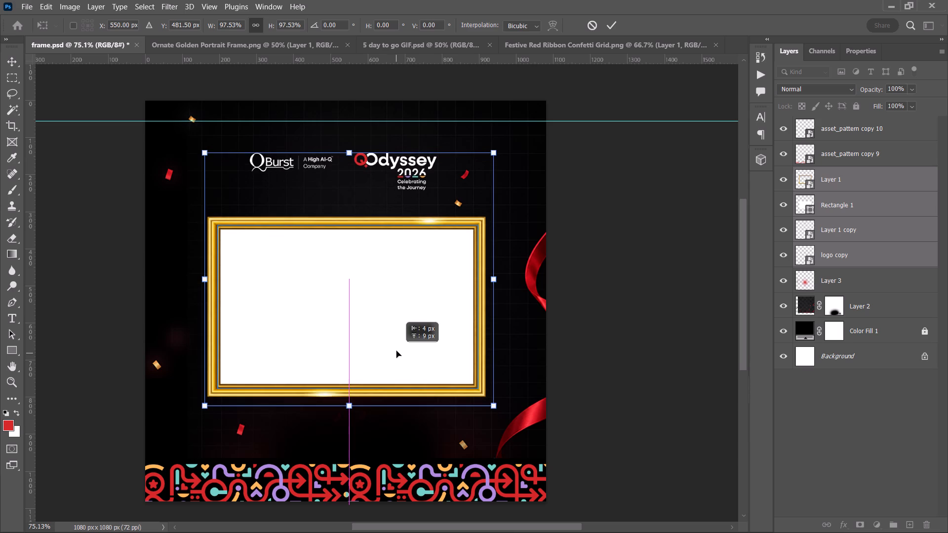
left_click_drag(396, 351, 396, 348)
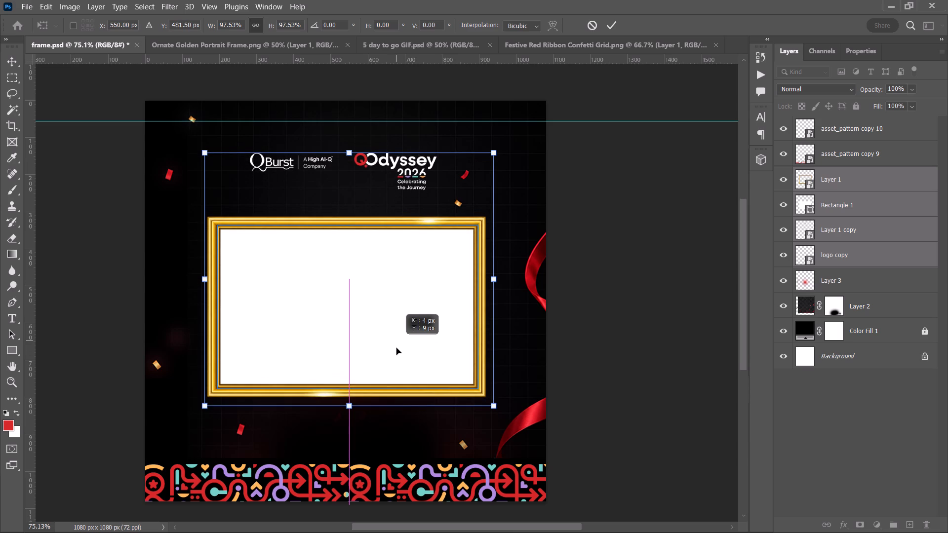
left_click_drag(396, 348, 396, 340)
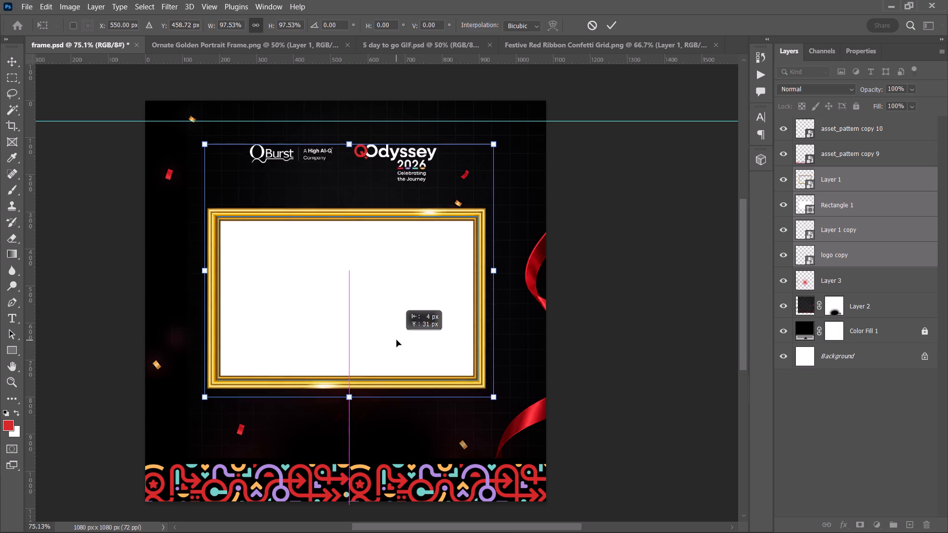
left_click_drag(396, 340, 396, 339)
left_click(611, 29)
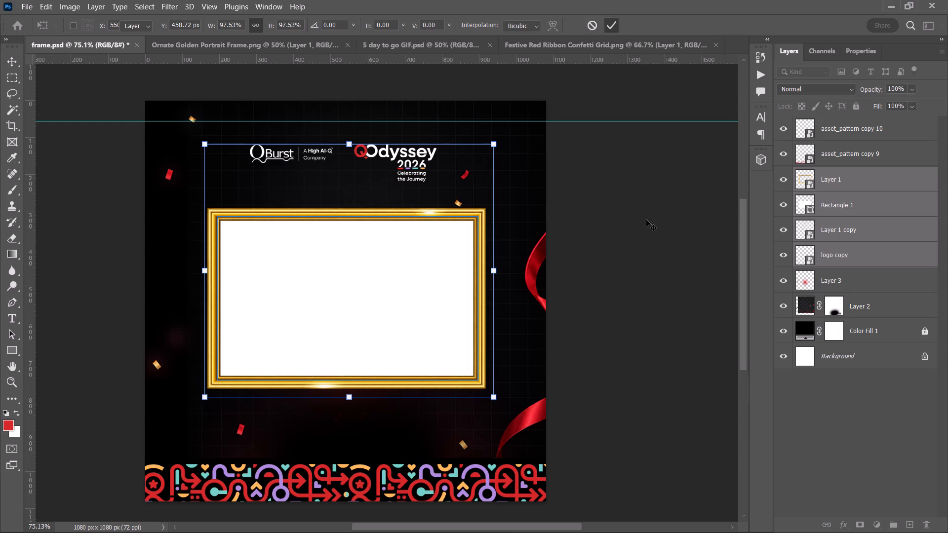
left_click(647, 225)
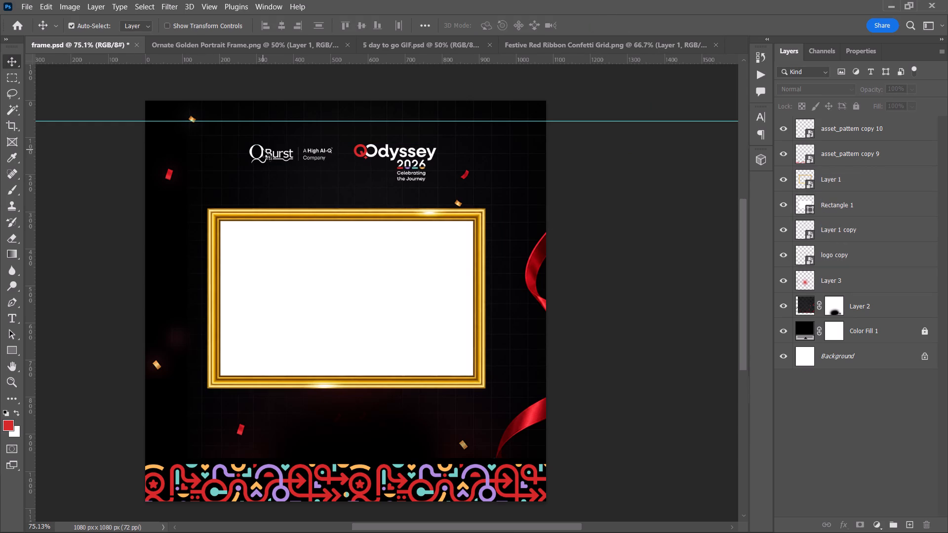
Move both logos together down about 29 px and right about 8 px, closer to the gold frame.
left_click(263, 150)
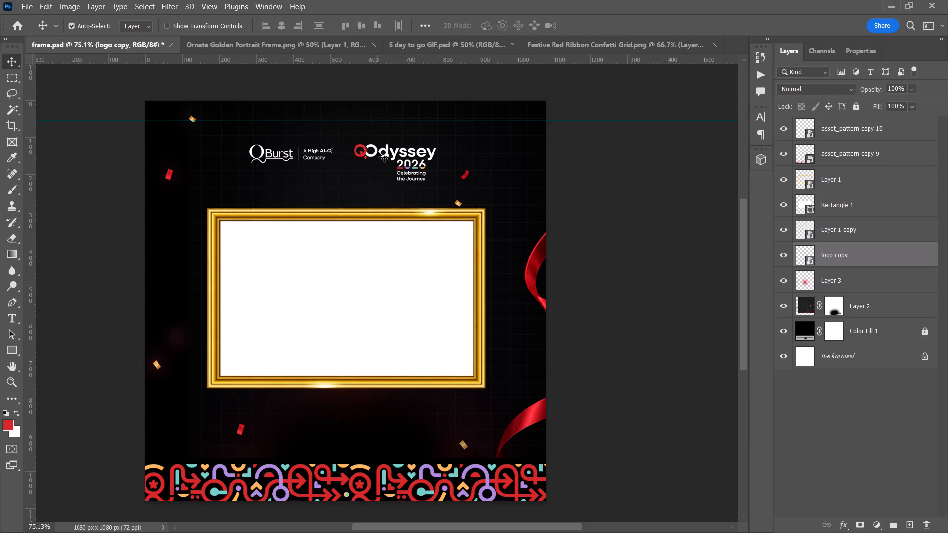
left_click(376, 151, "shift")
left_click_drag(360, 155, 360, 167)
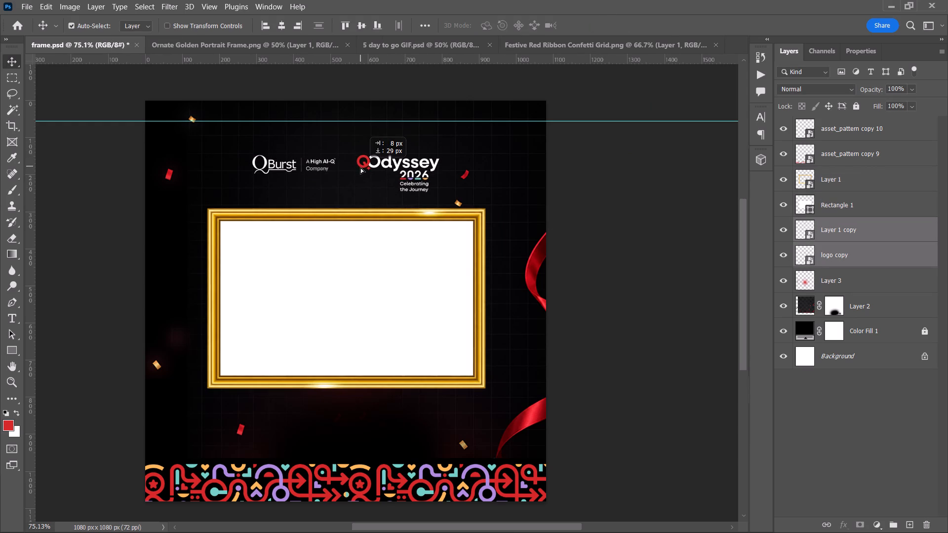
left_click_drag(360, 167, 360, 169)
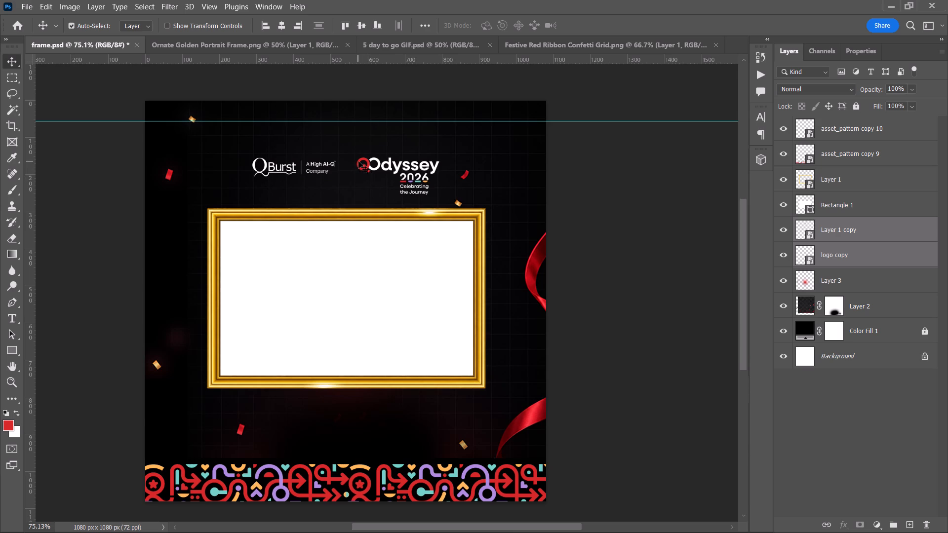
left_click(358, 164)
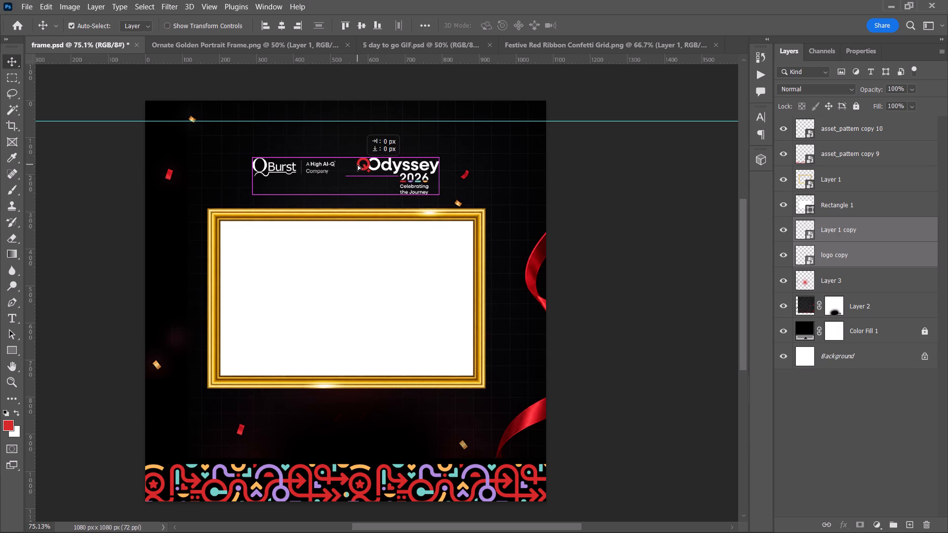
Scale both logos together to about 107% and centre them horizontally above the gold frame, slightly higher than before.
key("ctrl+t")
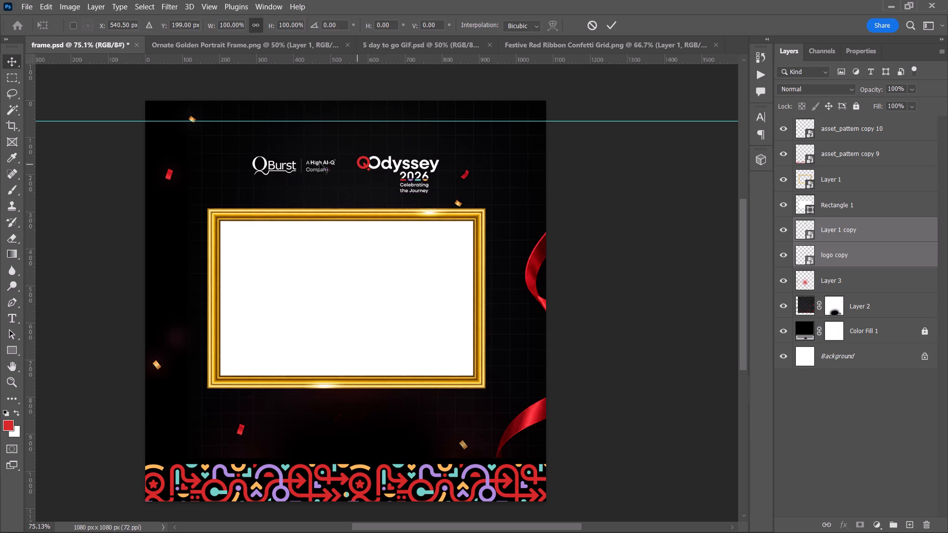
left_click_drag(253, 159, 245, 153)
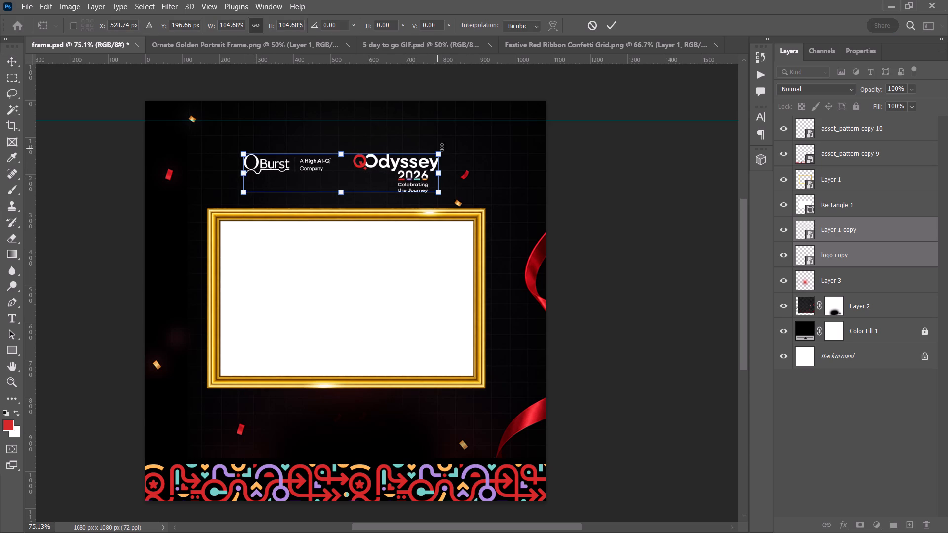
left_click_drag(443, 147, 450, 146)
left_click(610, 29)
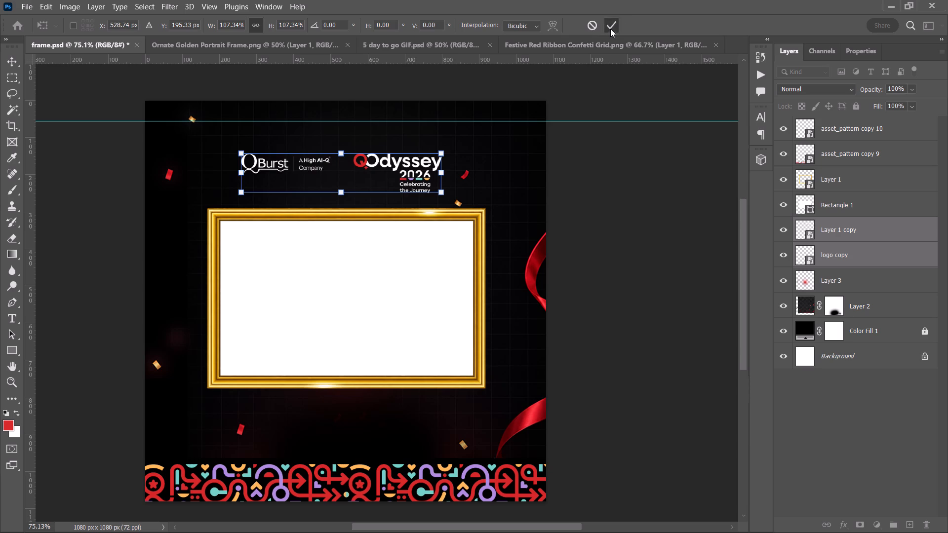
left_click_drag(362, 163, 368, 166)
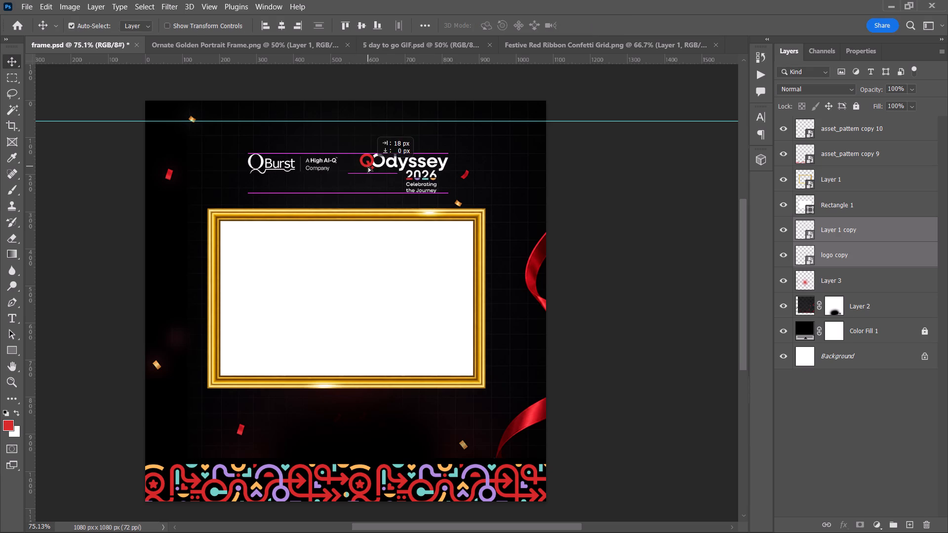
left_click_drag(368, 166, 365, 166)
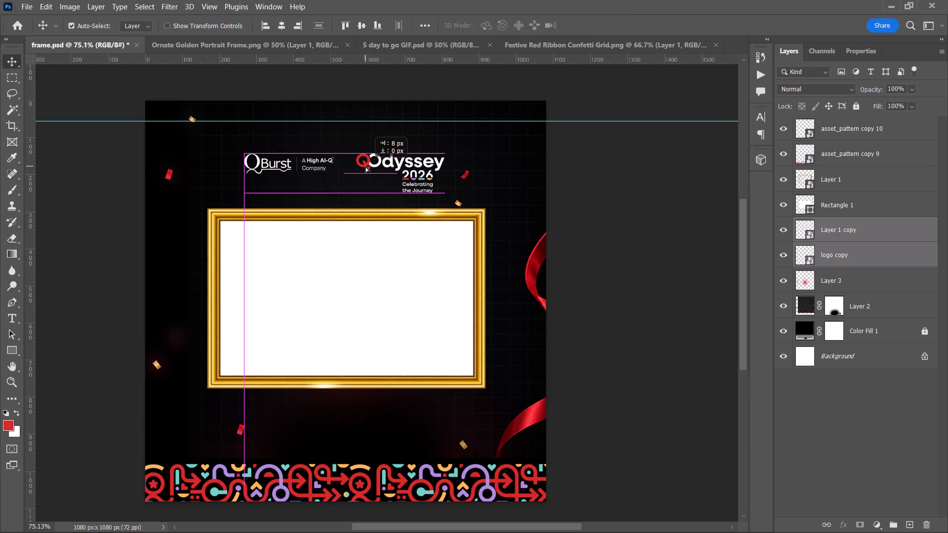
left_click_drag(365, 166, 365, 158)
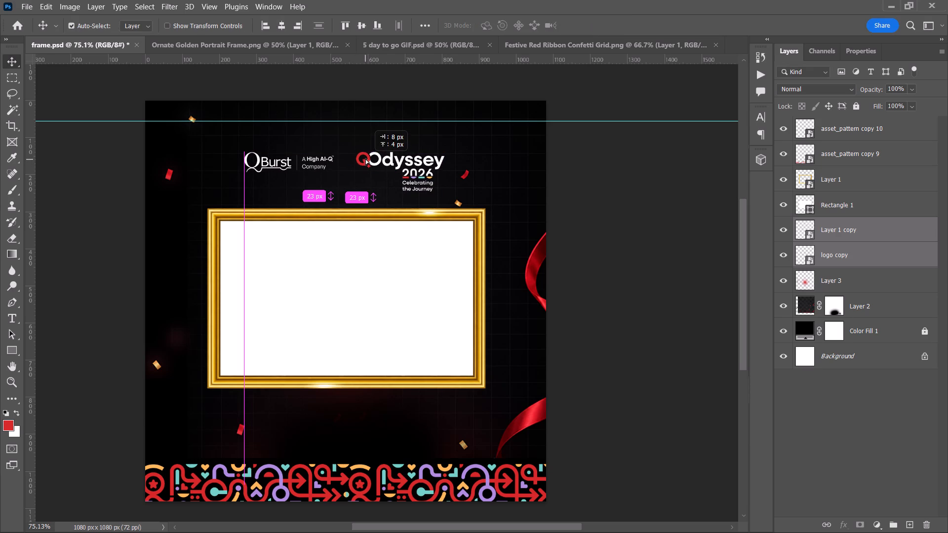
left_click_drag(365, 158, 365, 157)
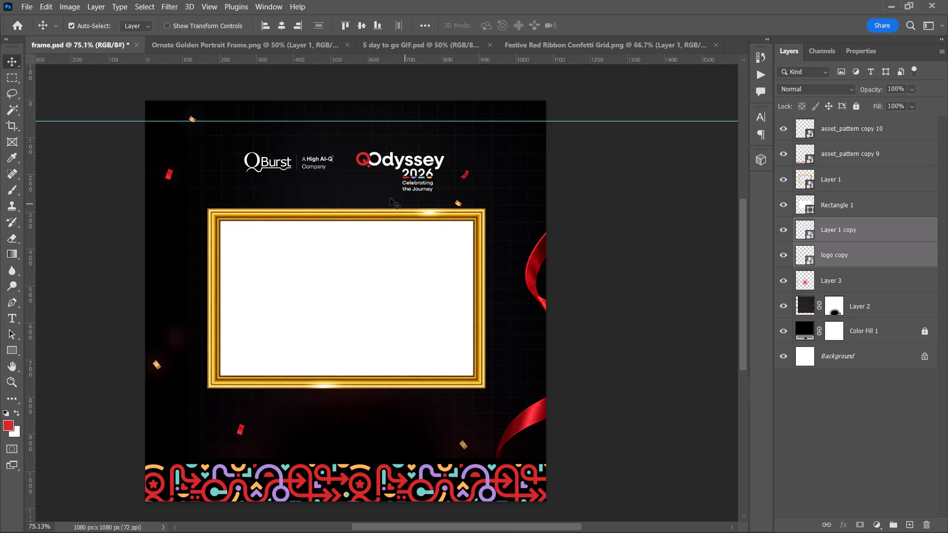
left_click(368, 161)
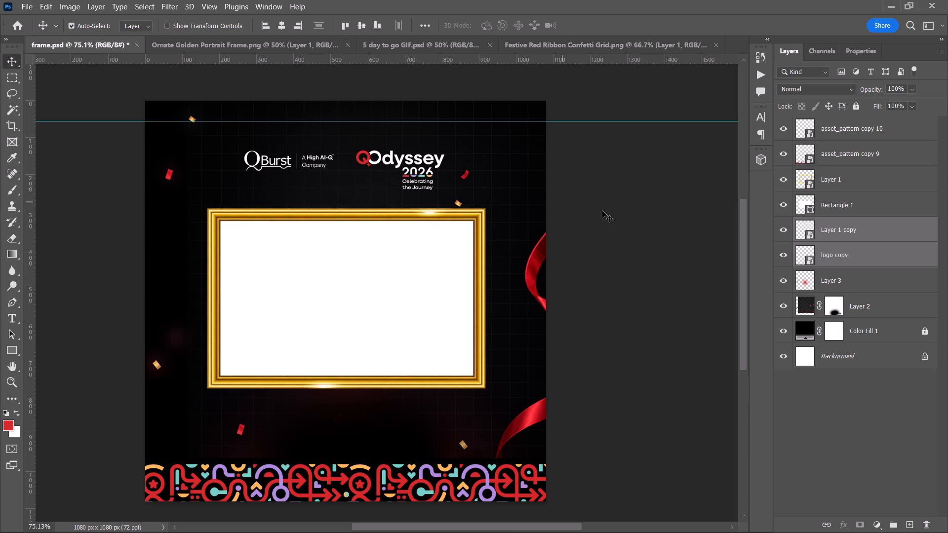
left_click(675, 234)
Enlarge the red glow (Layer 3) to about 200% and centre it behind the gold frame's lower edge.
left_click(889, 284)
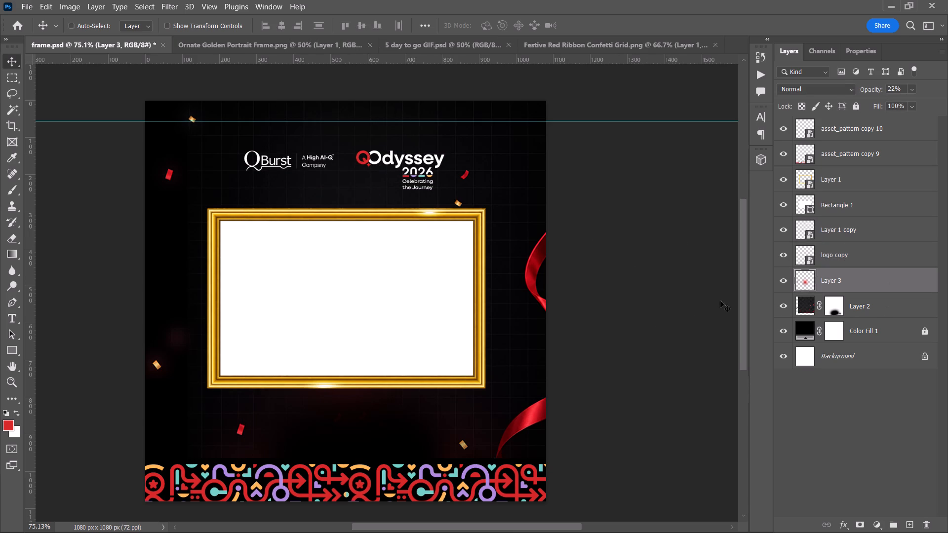
key("ctrl+t")
left_click_drag(379, 404, 395, 427)
left_click_drag(489, 357, 629, 356)
left_click_drag(444, 415, 420, 412)
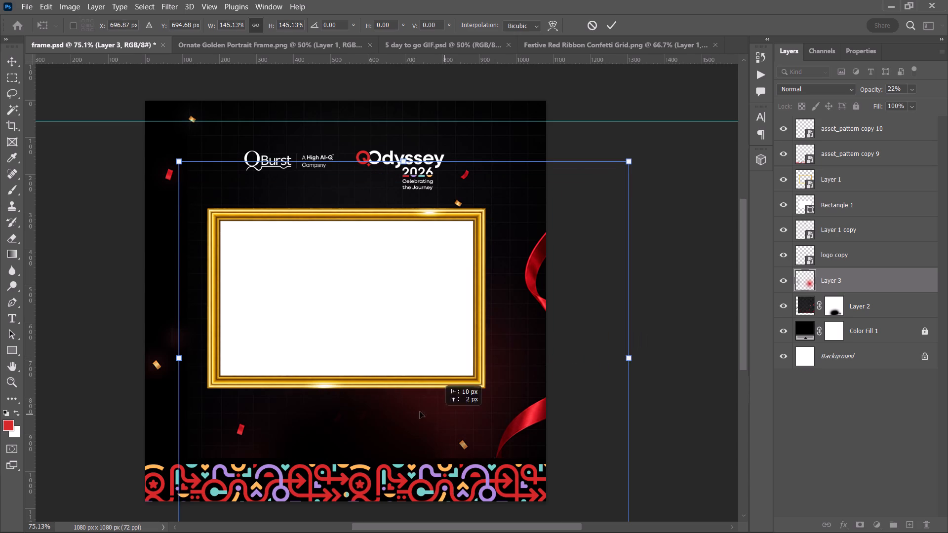
left_click_drag(420, 412, 330, 398)
left_click_drag(517, 343, 689, 343)
left_click_drag(433, 414, 359, 404)
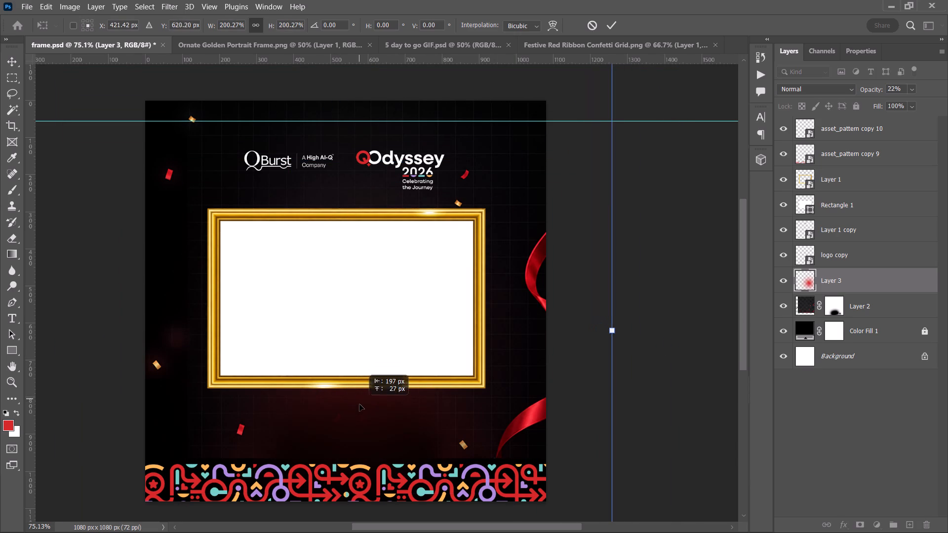
left_click_drag(359, 404, 359, 407)
left_click(614, 25)
left_click(693, 341)
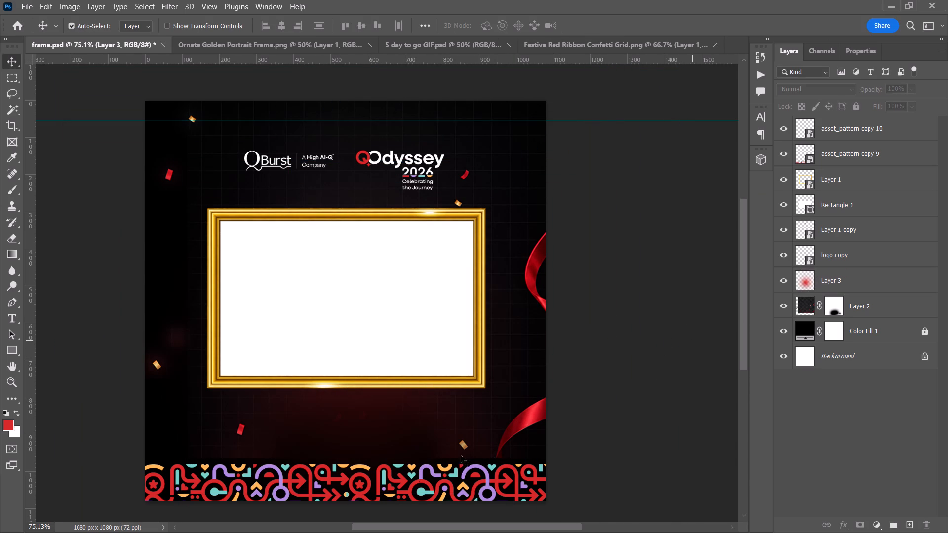
Scale both pattern strips together to about 137%, aligned to the canvas's bottom-left corner and overflowing its right edge.
left_click(390, 480)
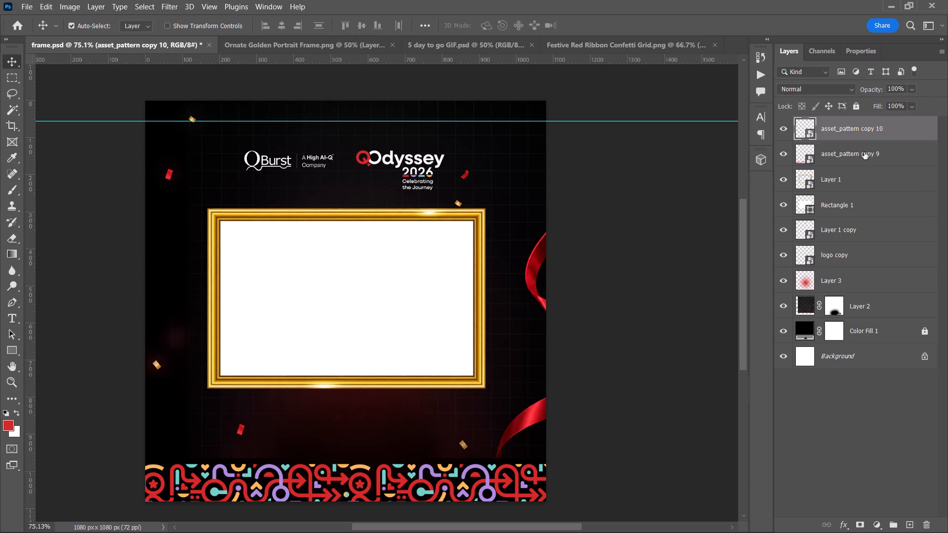
left_click(864, 152, "shift")
key("ctrl+t")
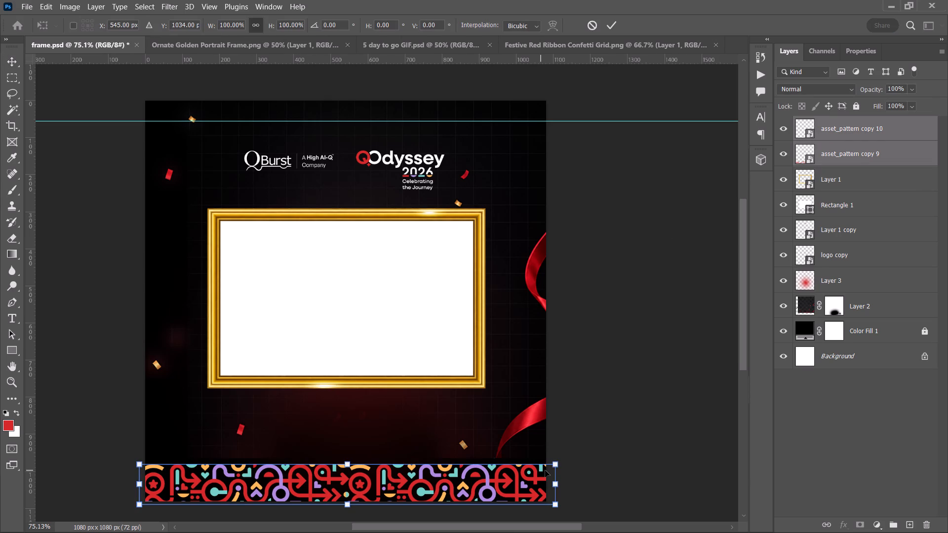
left_click_drag(553, 469, 673, 440)
left_click_drag(408, 473, 414, 474)
left_click_drag(686, 448, 605, 445)
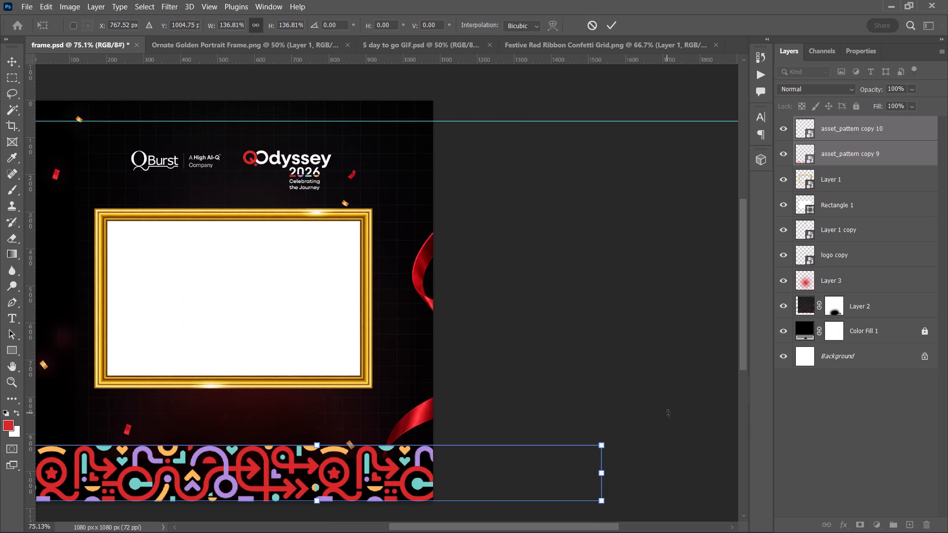
scroll(669, 413, "down", 3, "alt")
scroll(98, 305, "up", 1, "alt")
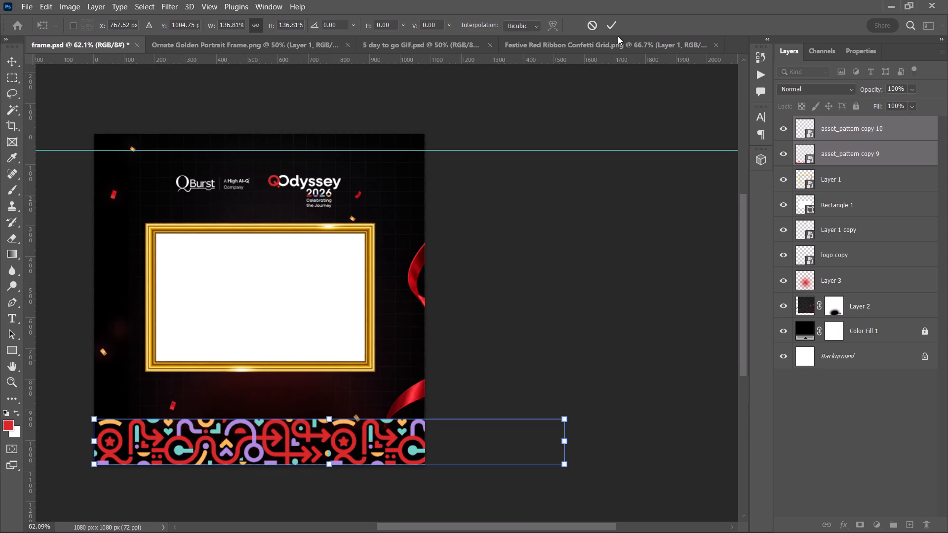
left_click(613, 19)
left_click(646, 285)
left_click(500, 459)
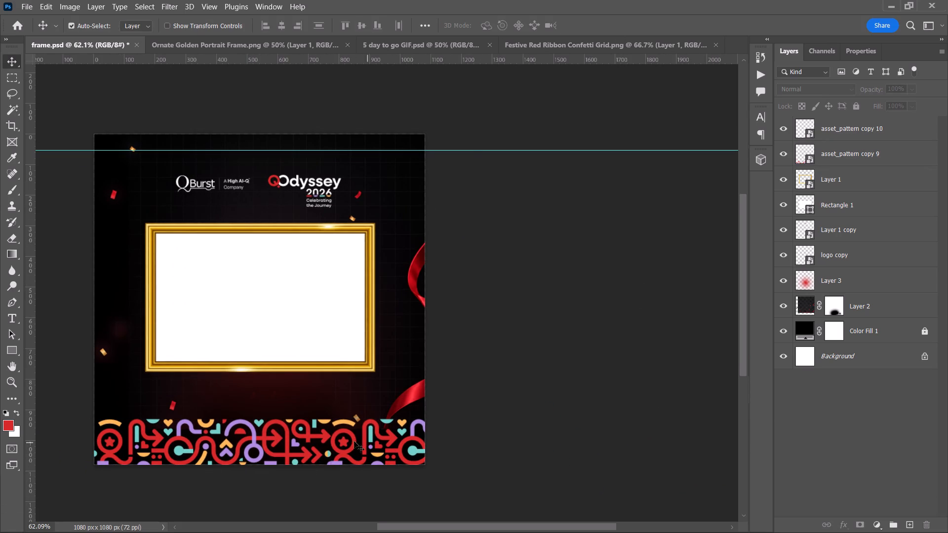
Move the horizontal guide up off the artwork, above the canvas's top edge.
left_click_drag(161, 151, 164, 89)
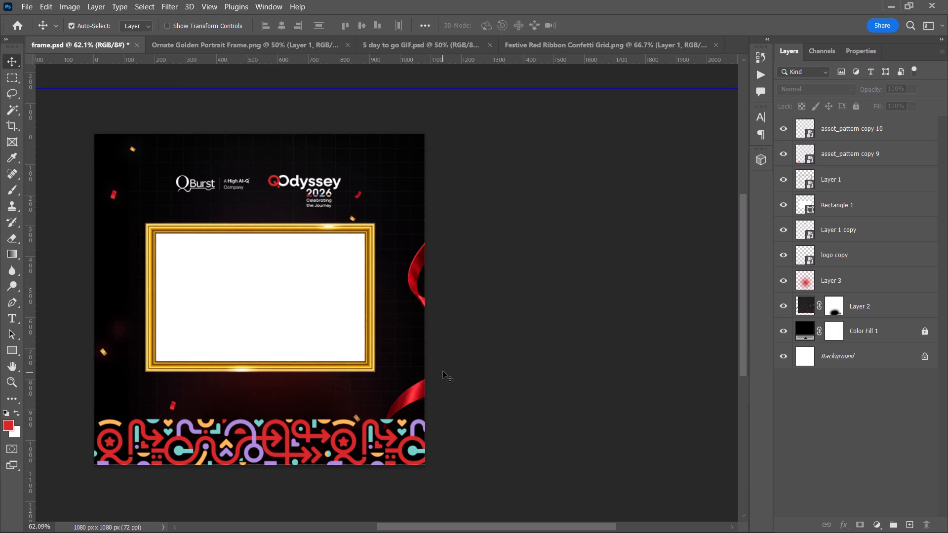
Reposition the ribbon-and-confetti background (Layer 2) slightly lower, keeping its ribbon against the canvas's right edge.
left_click(412, 399)
left_click_drag(412, 397, 405, 388)
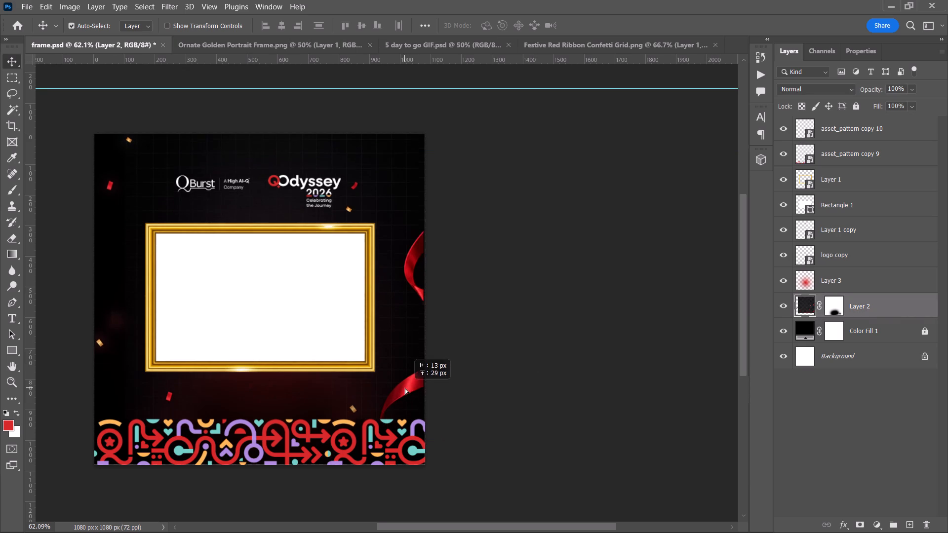
left_click_drag(405, 388, 411, 427)
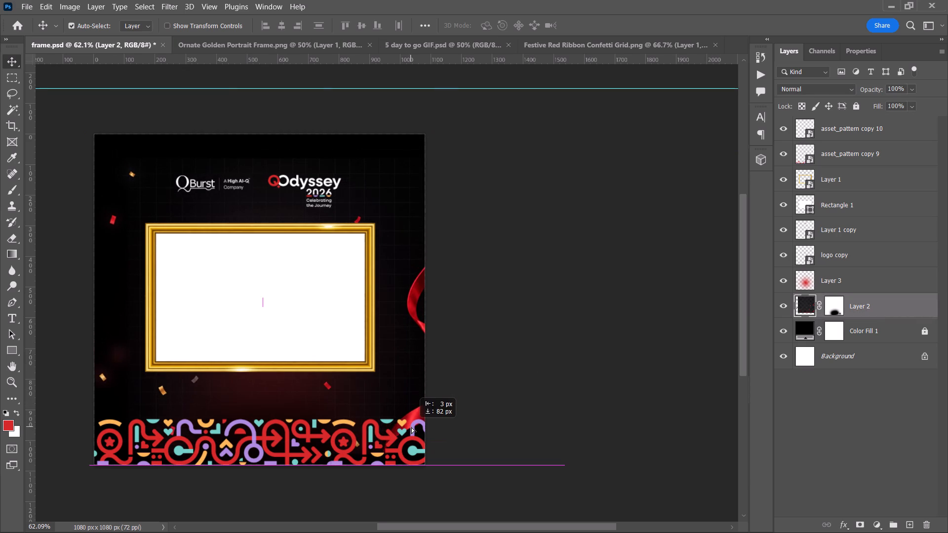
left_click_drag(411, 427, 406, 409)
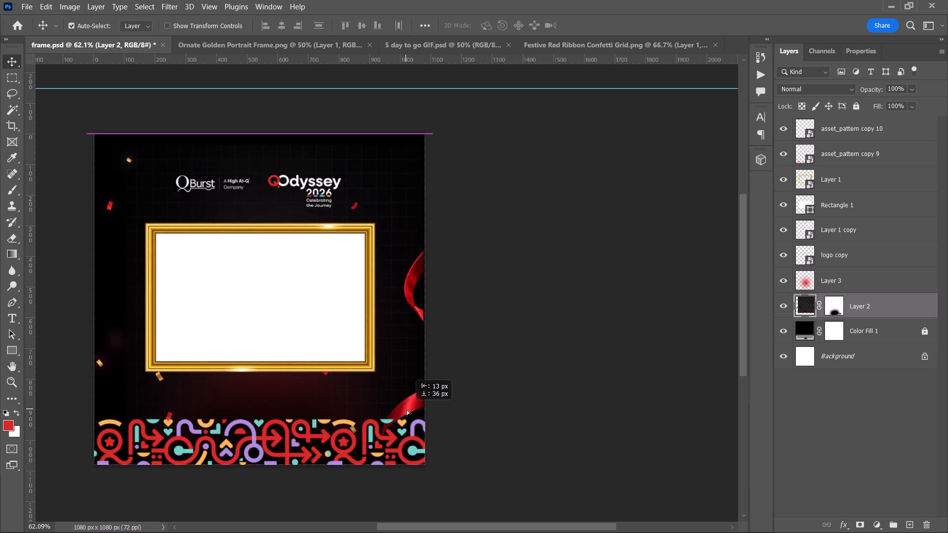
left_click_drag(406, 409, 405, 399)
left_click(418, 306)
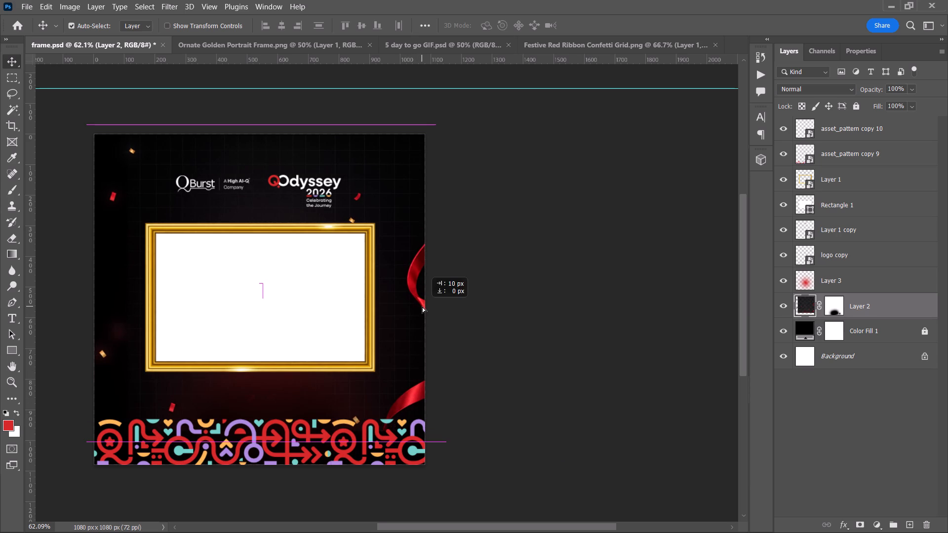
left_click(564, 330)
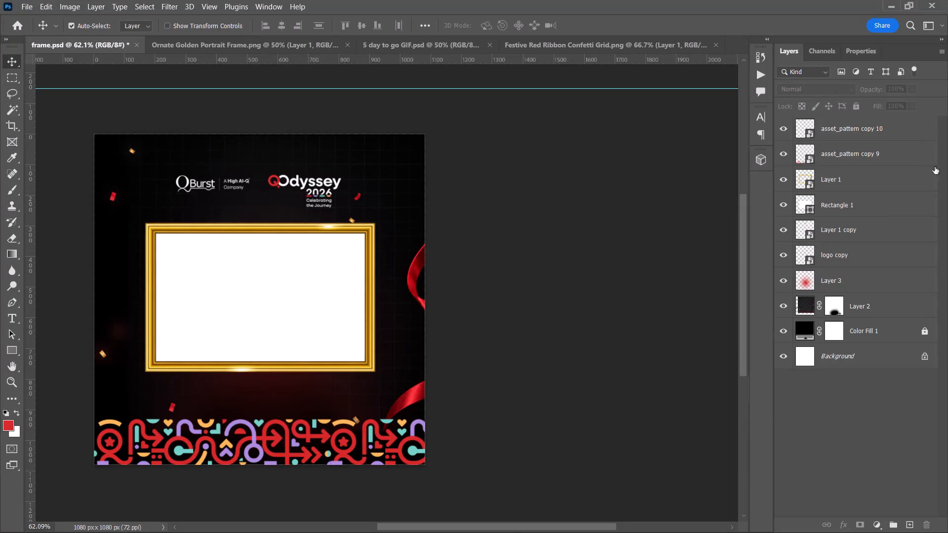
Centre the white Rectangle 1 and the gold frame (Layer 1) horizontally on the canvas and clear the selection.
left_click(870, 207)
key("ctrl+a")
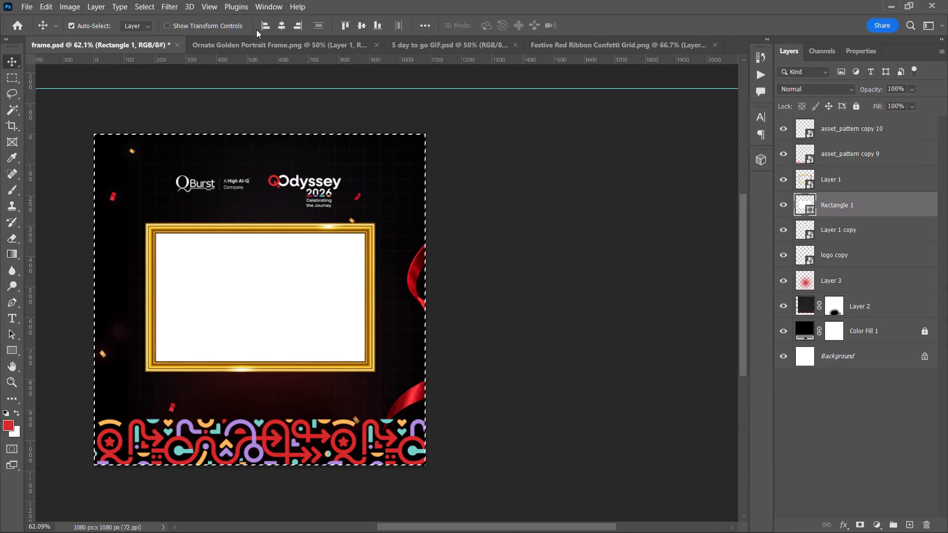
left_click(282, 29)
left_click(870, 182)
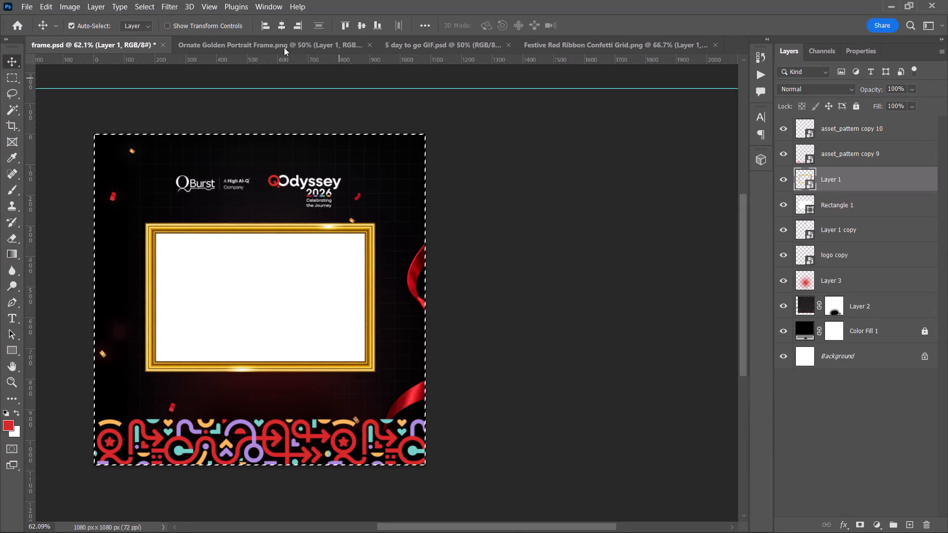
left_click(278, 21)
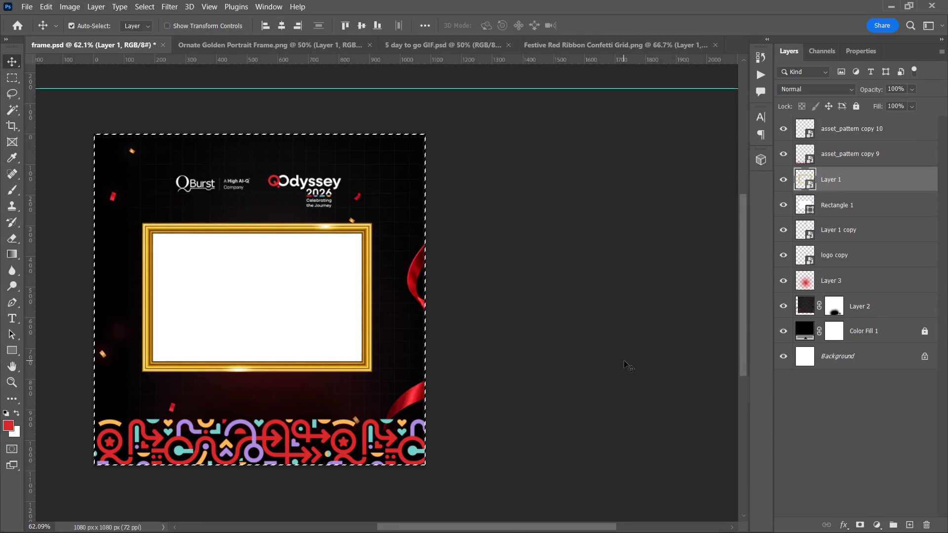
left_click(592, 316)
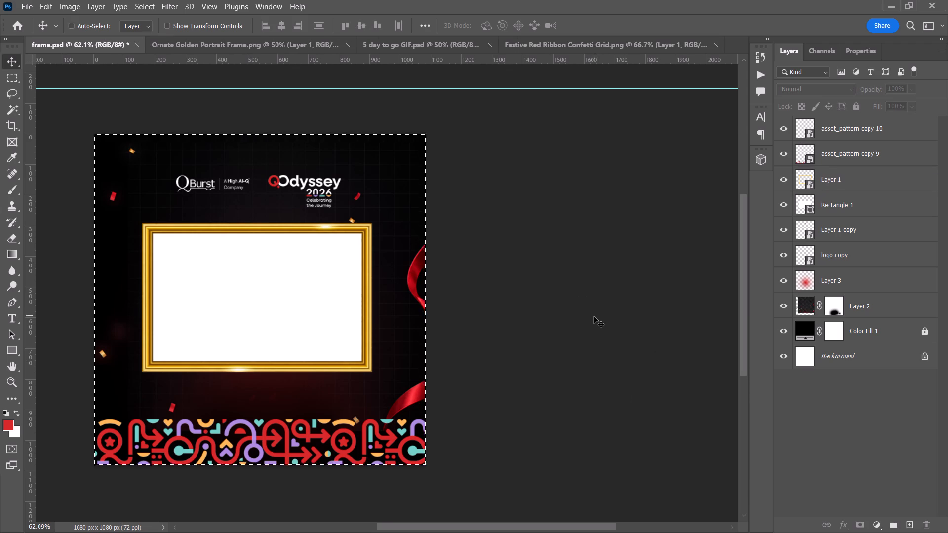
key("ctrl+d")
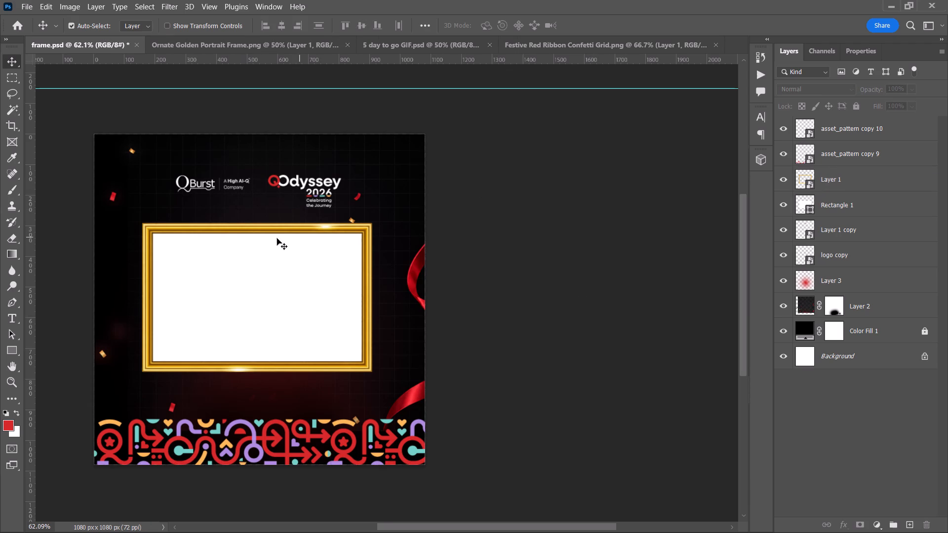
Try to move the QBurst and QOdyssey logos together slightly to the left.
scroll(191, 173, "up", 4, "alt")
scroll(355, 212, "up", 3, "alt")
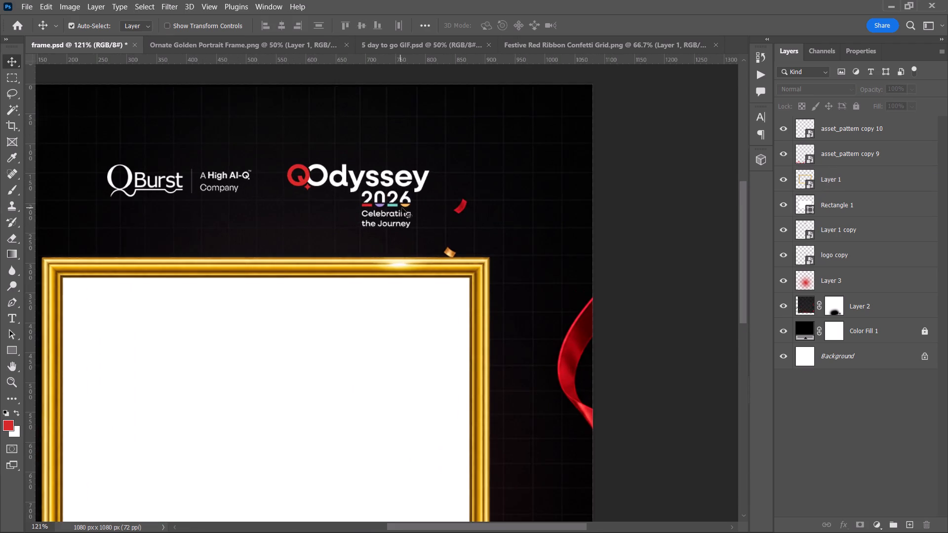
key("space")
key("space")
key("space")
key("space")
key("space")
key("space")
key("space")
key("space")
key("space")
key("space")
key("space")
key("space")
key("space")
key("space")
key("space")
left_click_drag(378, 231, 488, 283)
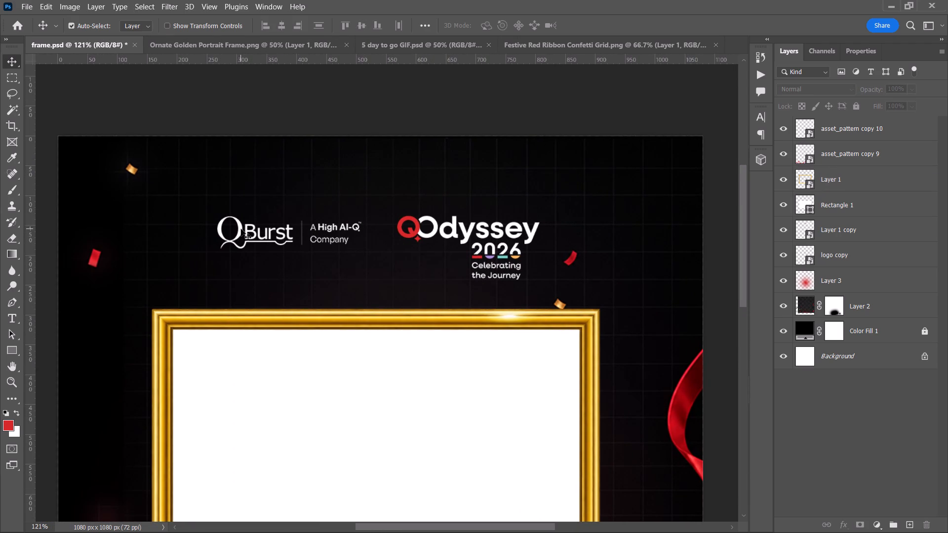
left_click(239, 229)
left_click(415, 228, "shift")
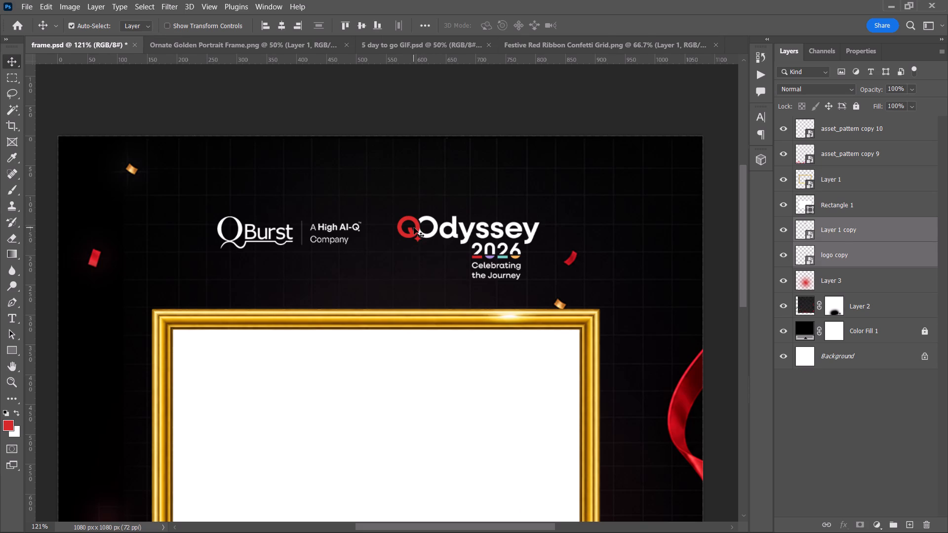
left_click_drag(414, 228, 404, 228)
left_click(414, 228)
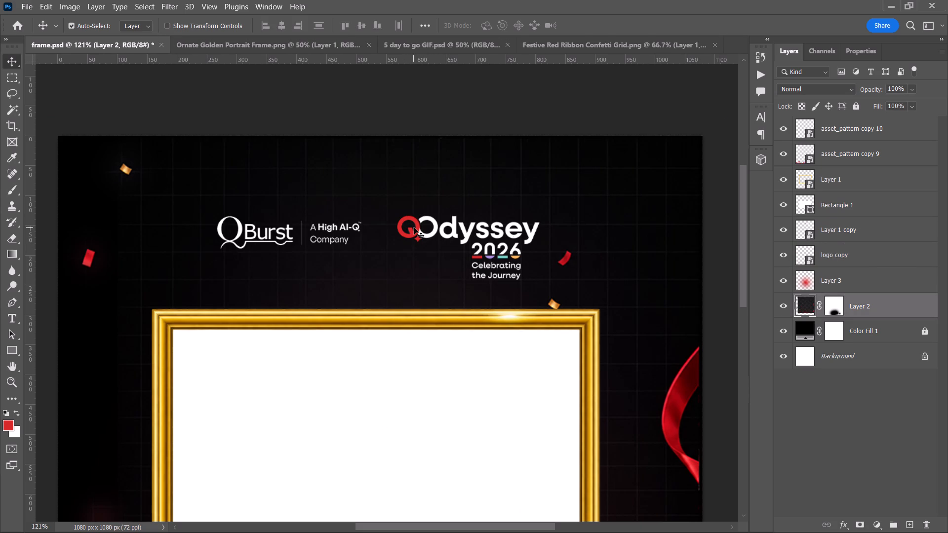
Group the QBurst and QOdyssey logos and centre the group horizontally on the canvas, clearing the selection.
left_click(240, 232)
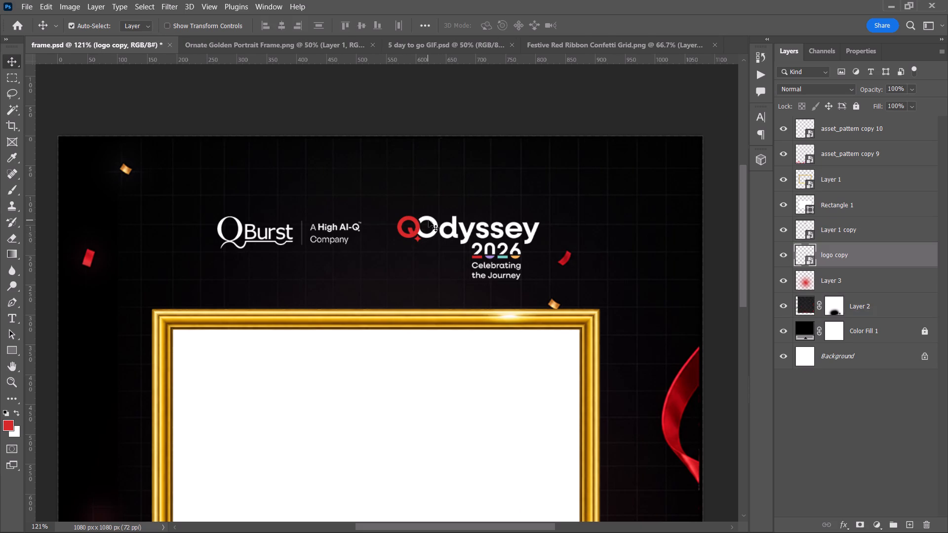
left_click(416, 226, "shift")
left_click_drag(415, 226, 403, 227)
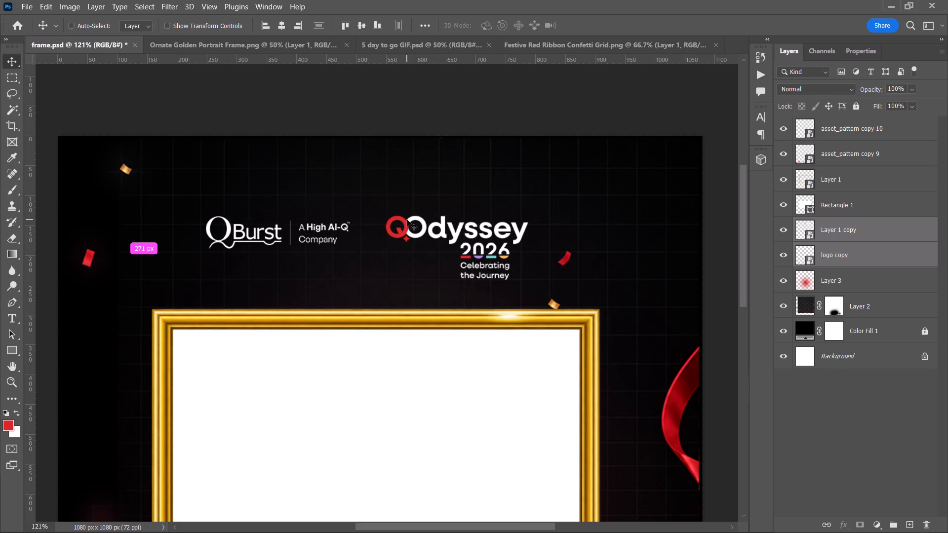
key("ctrl+g")
key("ctrl+a")
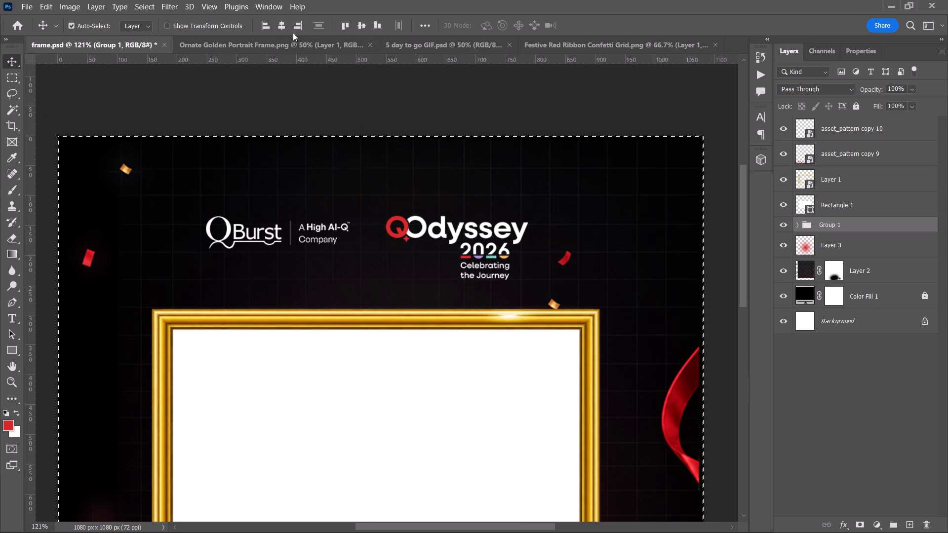
left_click(280, 27)
left_click(393, 101)
key("ctrl+d")
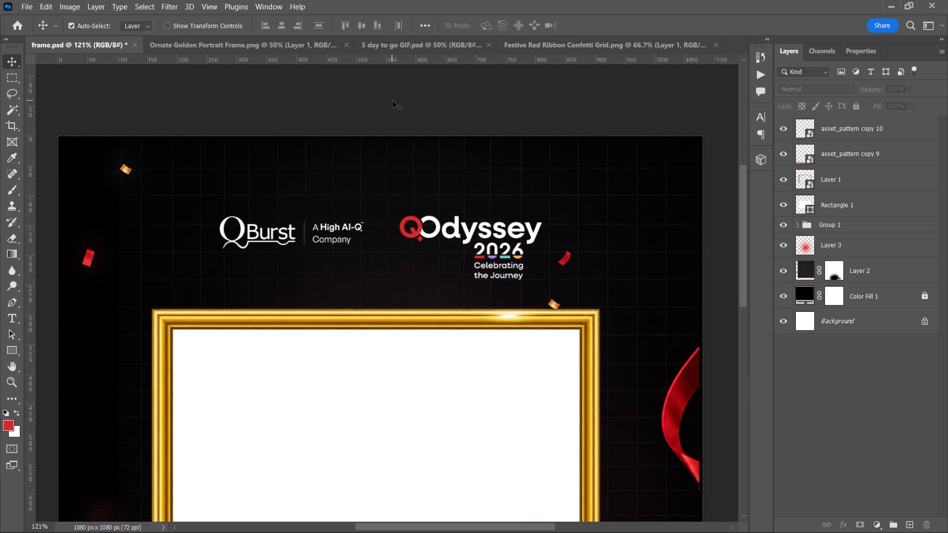
Ungroup the logo group back into its two separate logo layers.
scroll(393, 101, "down", 3, "alt")
left_click(835, 226)
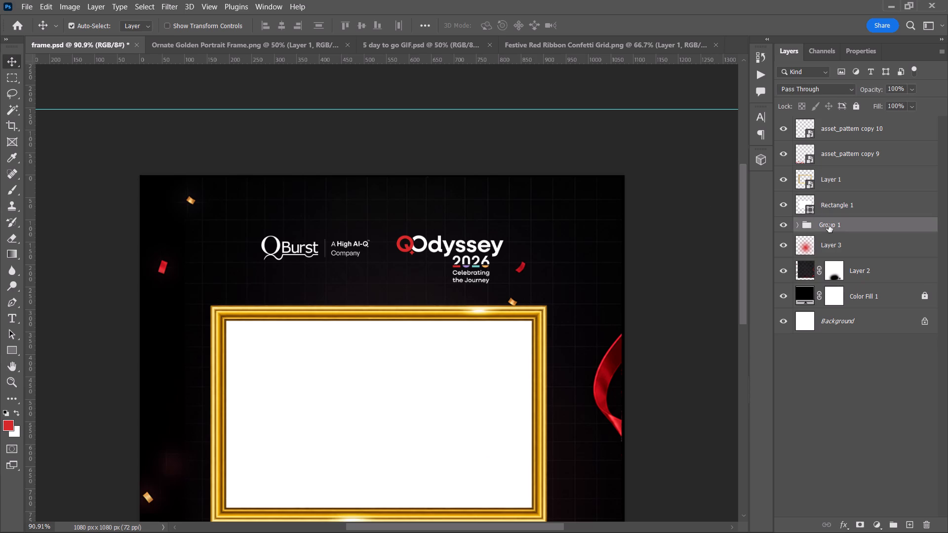
key("ctrl+shift+s")
key("ctrl+shift+d")
left_click(897, 496)
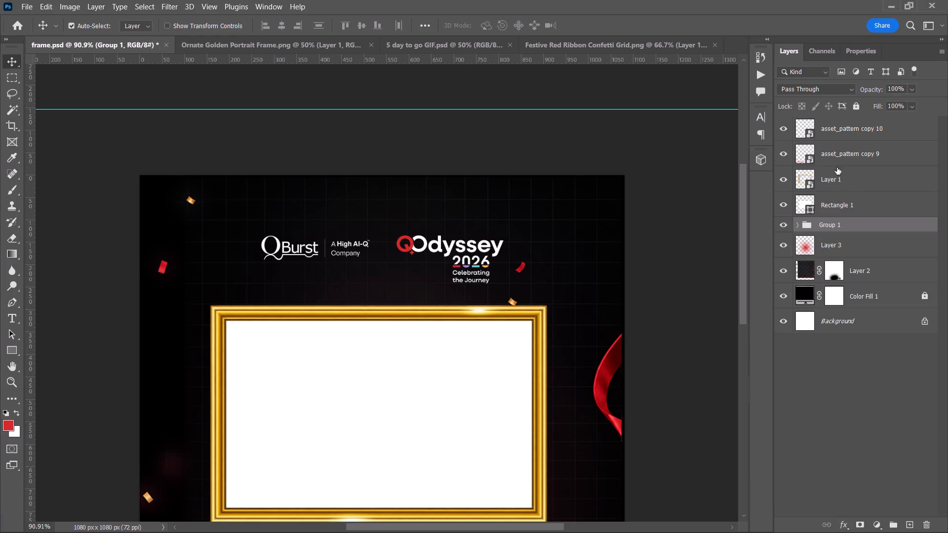
key("ctrl+shift+g")
left_click(686, 228)
Shift the ribbon-and-confetti background (Layer 2) right to meet the canvas's right edge and raise it 20 px.
scroll(686, 228, "down", 2, "alt")
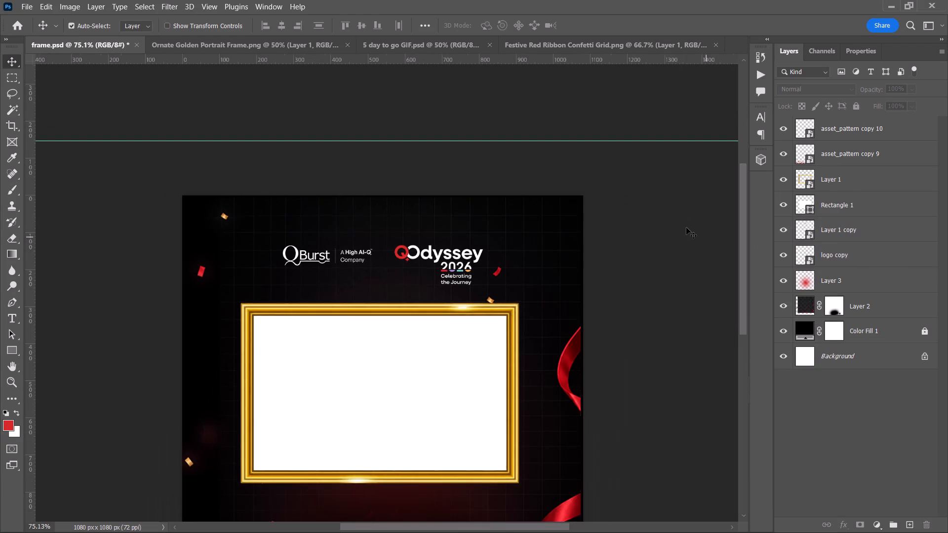
key("space")
left_click_drag(684, 241, 671, 166)
scroll(576, 320, "up", 5, "alt")
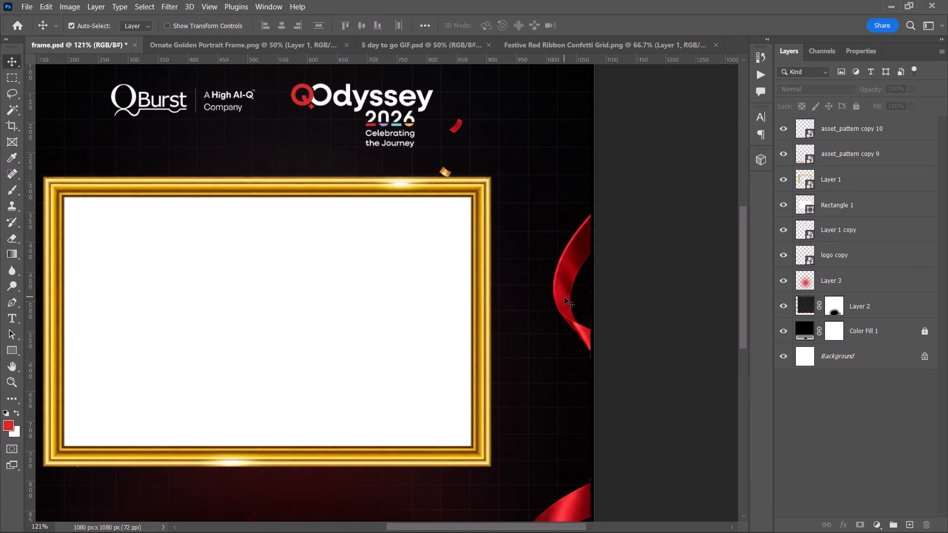
left_click_drag(564, 297, 570, 297)
scroll(606, 325, "down", 6, "alt")
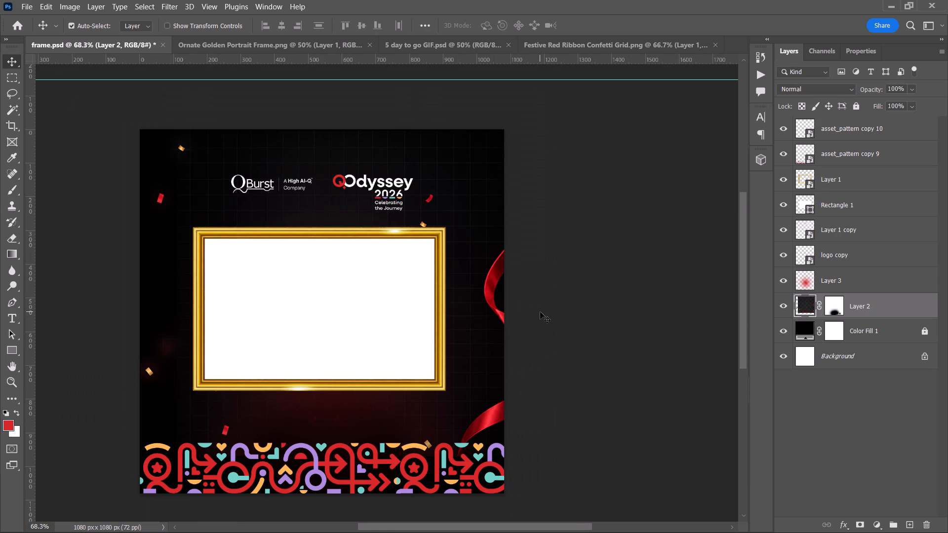
key("shift+Up")
key("shift+Up")
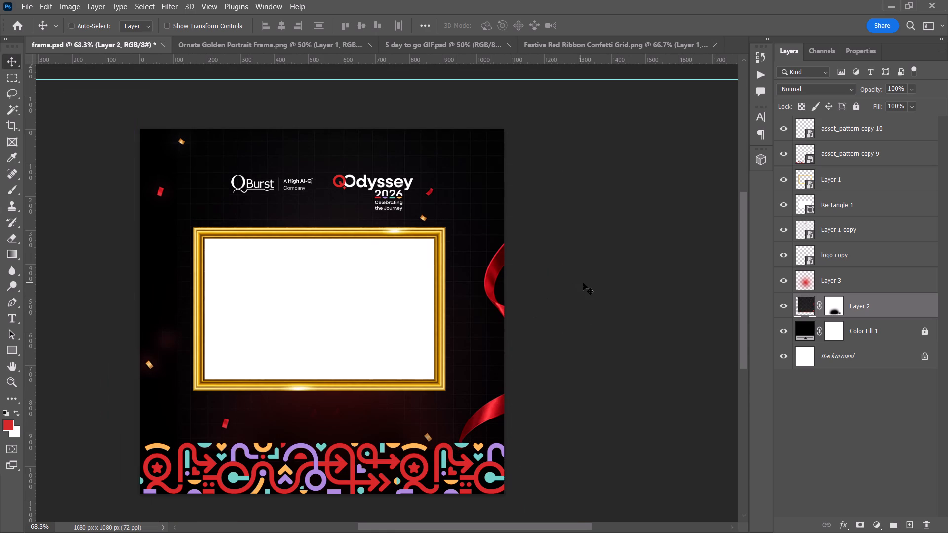
Save the frame.psd document.
key("ctrl+s")
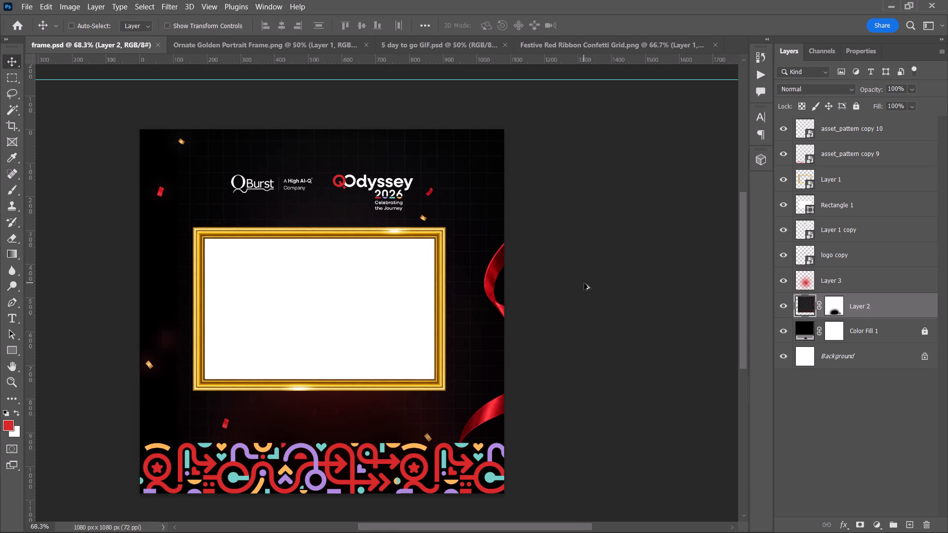
Export the artwork as a 1080 × 1080 px PNG with transparency, proceeding to the choice of file name and folder.
key("ctrl+alt+shift+w")
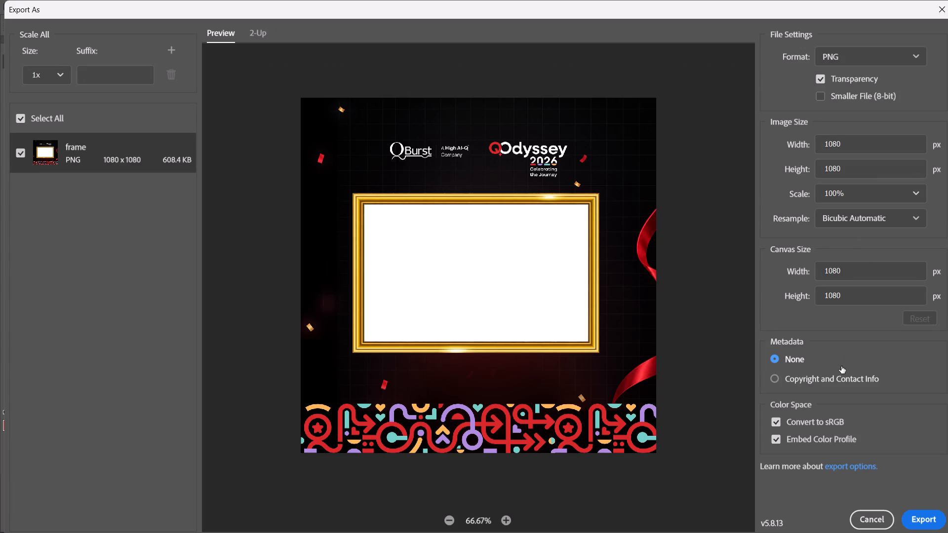
left_click(919, 519)
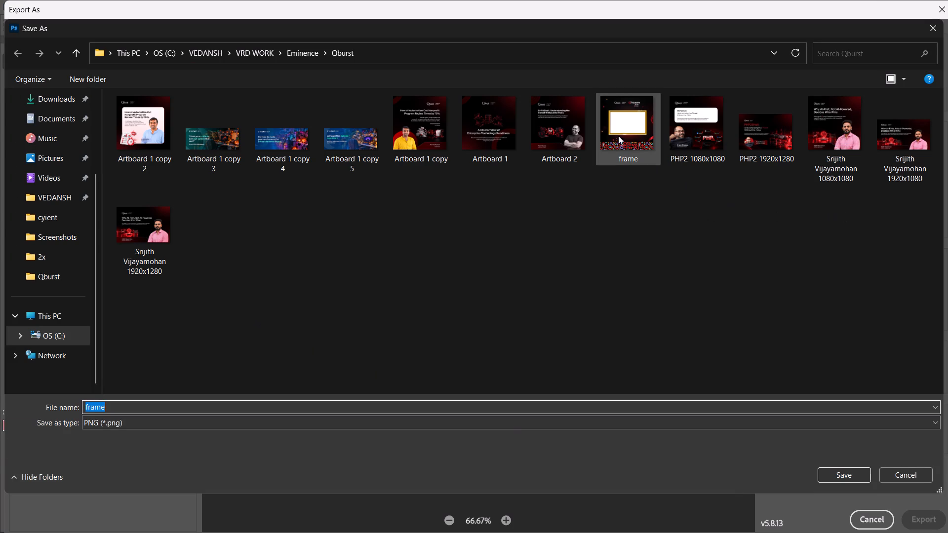
Save the exported PNG as frame in the Qburst folder, replacing the existing frame.png.
left_click(625, 133)
left_click(838, 478)
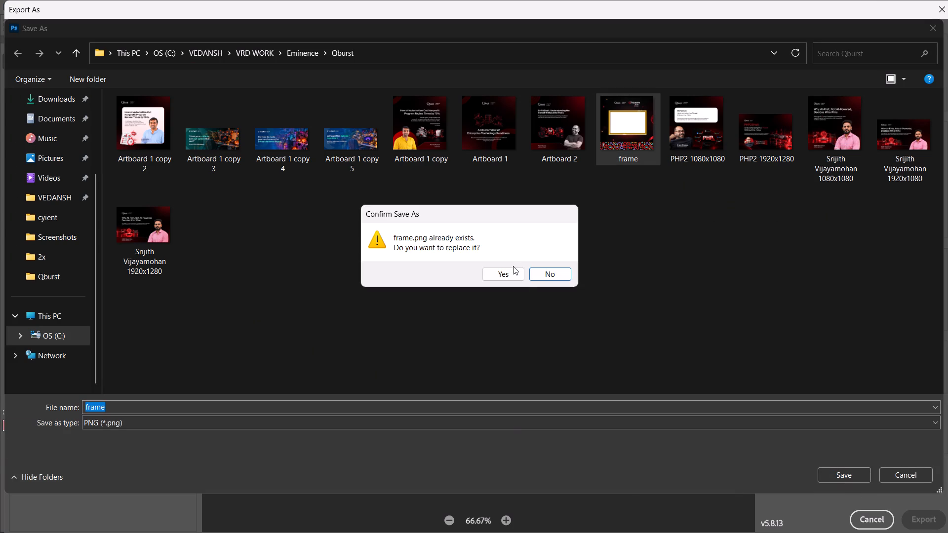
left_click(513, 266)
left_click(515, 271)
left_click(679, 266)
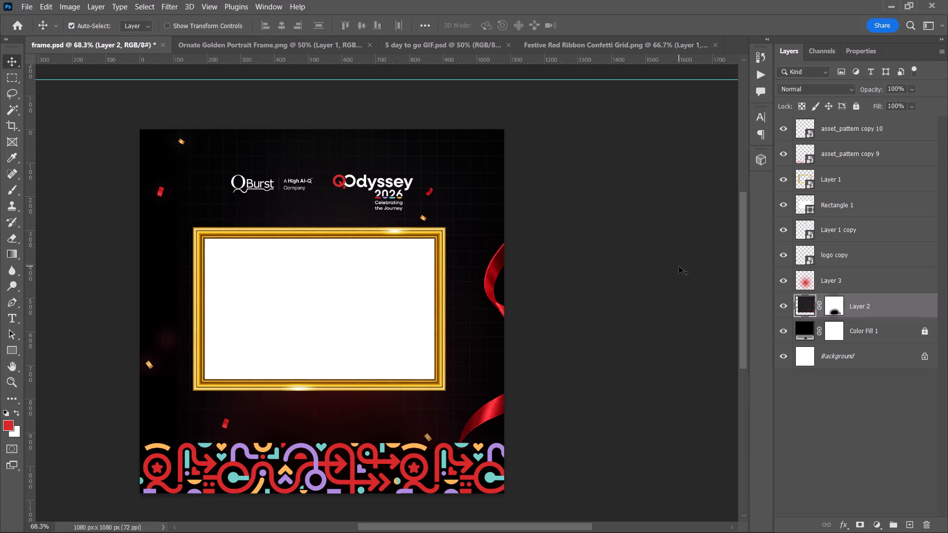
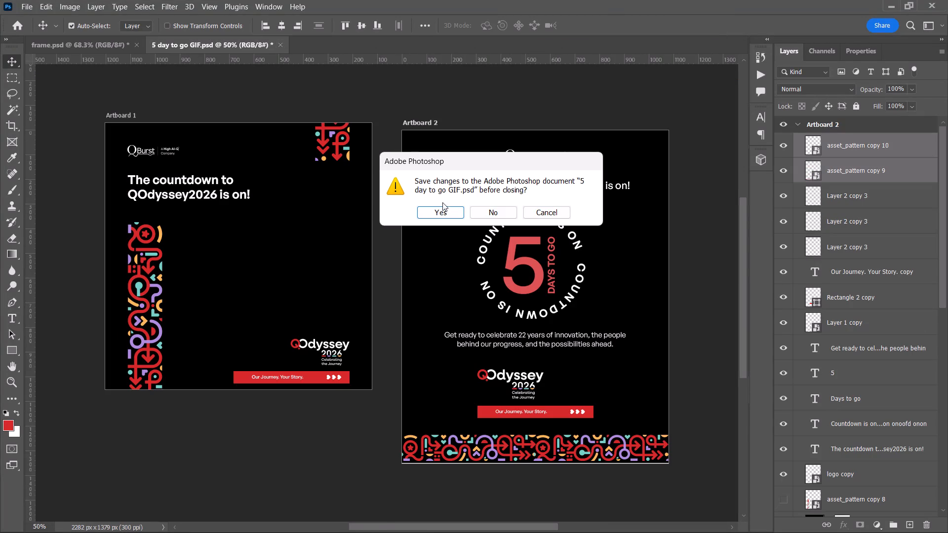
Close the 5 day to go GIF.psd document without saving its changes.
left_click(480, 216)
left_click(579, 254)
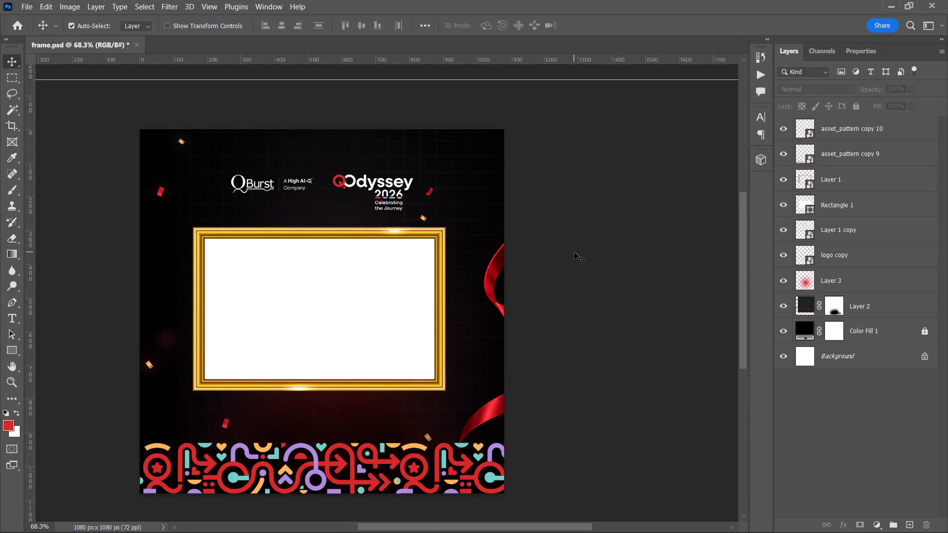
Save the changes to the frame.psd document.
key("ctrl+s")
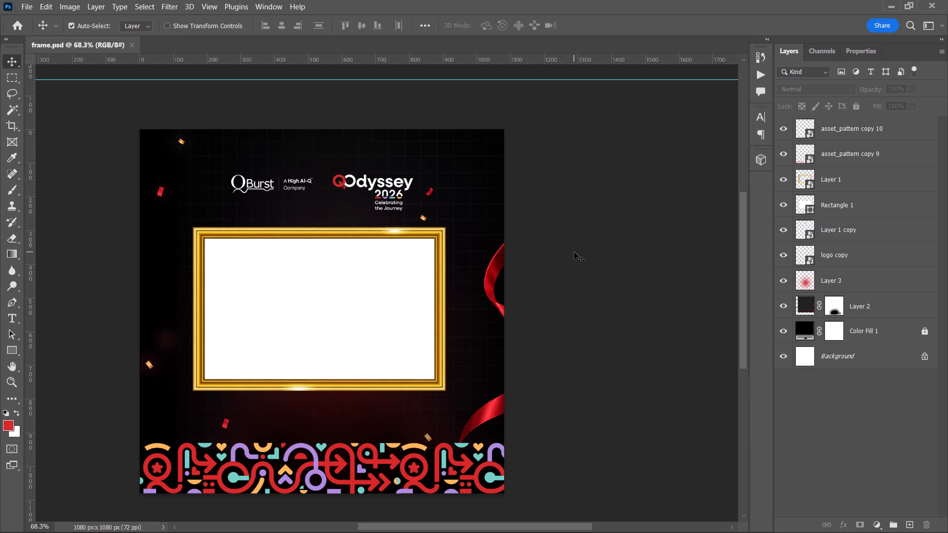
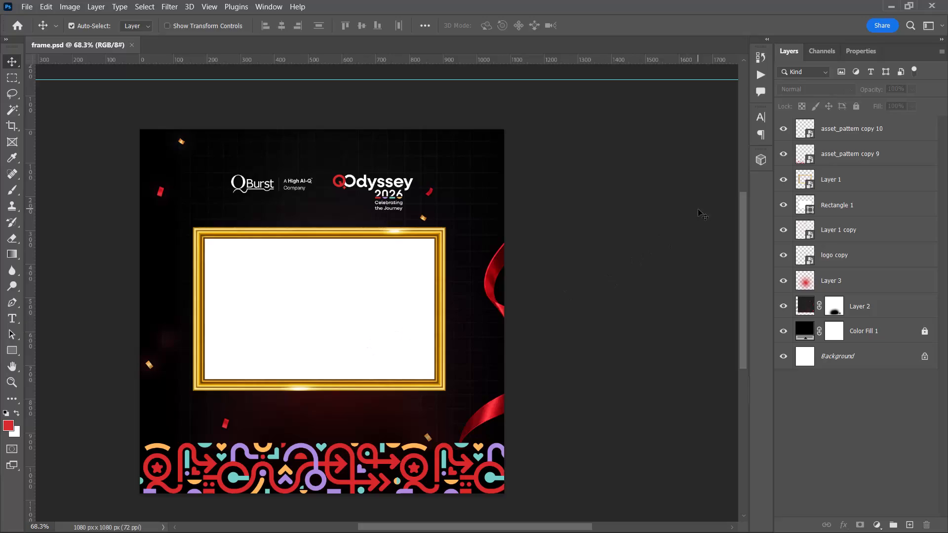
Center the white Rectangle 1 and the gold frame on Layer 1 horizontally against the full canvas selection, then deselect.
key("ctrl+a")
left_click(862, 232)
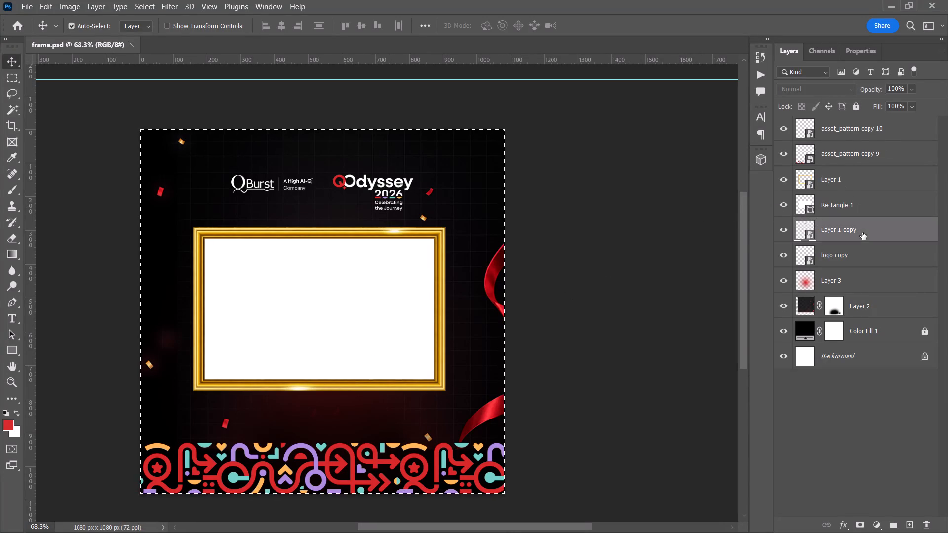
left_click(784, 235)
left_click(784, 235)
left_click(849, 204)
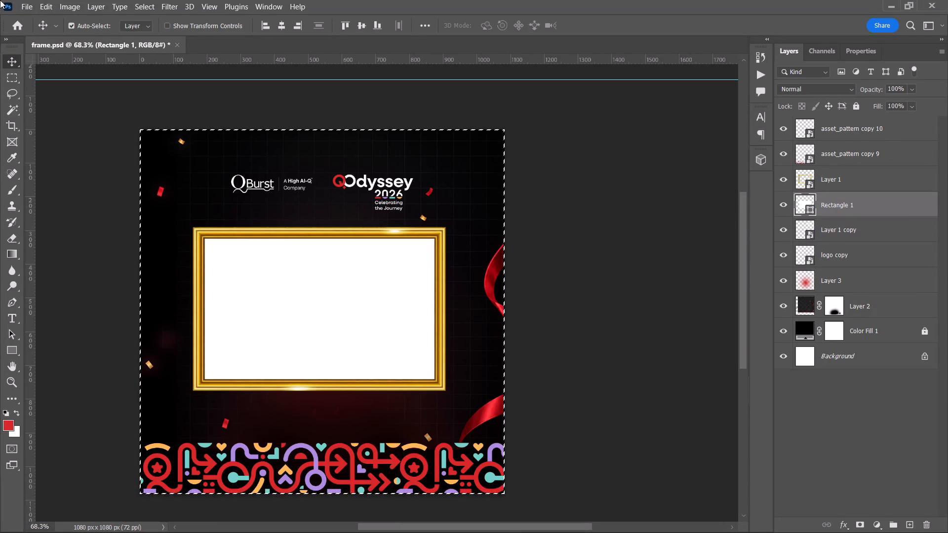
left_click(284, 24)
double_click(284, 24)
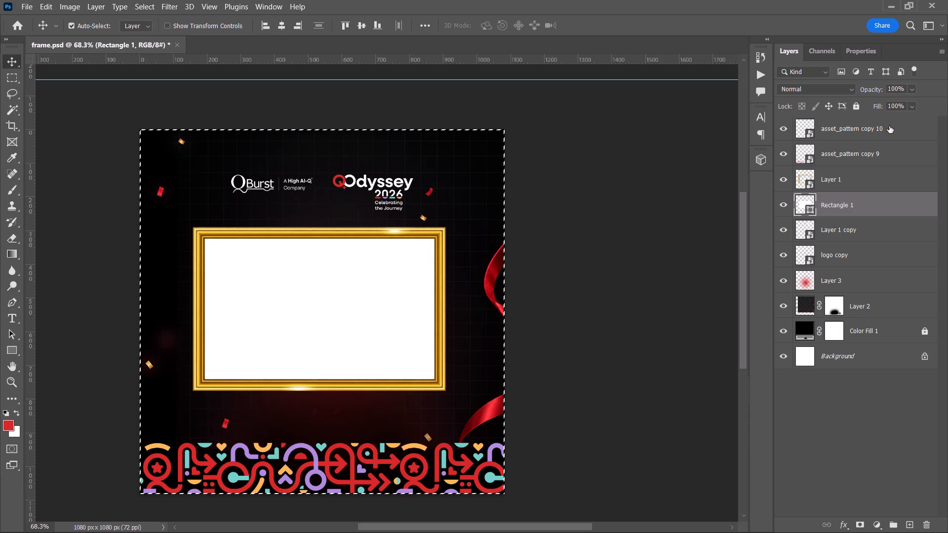
left_click(871, 181)
left_click(280, 24)
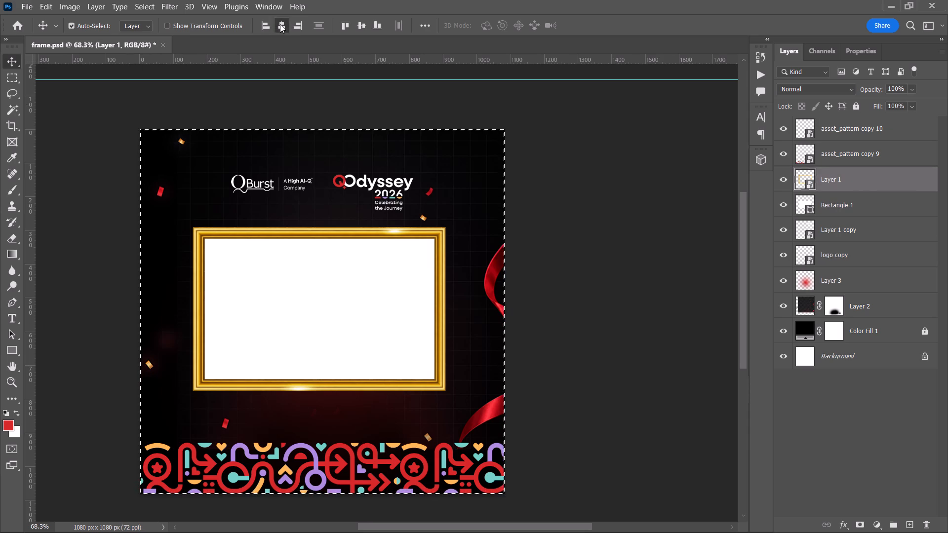
left_click(280, 24)
key("ctrl+d")
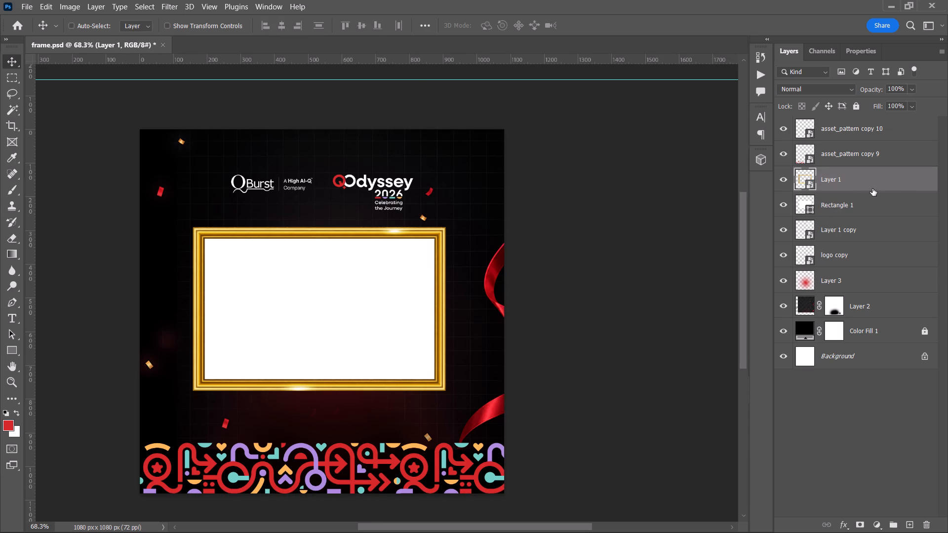
Check the Free Transform bounds and position of the gold frame and the white rectangle.
key("ctrl+t")
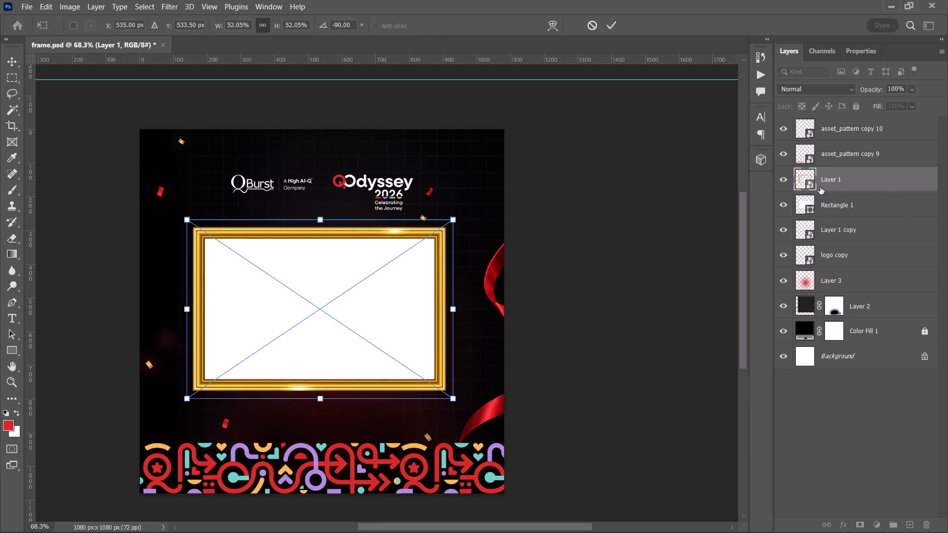
left_click(612, 28)
left_click(872, 197)
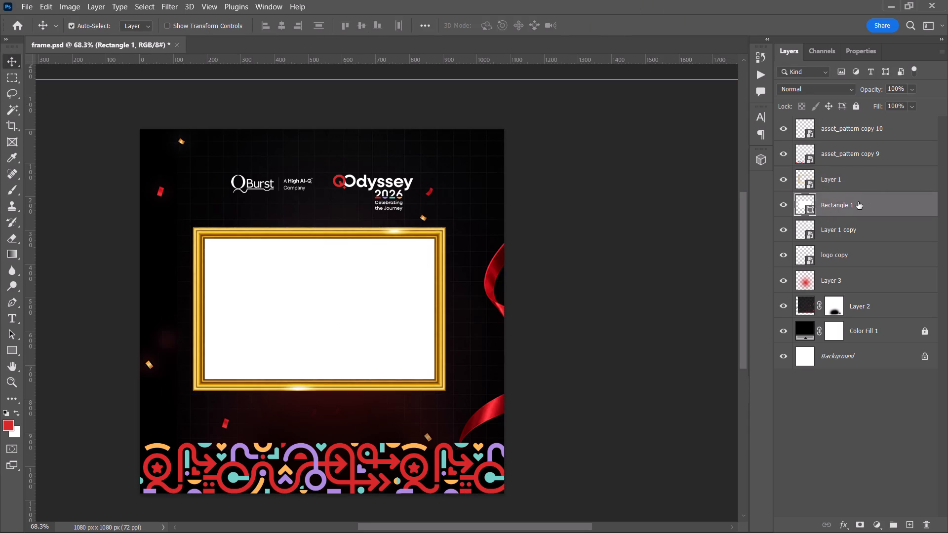
key("ctrl+t")
left_click(615, 19)
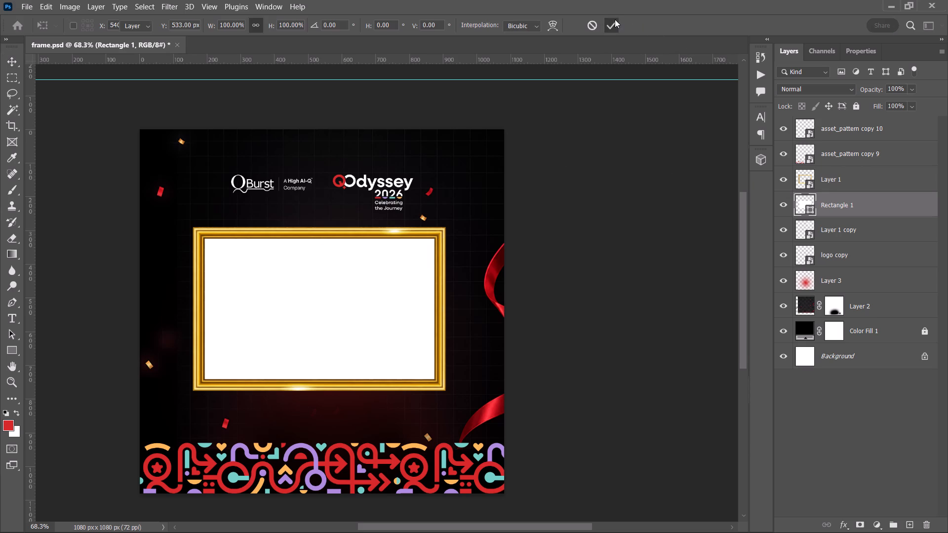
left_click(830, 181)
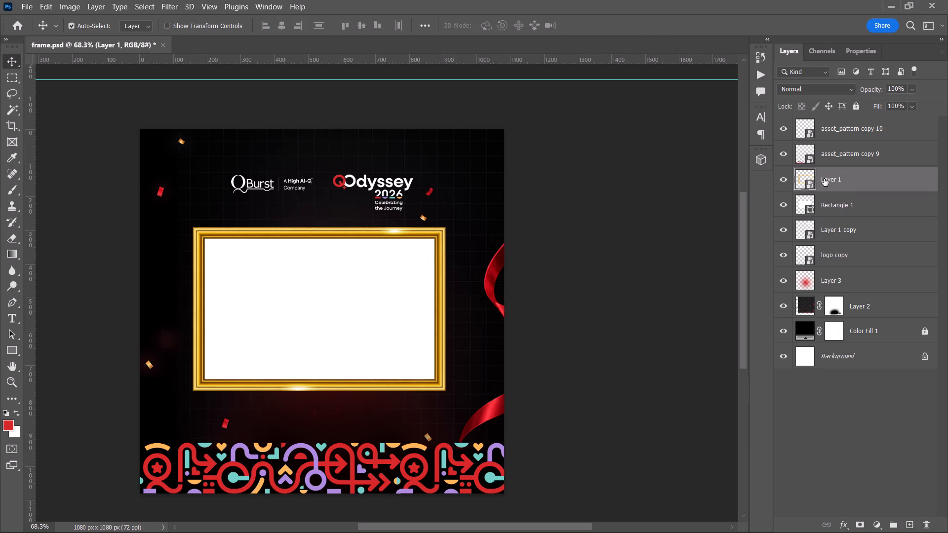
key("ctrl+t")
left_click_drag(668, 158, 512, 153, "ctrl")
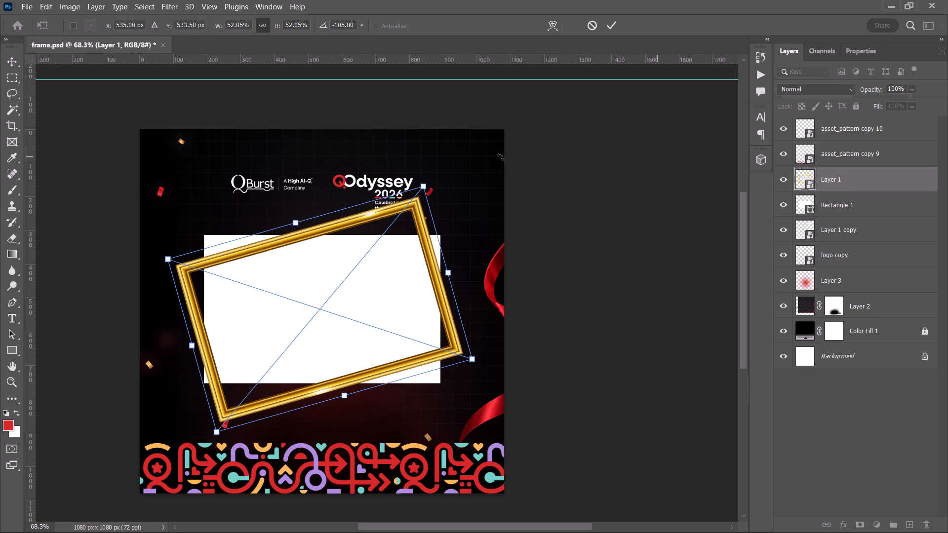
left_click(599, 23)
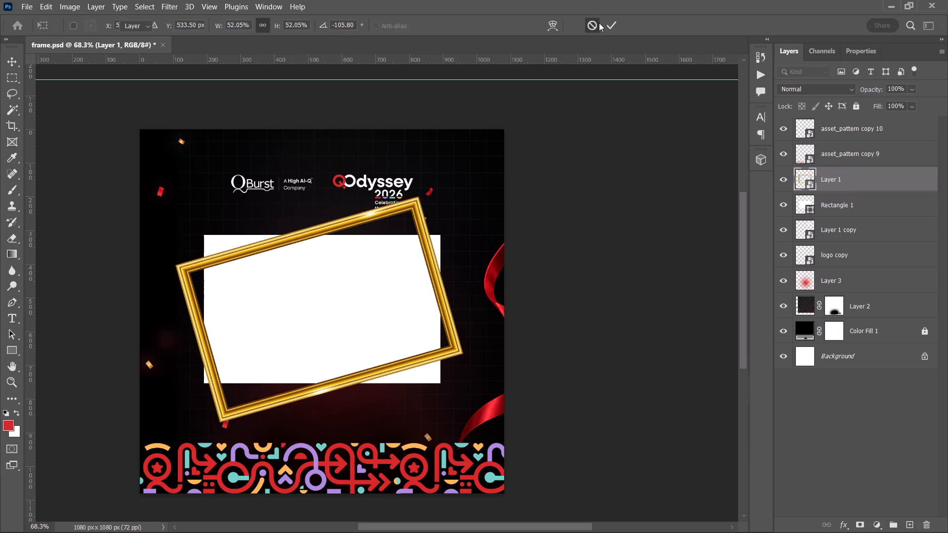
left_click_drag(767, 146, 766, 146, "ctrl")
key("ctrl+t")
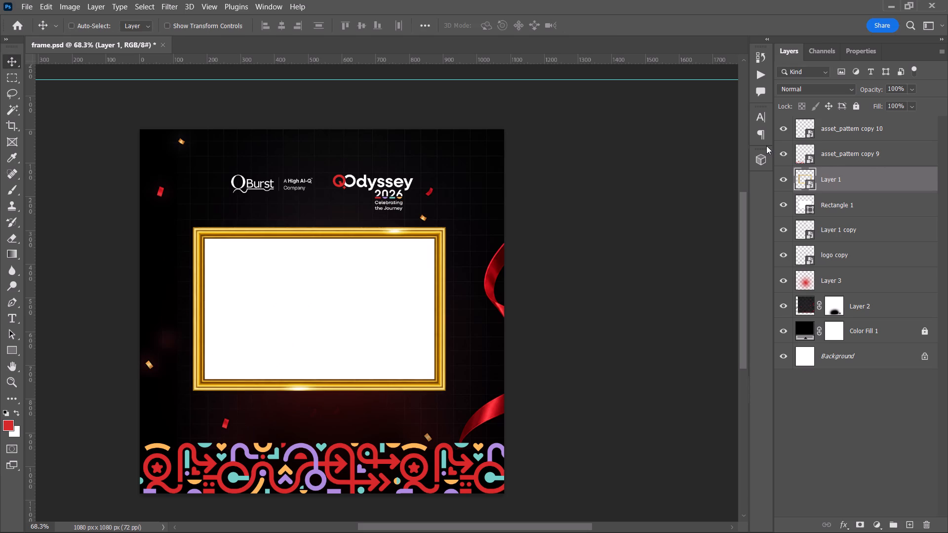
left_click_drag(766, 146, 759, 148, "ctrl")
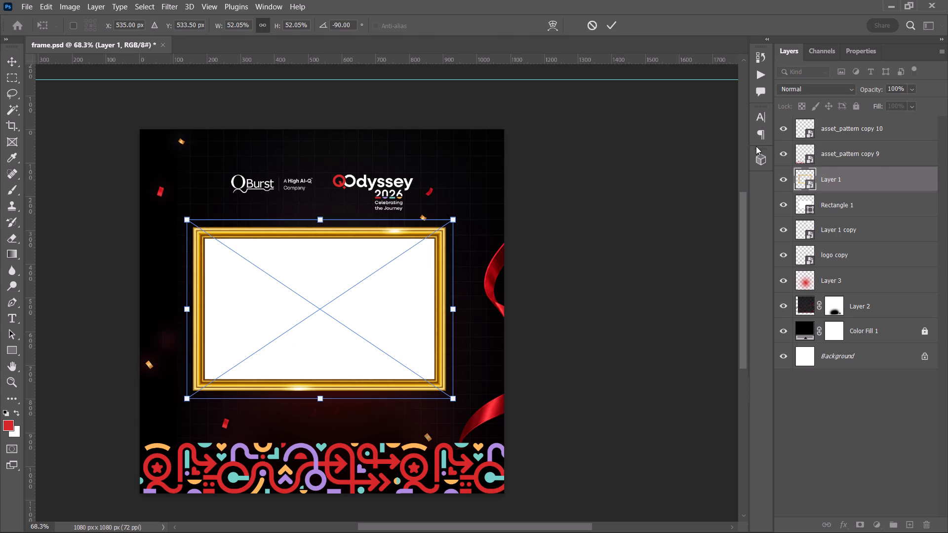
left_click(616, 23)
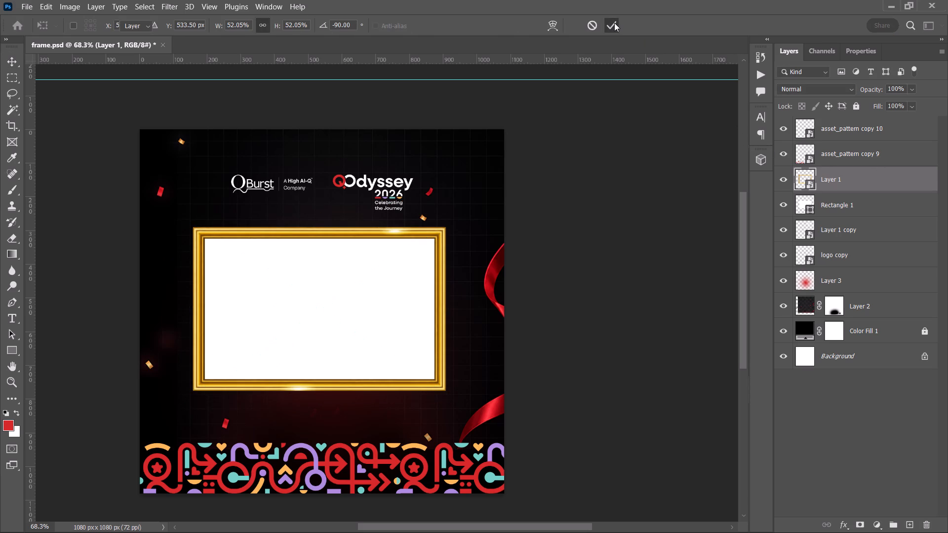
Draw a red spacer rectangle about 158 by 55 px from the canvas's left edge to the gold frame's outer edge.
scroll(177, 276, "up", 1, "alt")
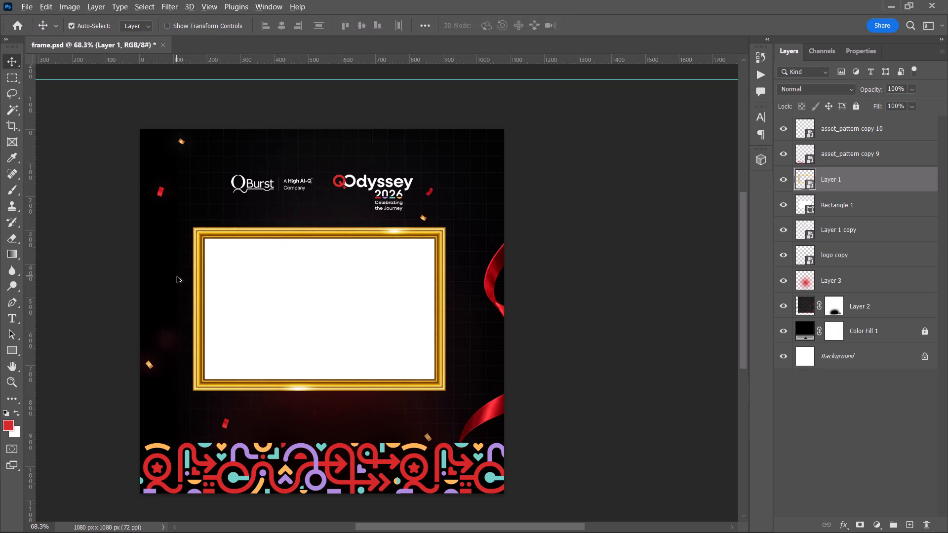
scroll(177, 276, "up", 10, "alt")
scroll(177, 276, "down", 6)
scroll(107, 278, "up", 3, "alt")
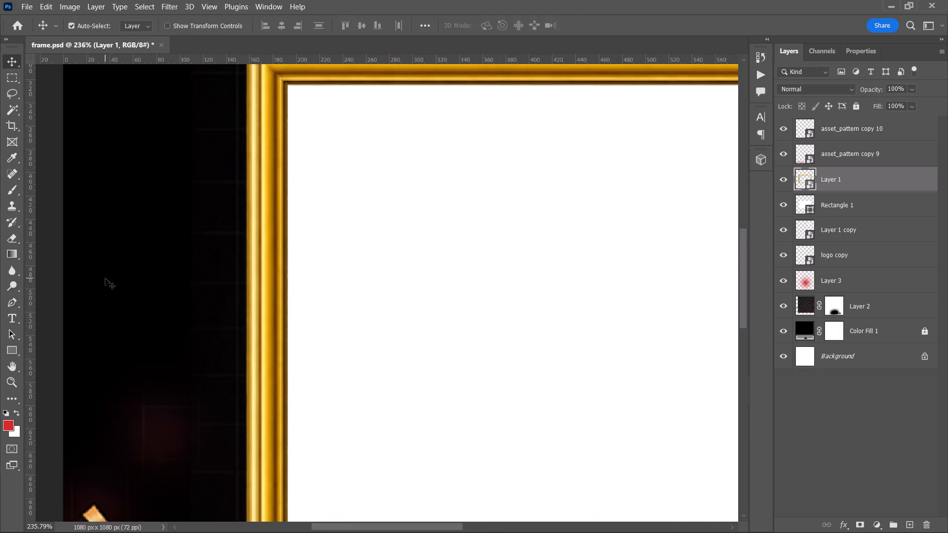
key("u")
left_click_drag(64, 272, 244, 333)
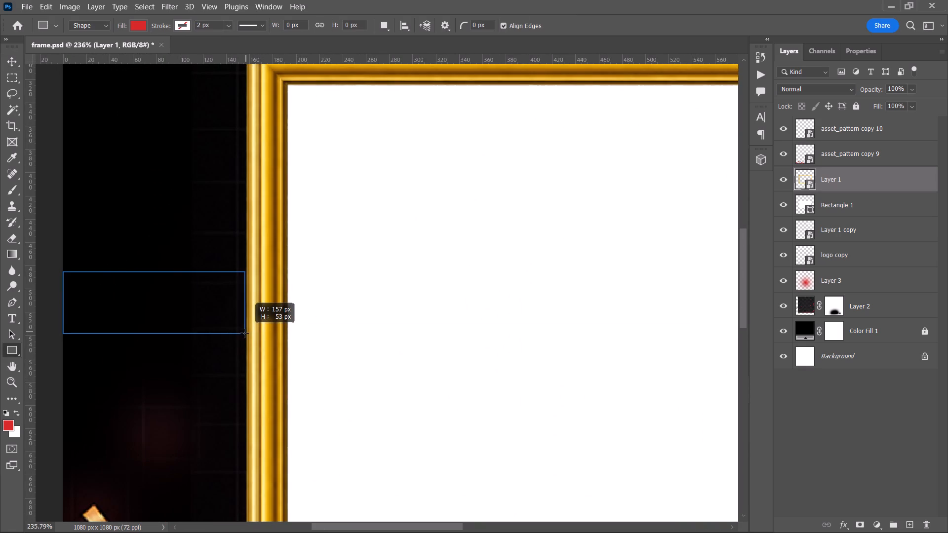
left_click_drag(244, 333, 247, 335)
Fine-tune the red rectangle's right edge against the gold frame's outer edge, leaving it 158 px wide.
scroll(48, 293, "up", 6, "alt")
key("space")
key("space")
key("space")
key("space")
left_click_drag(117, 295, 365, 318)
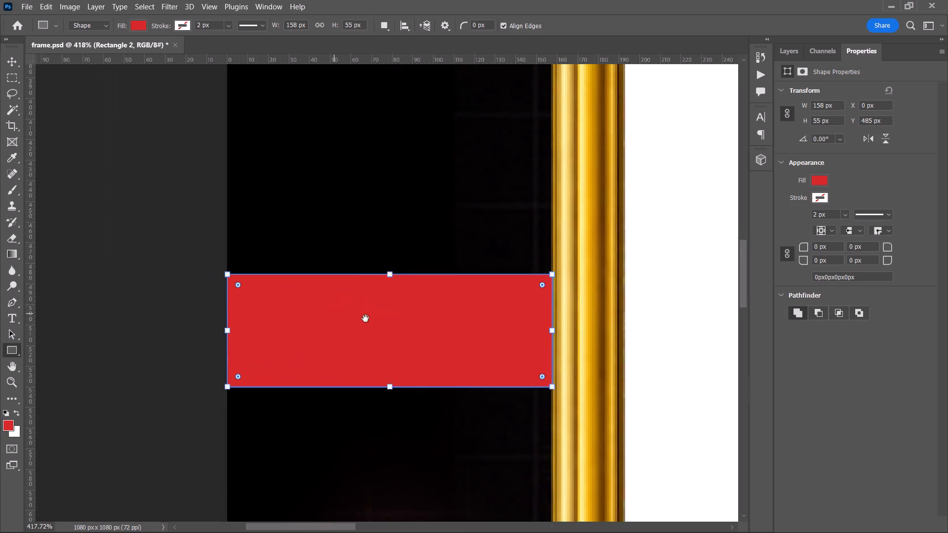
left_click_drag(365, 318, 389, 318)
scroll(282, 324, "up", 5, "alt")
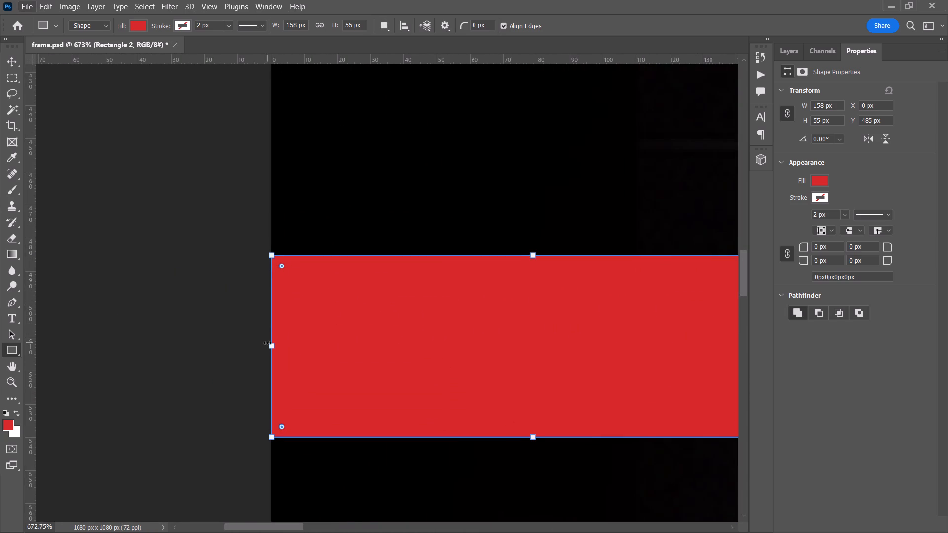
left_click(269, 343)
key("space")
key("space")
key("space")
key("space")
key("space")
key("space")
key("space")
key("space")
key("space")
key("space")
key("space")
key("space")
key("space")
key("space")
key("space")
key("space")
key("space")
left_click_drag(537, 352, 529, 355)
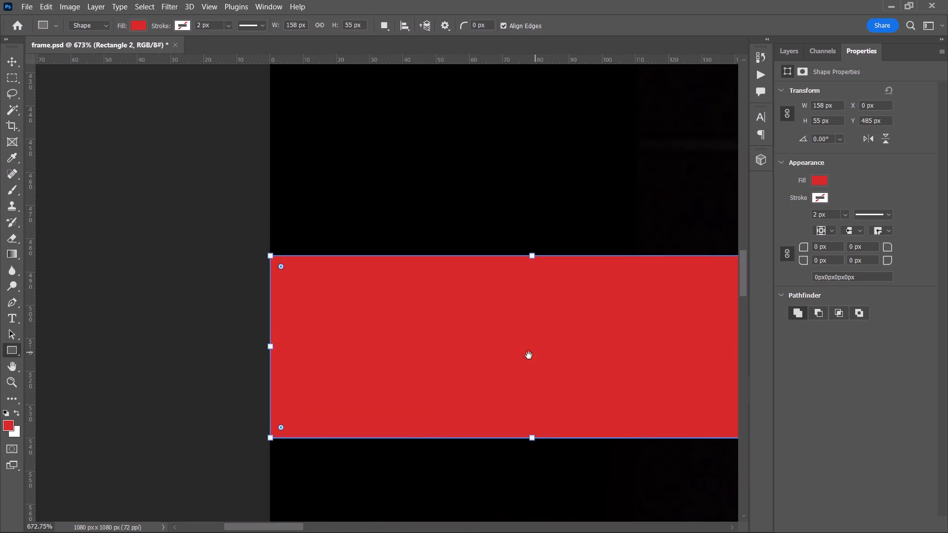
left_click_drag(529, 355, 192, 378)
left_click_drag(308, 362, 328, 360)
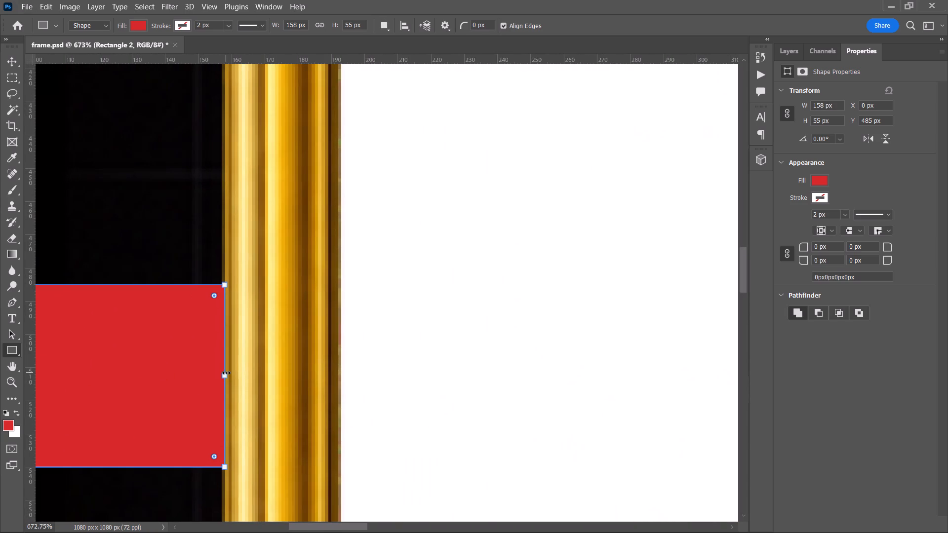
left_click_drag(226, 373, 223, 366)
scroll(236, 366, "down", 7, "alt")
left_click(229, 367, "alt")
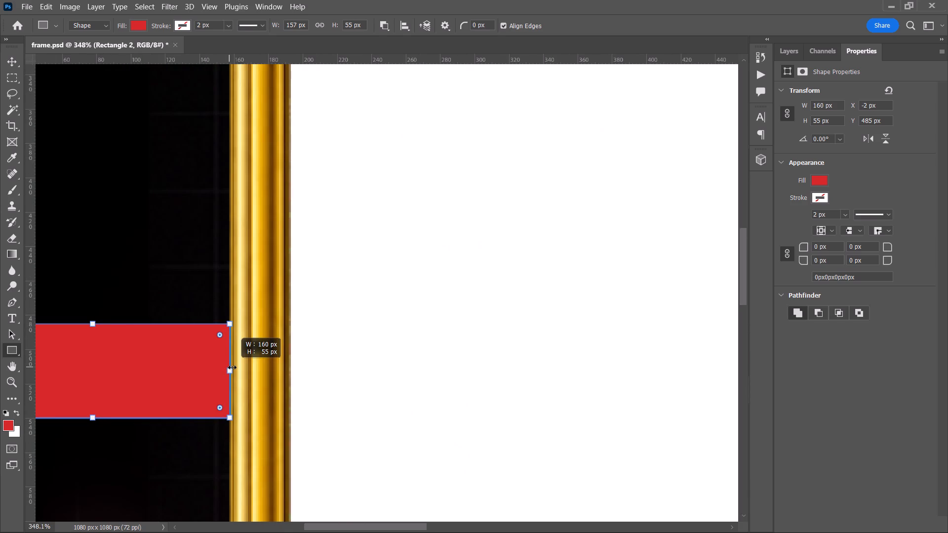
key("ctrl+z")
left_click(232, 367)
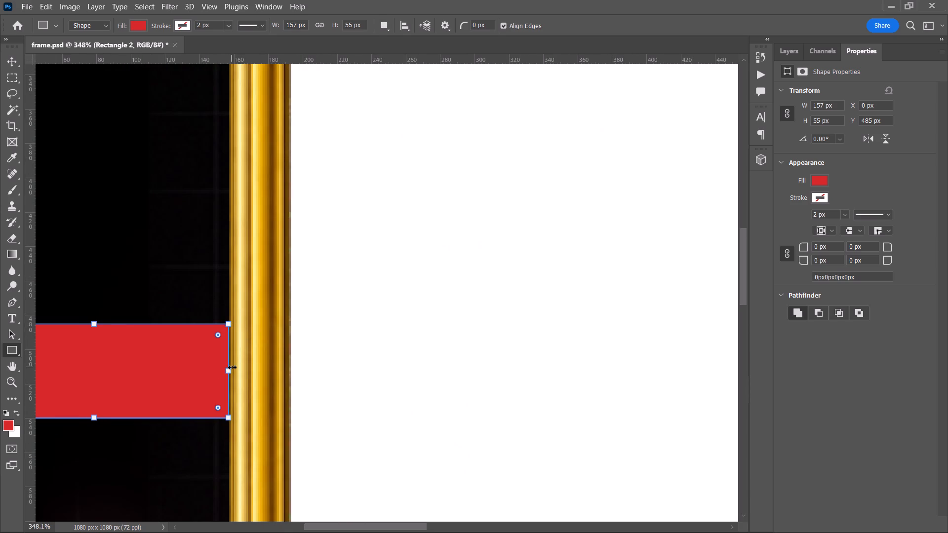
Move the red rectangle into the gap beyond the frame's right side, flush with the canvas's right edge at X 922 px.
scroll(237, 367, "down", 7, "alt")
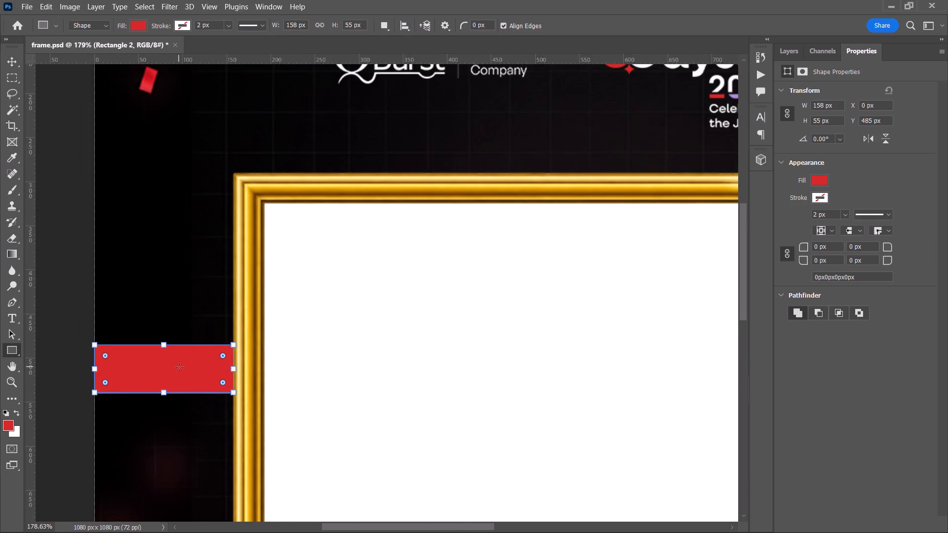
scroll(176, 367, "down", 4, "alt")
key("v")
left_click_drag(164, 368, 646, 349)
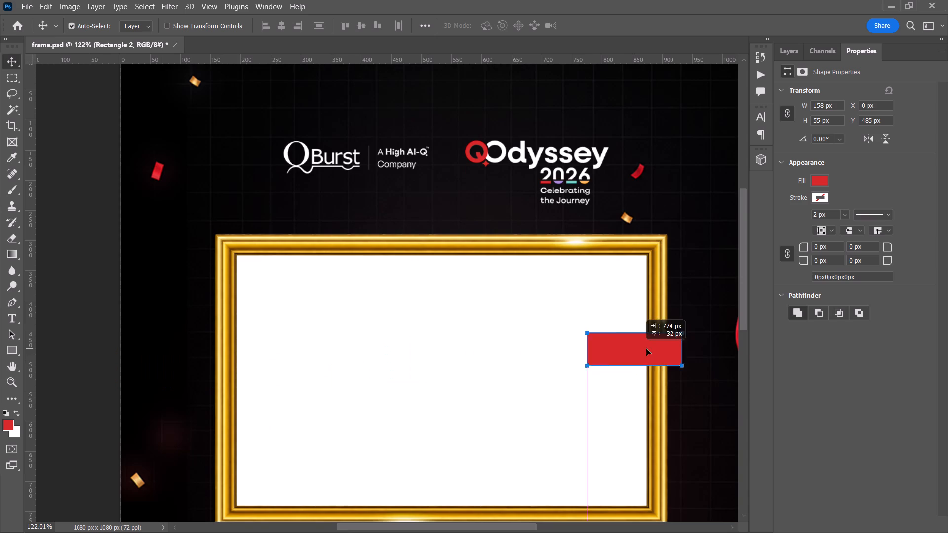
left_click_drag(646, 349, 682, 361)
key("space")
key("space")
key("space")
key("space")
key("space")
left_click_drag(658, 381, 353, 388)
left_click_drag(378, 366, 409, 364)
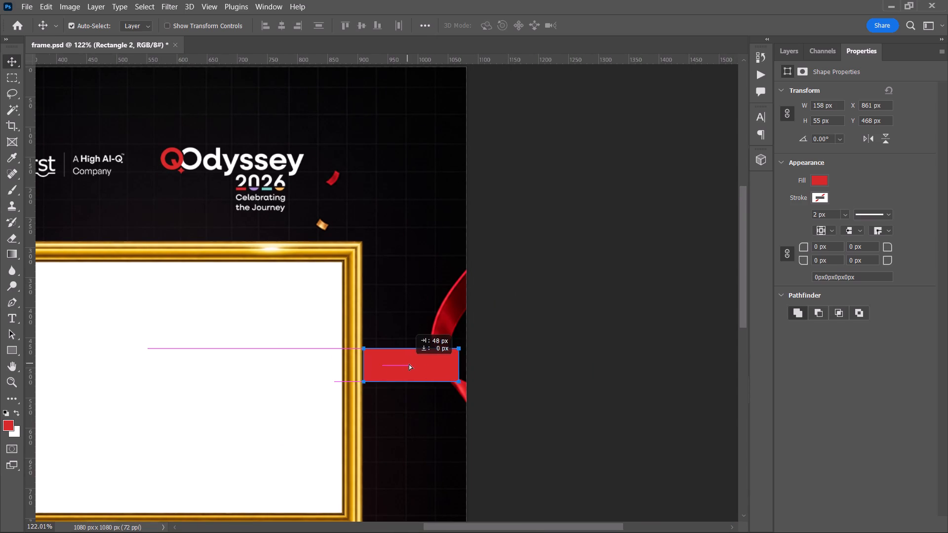
left_click_drag(409, 364, 413, 365)
Shift the gold frame slightly right and down to about X 161 px, Y 276 px.
left_click_drag(354, 396, 358, 398)
Scale the red rectangle to about 163 by 57 px so it spans from the frame's right edge to the canvas edge.
scroll(474, 375, "down", 5, "alt")
key("space")
key("space")
key("space")
key("space")
key("space")
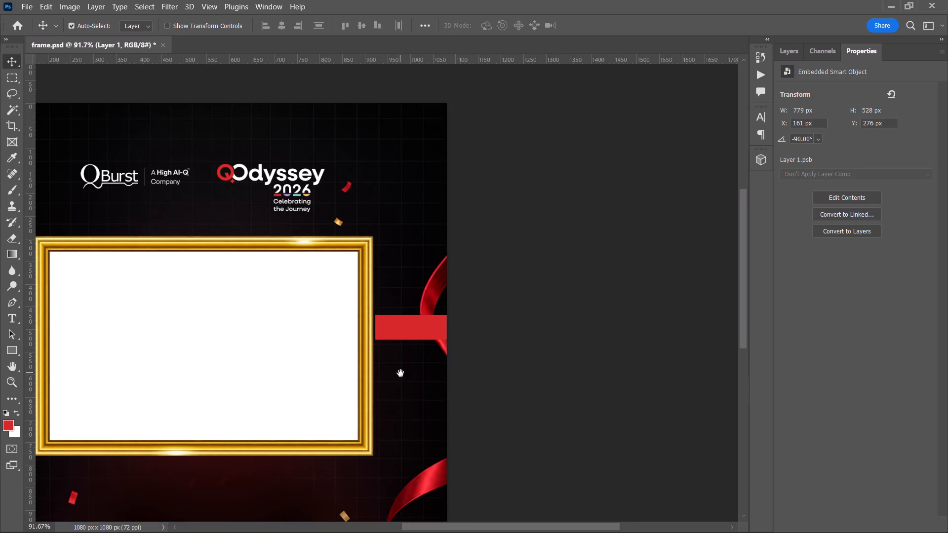
left_click_drag(400, 373, 513, 377)
scroll(502, 336, "up", 4, "alt")
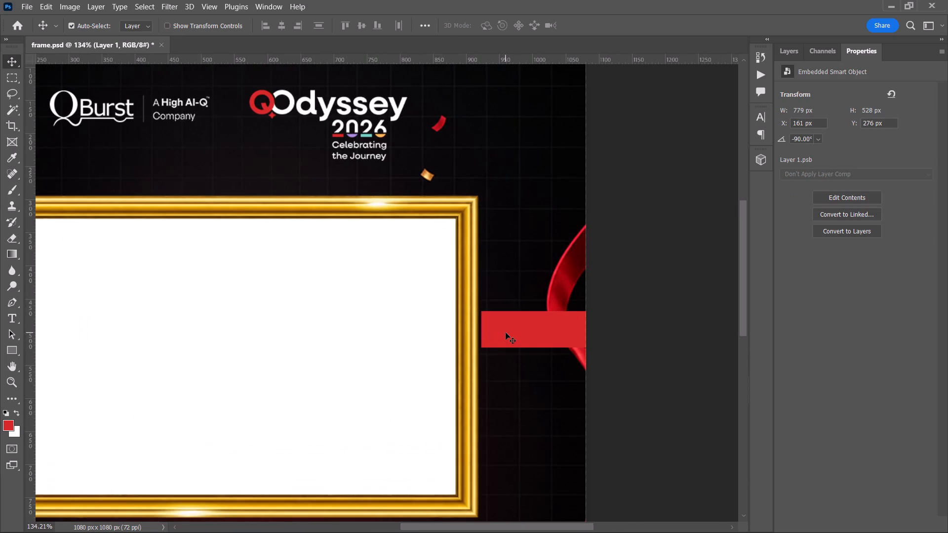
left_click(506, 333)
key("ctrl+t")
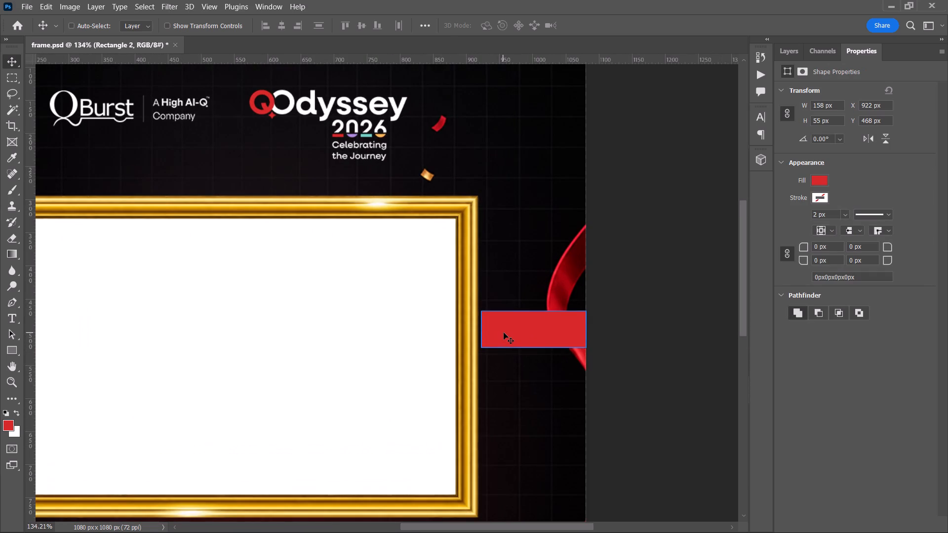
left_click(481, 331)
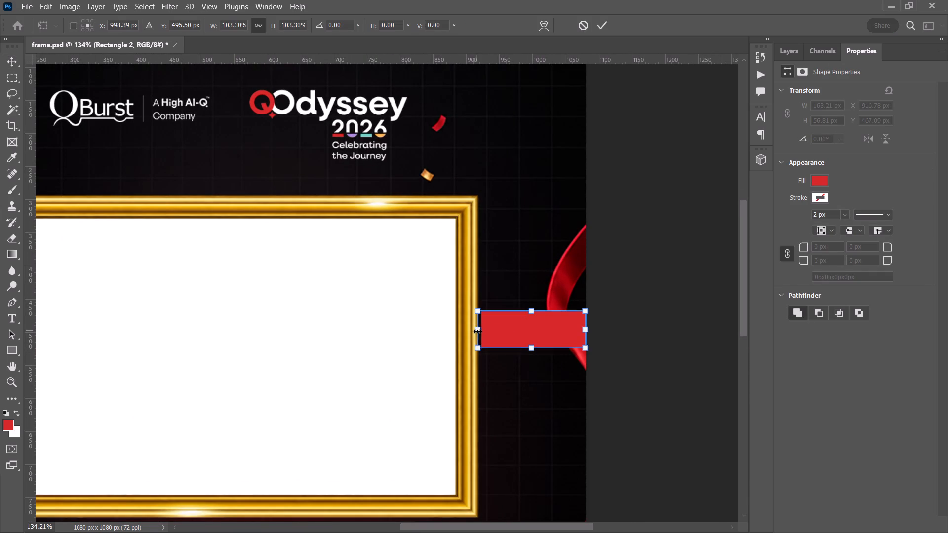
scroll(478, 331, "up", 15, "alt")
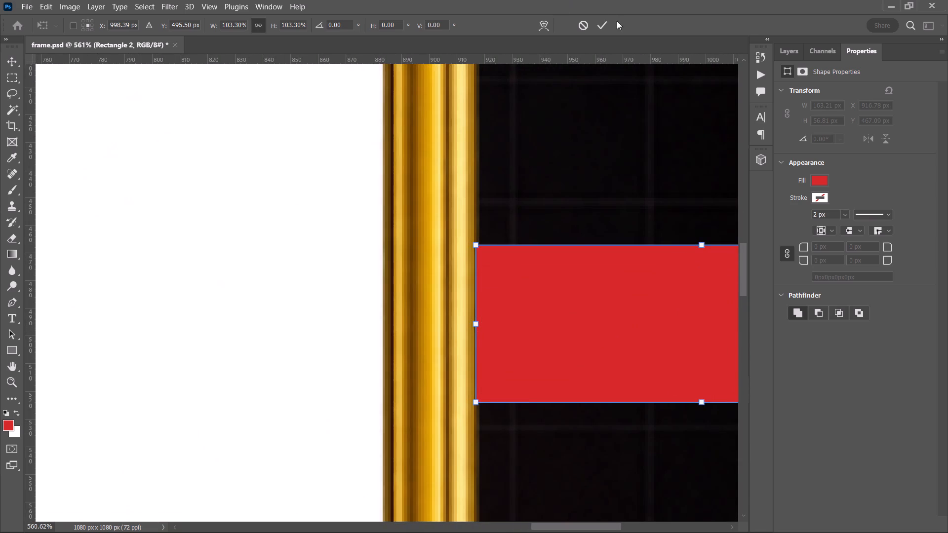
left_click(603, 24, "alt")
Move the red rectangle across to the gap on the frame's left side, at about X 1 px.
scroll(558, 203, "down", 18, "alt")
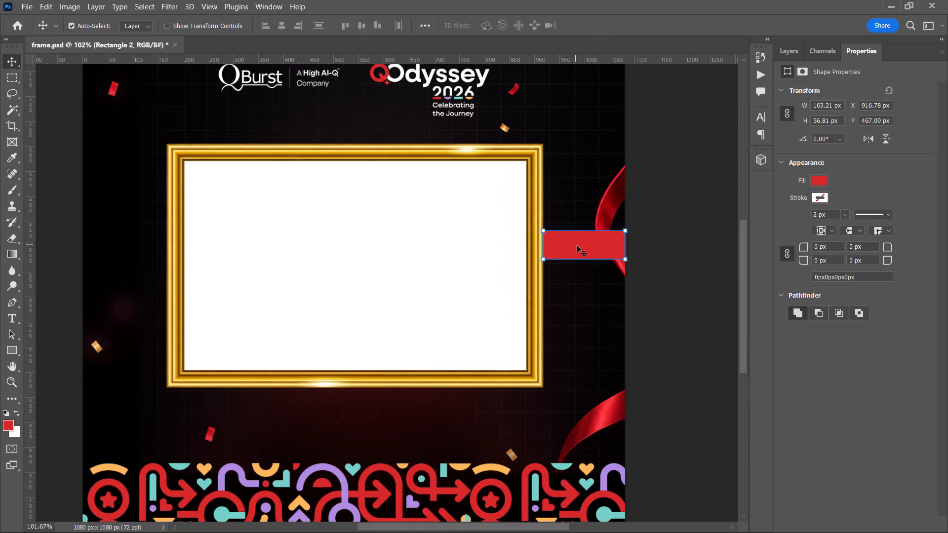
left_click_drag(577, 245, 120, 245)
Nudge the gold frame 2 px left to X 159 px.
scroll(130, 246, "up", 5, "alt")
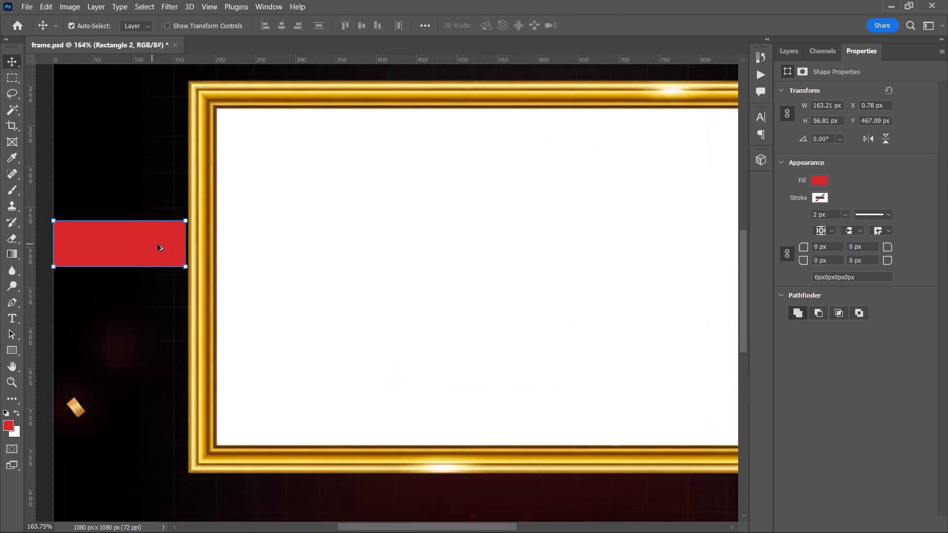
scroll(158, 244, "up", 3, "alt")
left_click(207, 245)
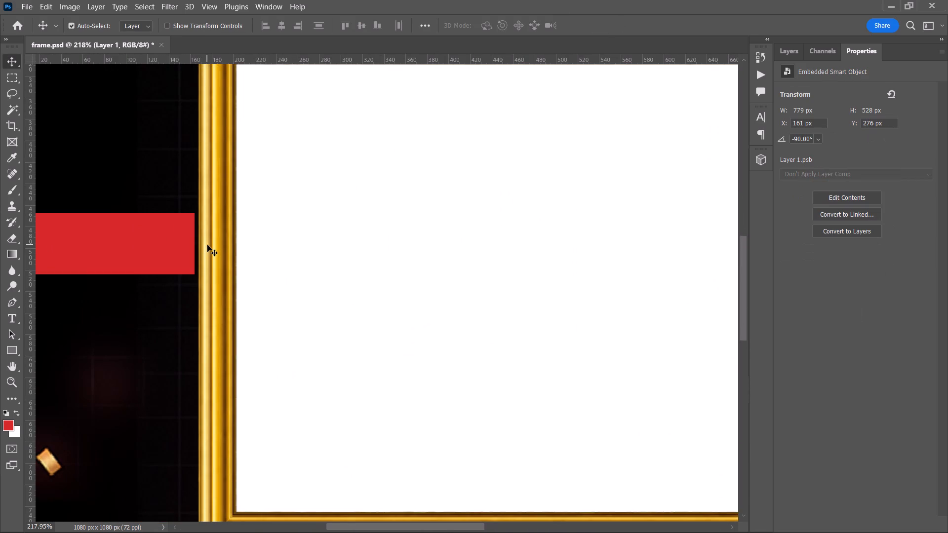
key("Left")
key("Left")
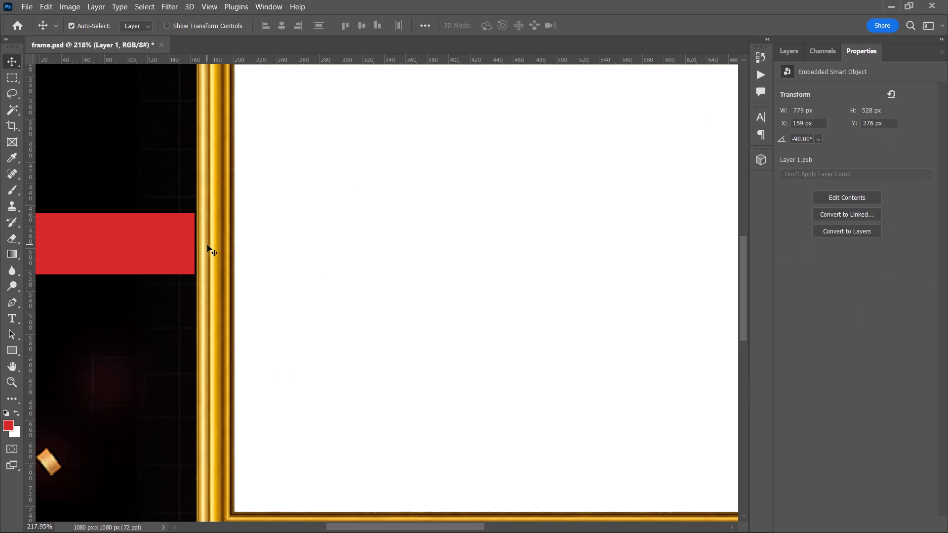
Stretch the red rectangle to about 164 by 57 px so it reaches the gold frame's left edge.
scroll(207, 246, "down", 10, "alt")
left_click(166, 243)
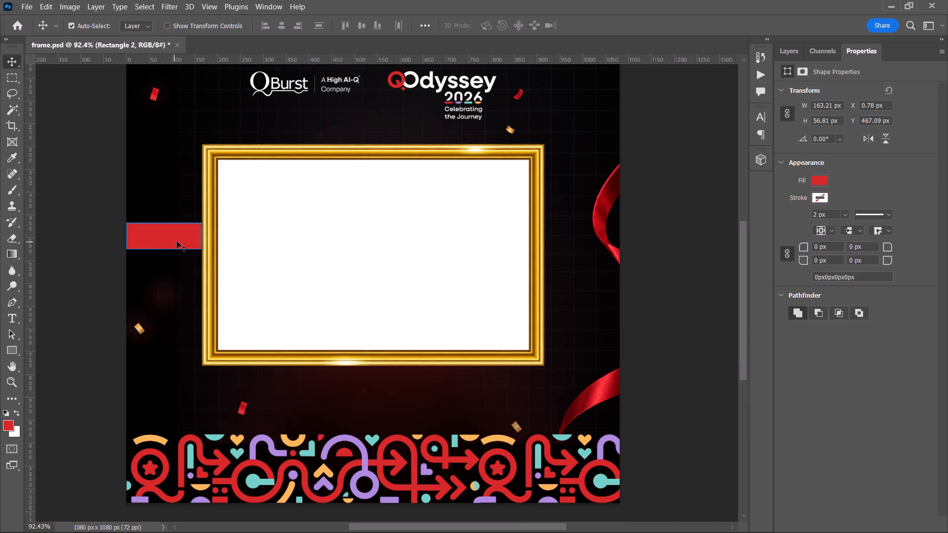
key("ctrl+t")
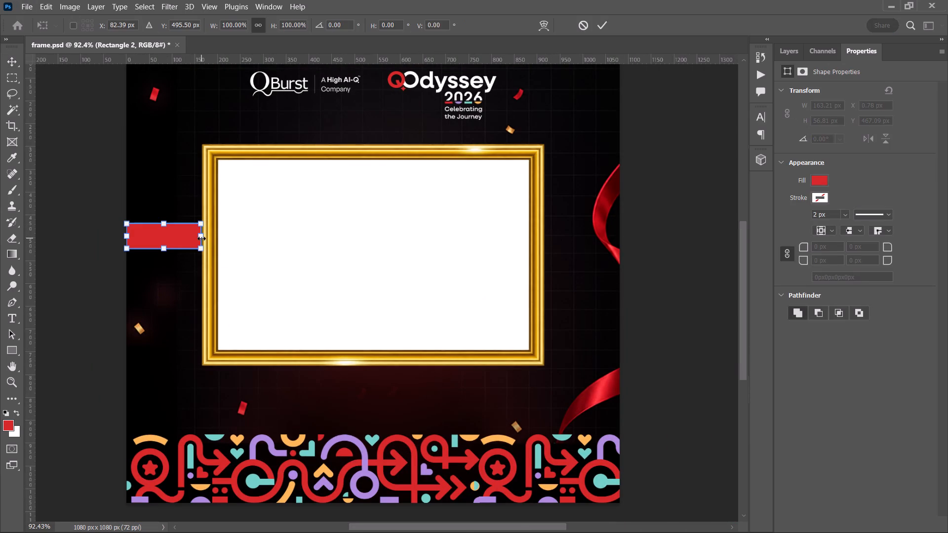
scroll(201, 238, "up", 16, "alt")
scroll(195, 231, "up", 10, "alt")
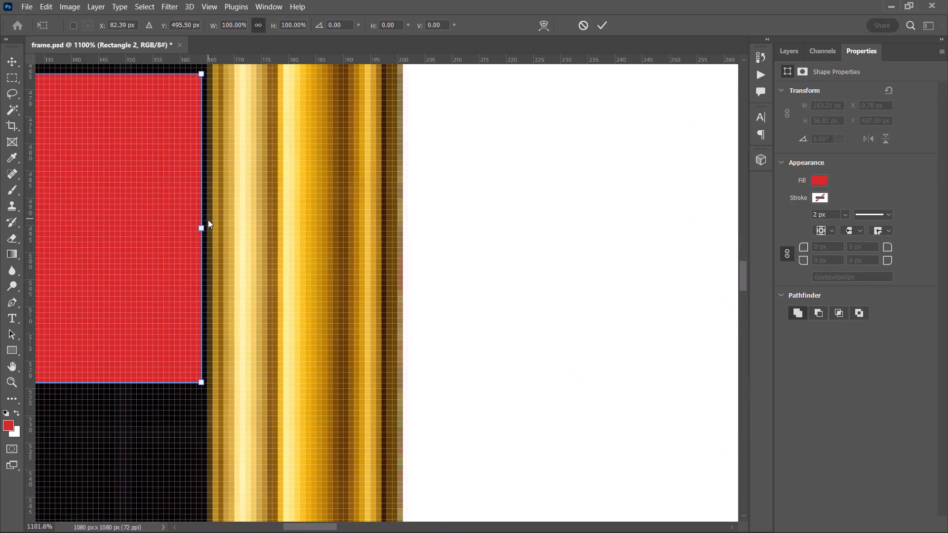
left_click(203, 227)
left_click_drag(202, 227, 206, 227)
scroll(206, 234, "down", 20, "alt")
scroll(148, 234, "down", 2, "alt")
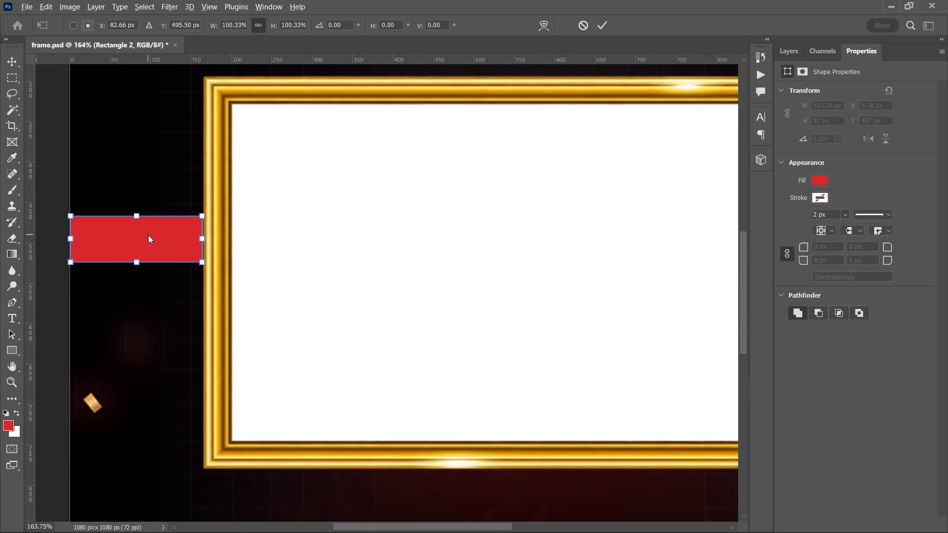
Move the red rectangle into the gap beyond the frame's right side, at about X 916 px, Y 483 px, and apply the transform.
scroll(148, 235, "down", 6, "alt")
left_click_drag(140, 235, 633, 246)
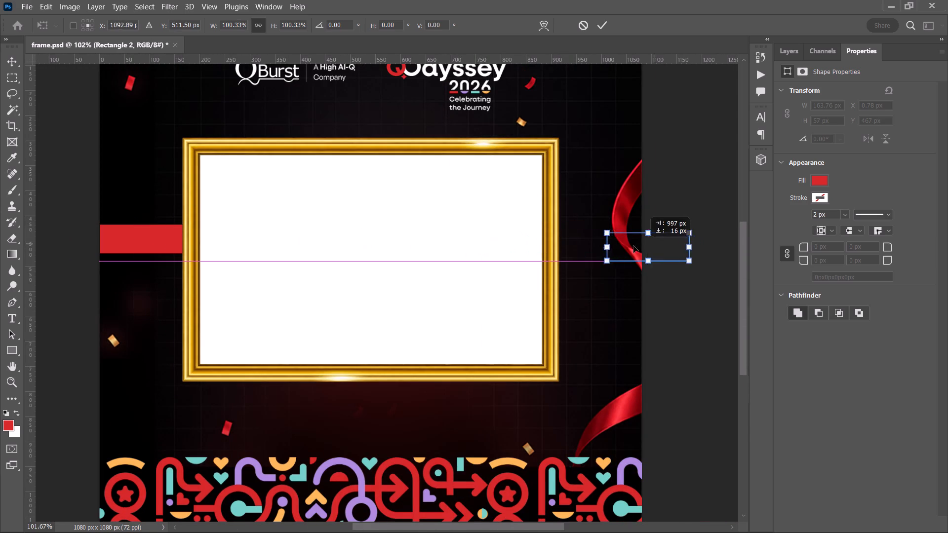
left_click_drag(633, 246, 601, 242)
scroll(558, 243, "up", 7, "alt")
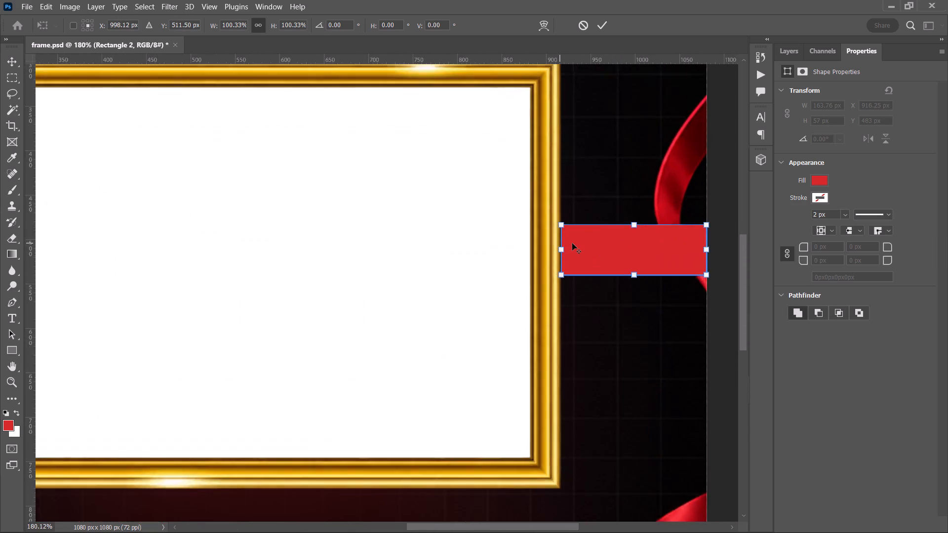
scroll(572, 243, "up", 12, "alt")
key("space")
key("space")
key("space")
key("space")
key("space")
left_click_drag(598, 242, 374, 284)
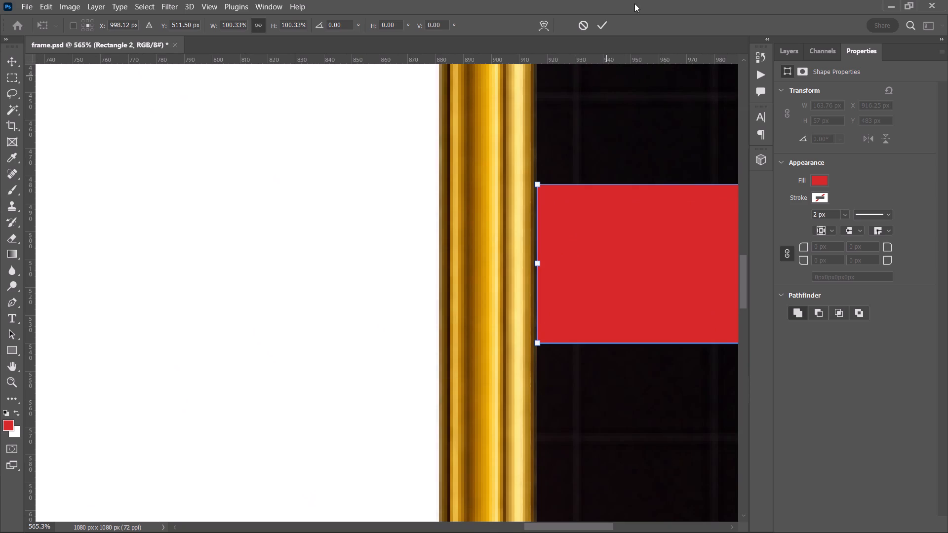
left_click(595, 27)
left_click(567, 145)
Delete the red spacer rectangle beside the frame.
scroll(566, 147, "down", 5, "alt")
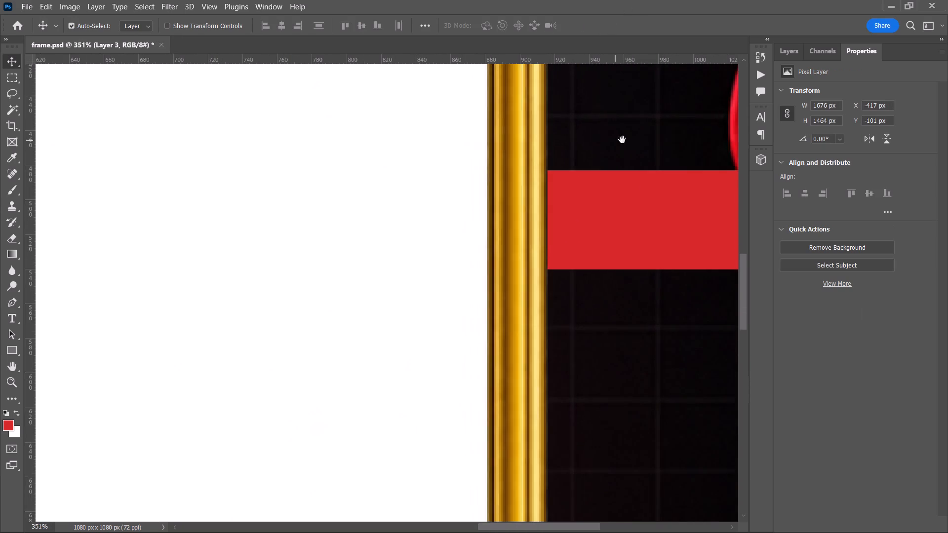
key("space")
left_click(622, 140)
left_click_drag(622, 140, 377, 242)
scroll(377, 241, "down", 5, "alt")
left_click(371, 285)
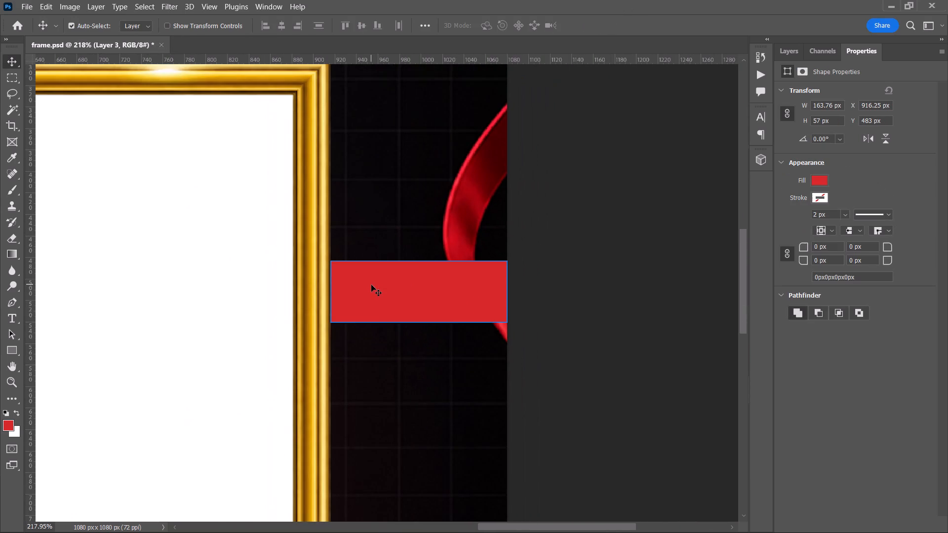
left_click(371, 285)
key("BackSpace")
left_click(570, 265)
Delete the gold frame from around the white photo area.
scroll(555, 274, "down", 4, "alt")
key("space")
left_click_drag(527, 251, 613, 248)
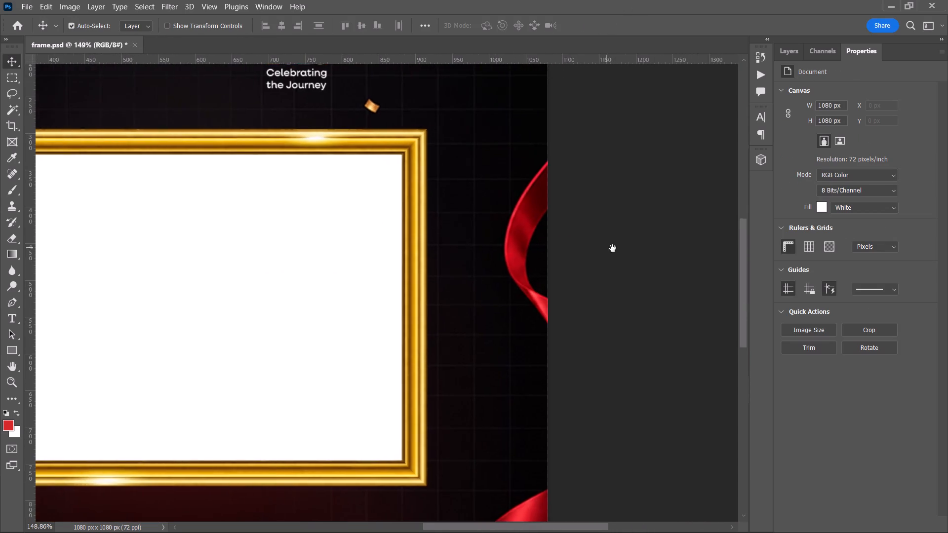
left_click_drag(613, 248, 613, 248)
scroll(587, 256, "down", 4, "alt")
left_click(414, 287)
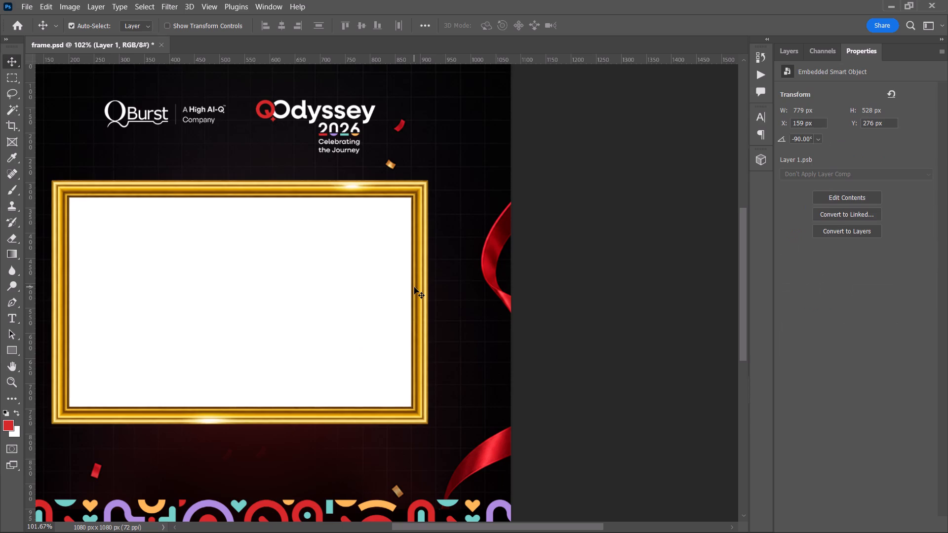
key("BackSpace")
left_click(576, 258)
Draw a 100 by 100 px rectangle with white fill, flush with the canvas's top-left corner at X 0 px, Y 0 px.
scroll(576, 259, "down", 4, "alt")
key("space")
left_click_drag(568, 250, 575, 280)
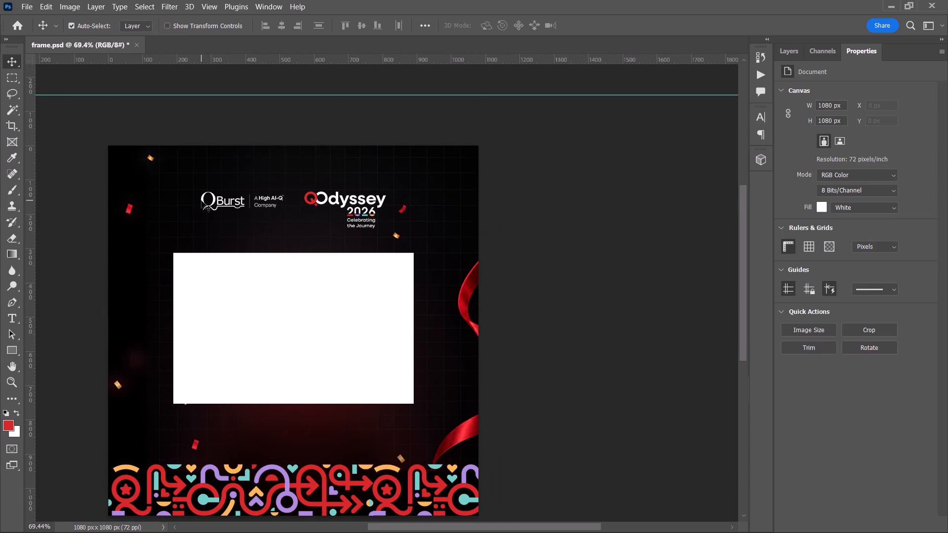
left_click(122, 190)
key("u")
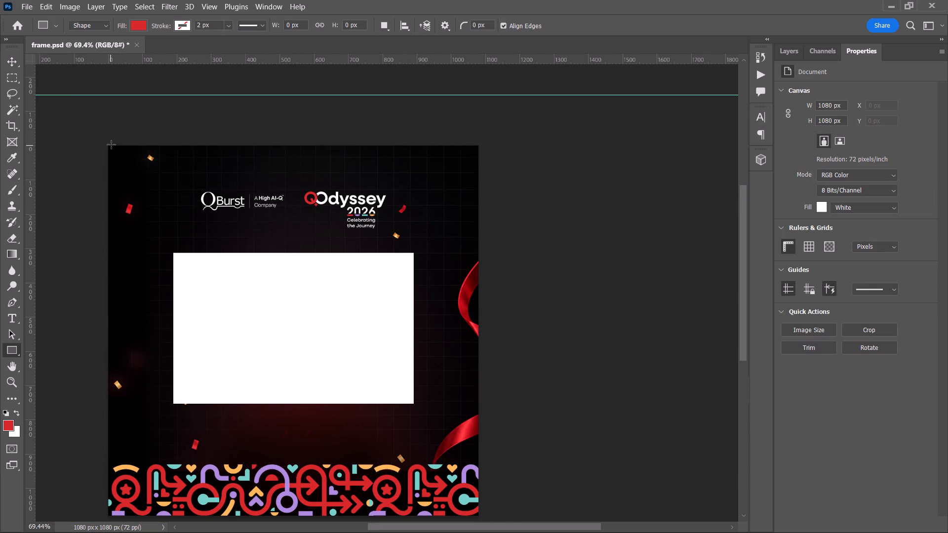
left_click(133, 20)
left_click_drag(73, 97, 68, 94)
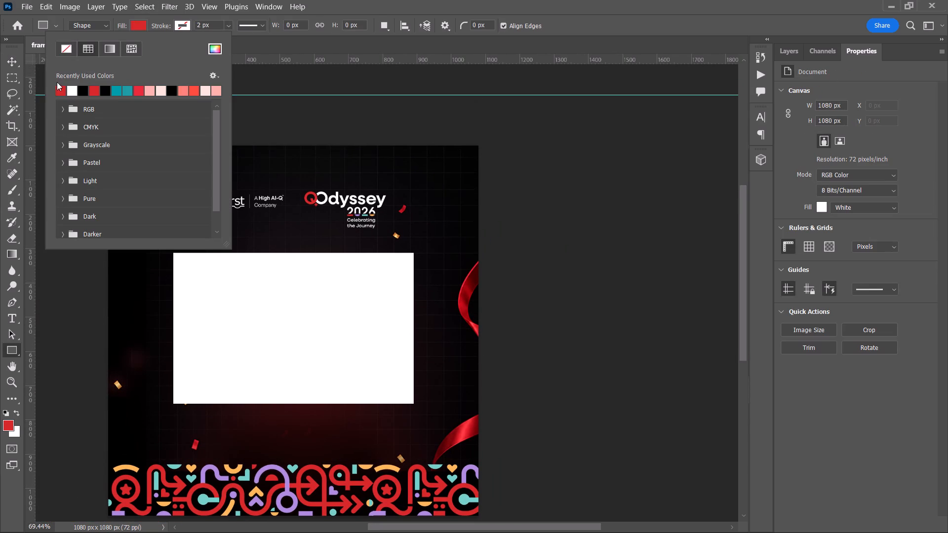
left_click(76, 92)
left_click(11, 59)
left_click(681, 0)
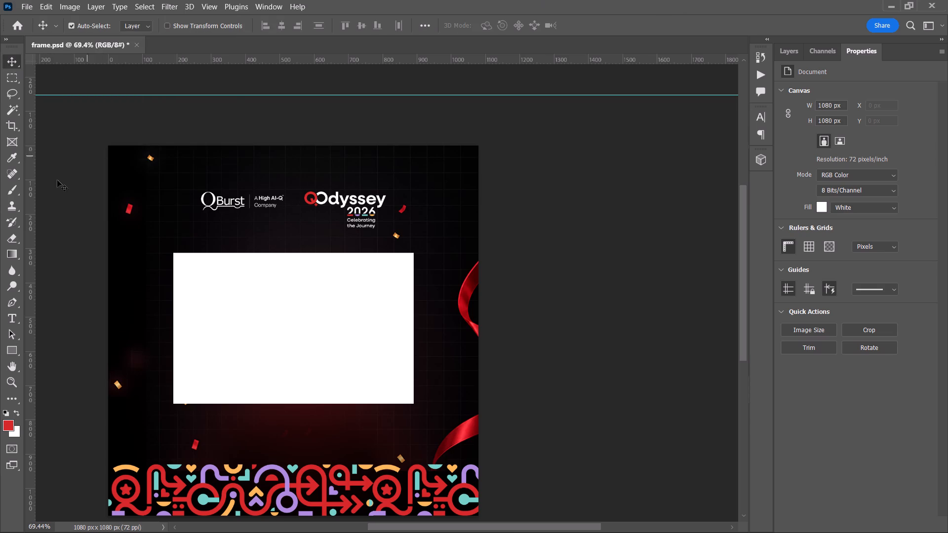
scroll(100, 145, "up", 5, "alt")
key("u")
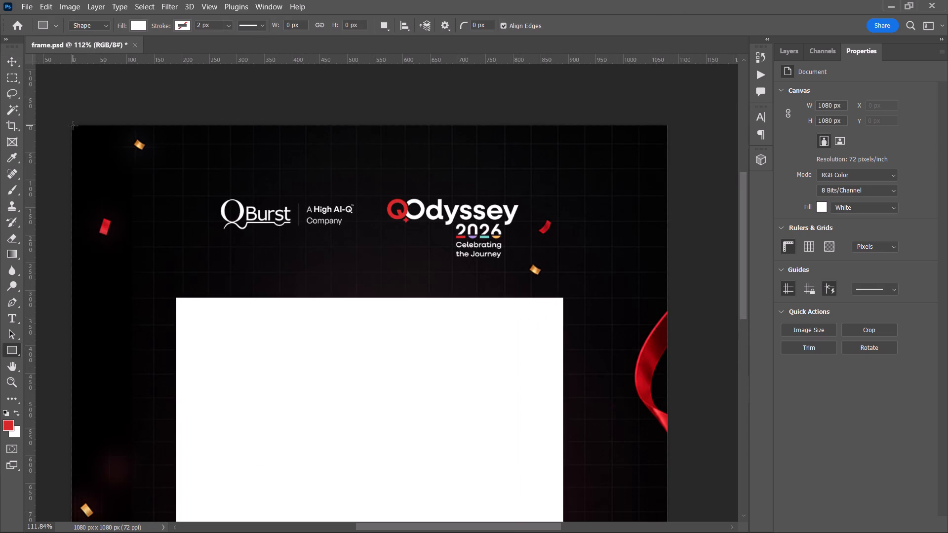
left_click_drag(71, 124, 142, 185)
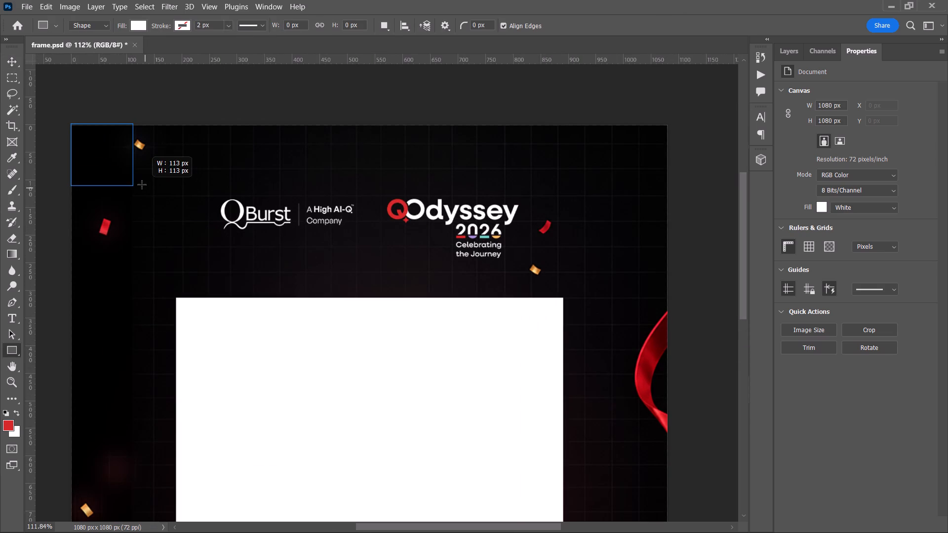
left_click_drag(142, 185, 135, 181)
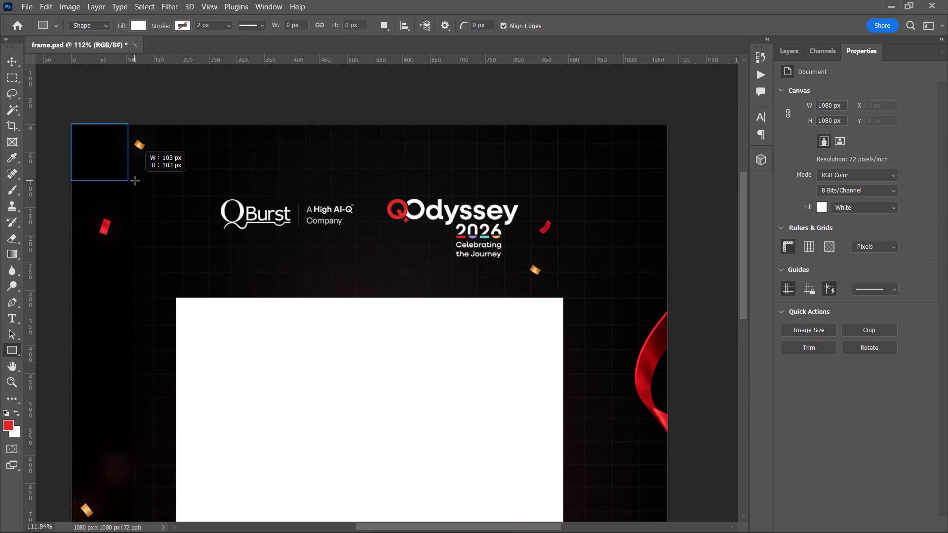
left_click_drag(135, 181, 136, 180)
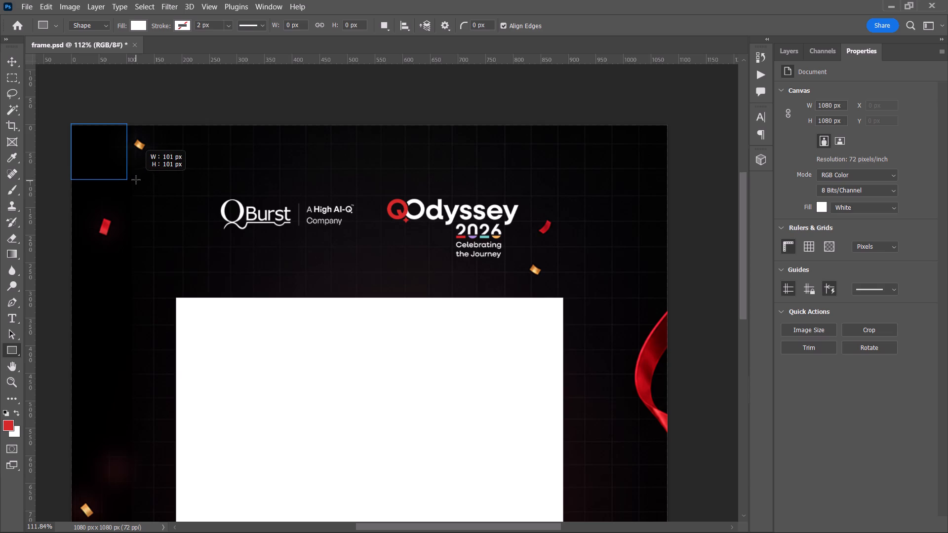
left_click_drag(136, 180, 136, 179)
scroll(79, 147, "up", 5, "alt")
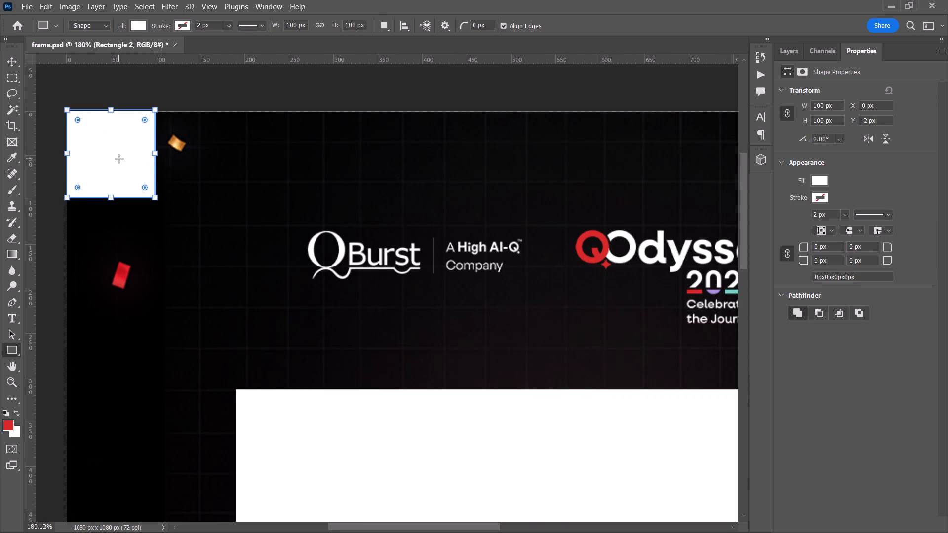
key("v")
left_click(116, 159)
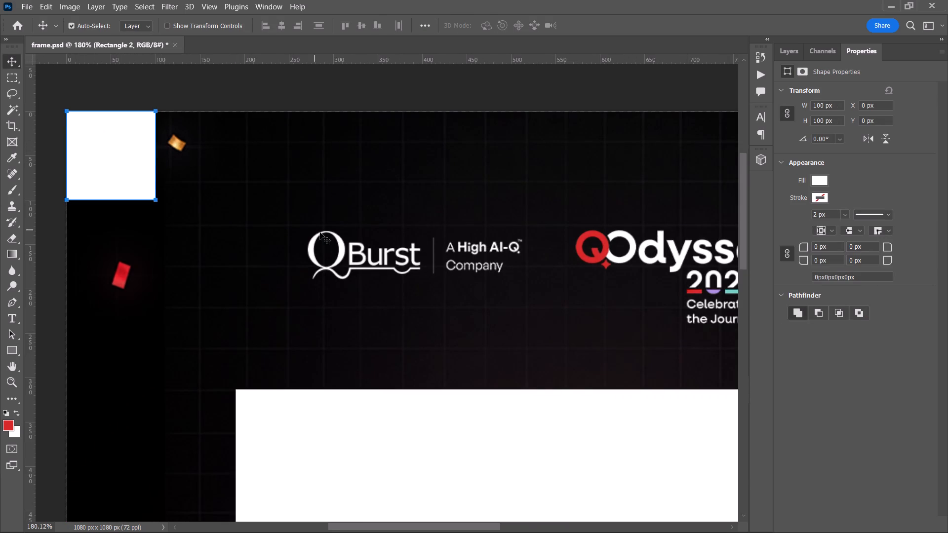
Move the QBurst logo to X 100 px, Y 100 px so it meets the white square's bottom-right corner.
left_click_drag(344, 255, 189, 224)
Move the white square to the canvas's top-right corner at X 980 px, Y 0 px.
scroll(236, 259, "down", 6, "alt")
left_click_drag(158, 196, 653, 182)
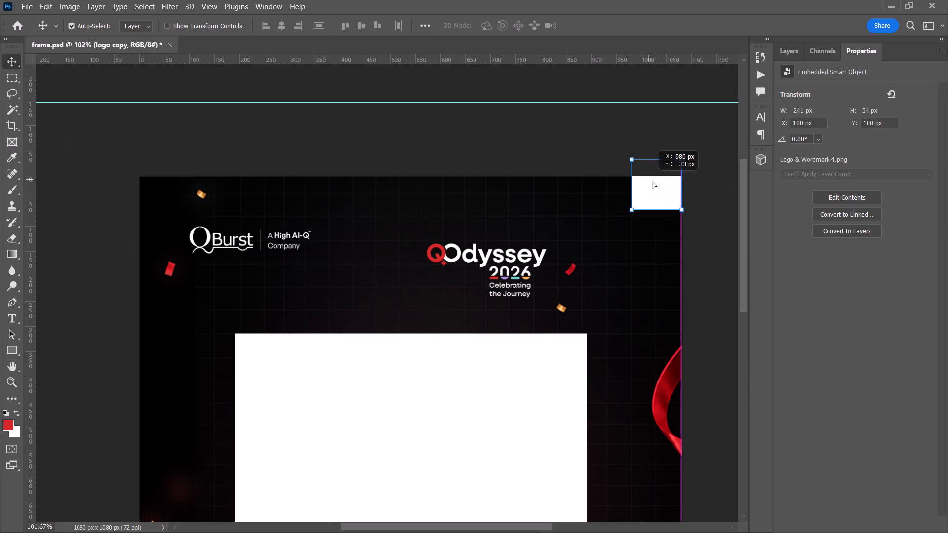
left_click_drag(653, 182, 648, 196)
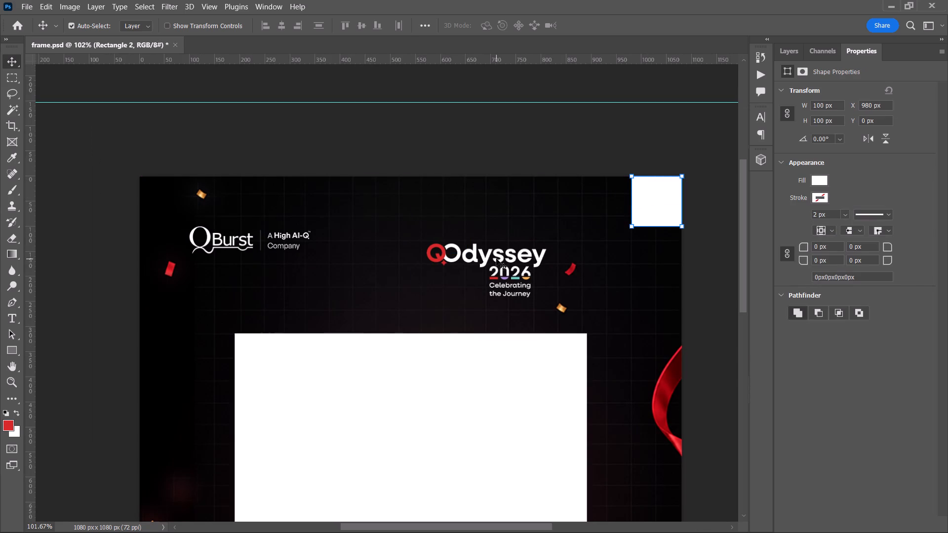
Move the Odyssey 2026 logo so its top-right corner meets the white square's bottom-left corner.
left_click_drag(489, 257, 569, 246)
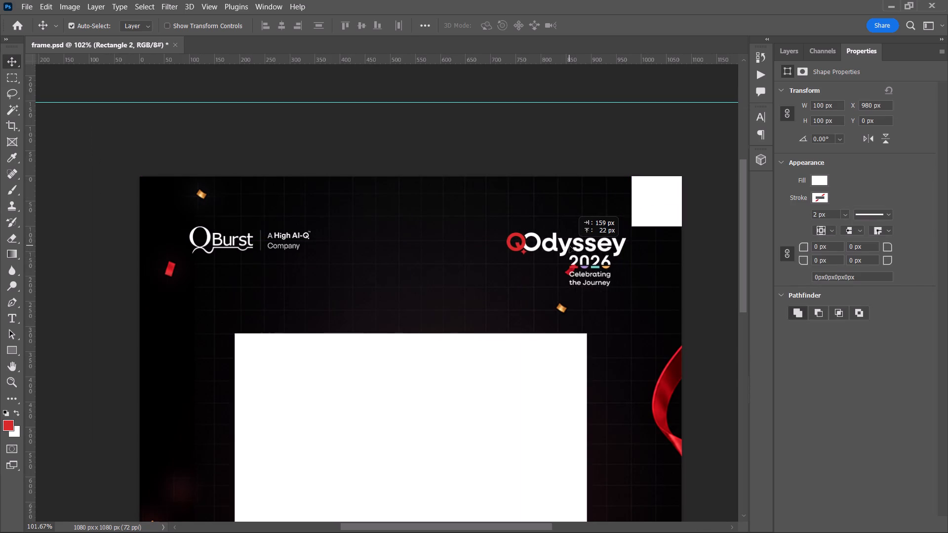
left_click_drag(569, 246, 572, 244)
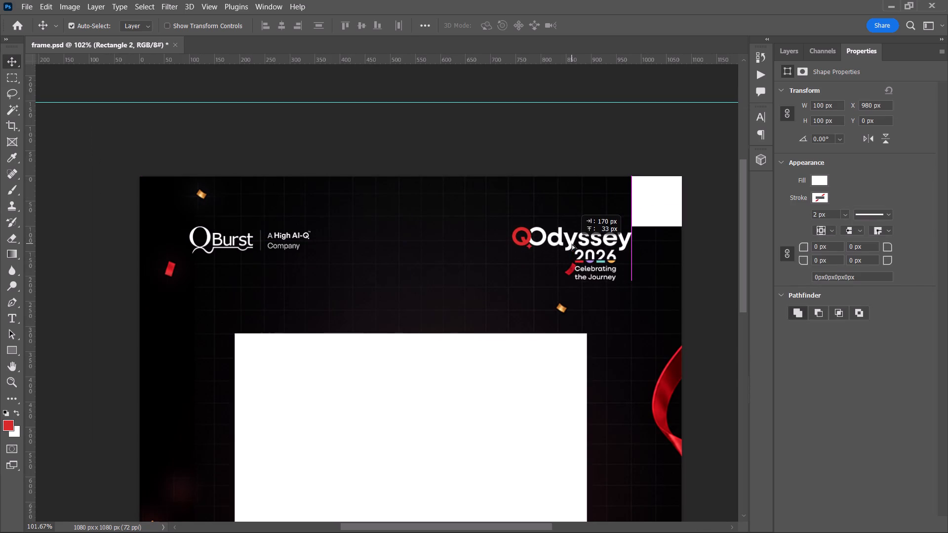
left_click_drag(572, 244, 572, 239)
Delete the white spacer square from the canvas's top-right corner.
left_click(711, 246)
left_click(663, 213)
key("BackSpace")
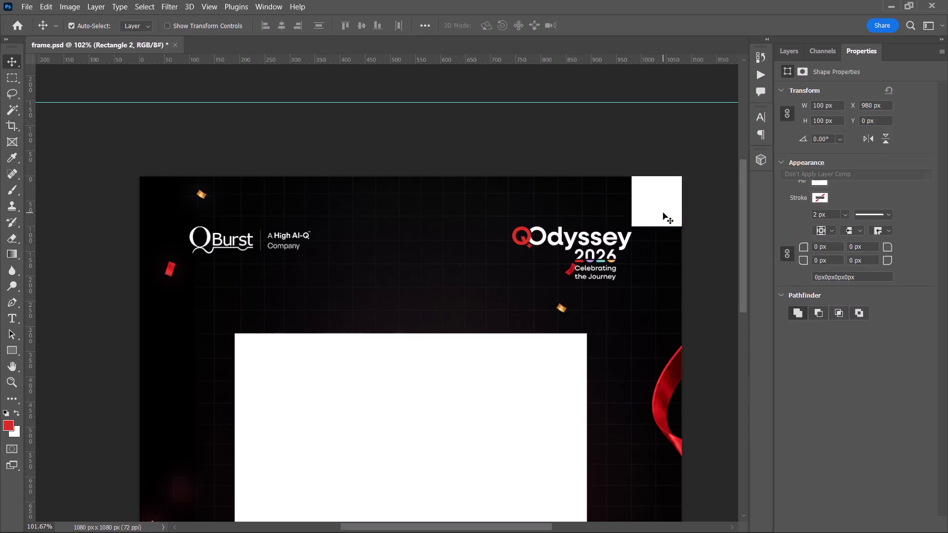
scroll(715, 243, "down", 3, "alt")
key("space")
left_click_drag(659, 252, 578, 200)
scroll(585, 216, "down", 2, "alt")
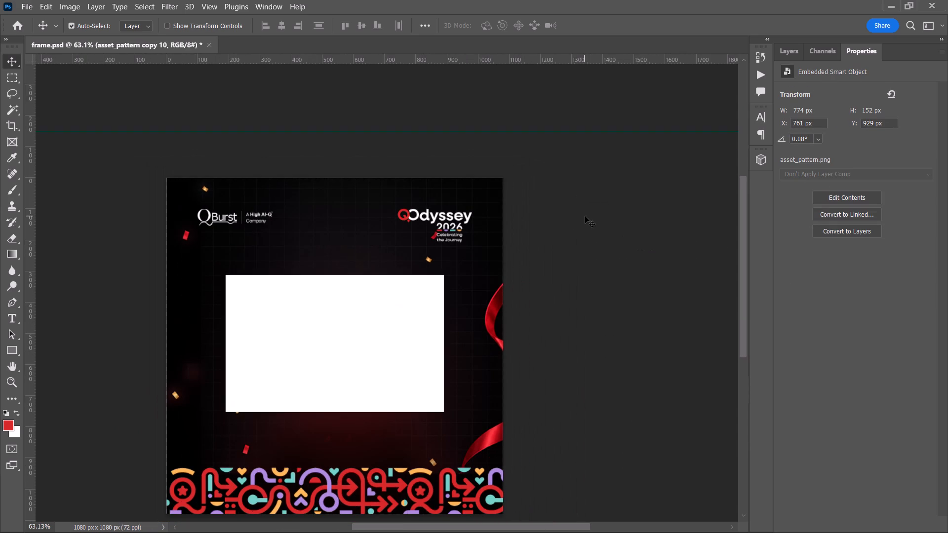
Shift the red background glow below the white photo area to the left.
left_click_drag(355, 434, 340, 433)
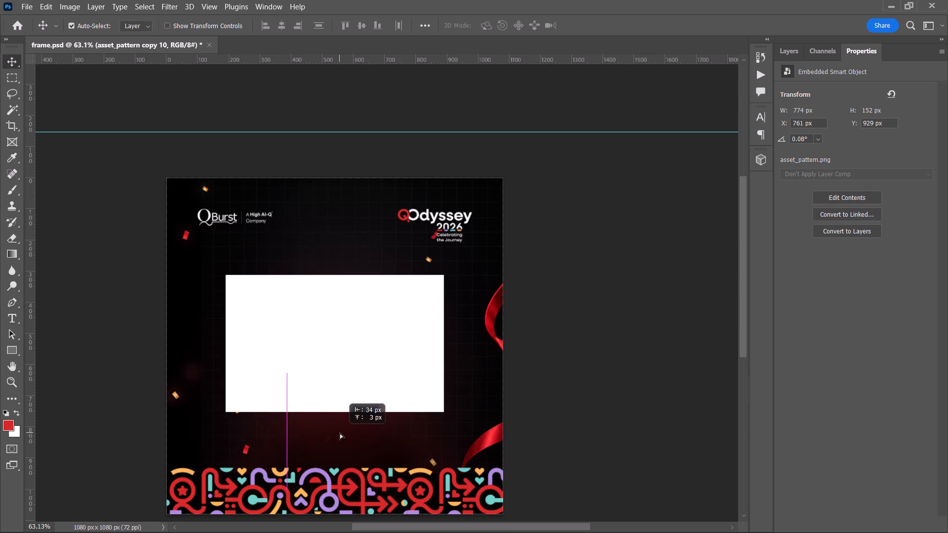
left_click_drag(340, 433, 328, 434)
left_click(562, 321)
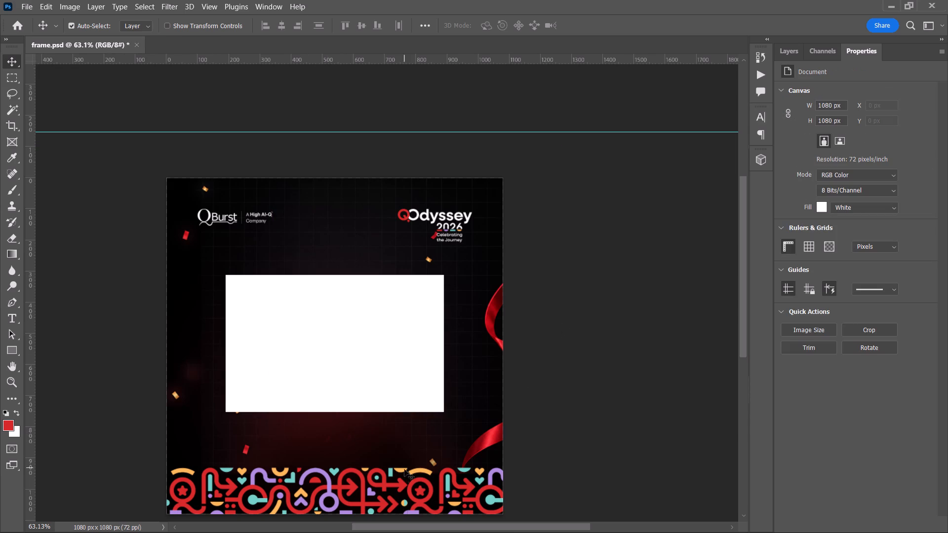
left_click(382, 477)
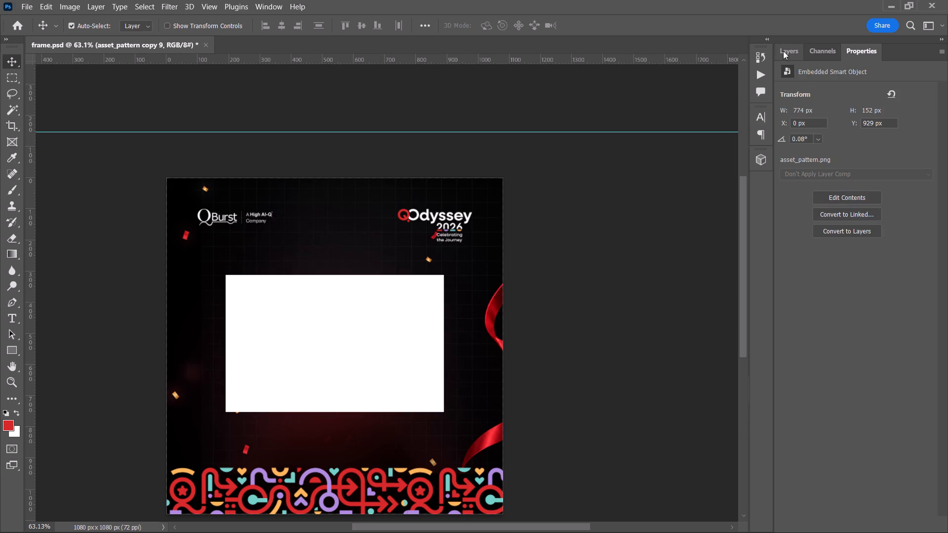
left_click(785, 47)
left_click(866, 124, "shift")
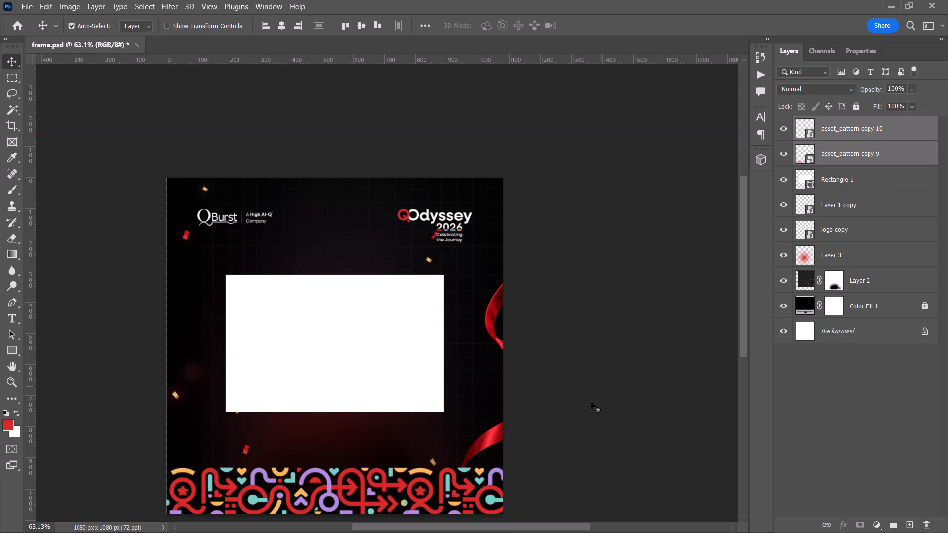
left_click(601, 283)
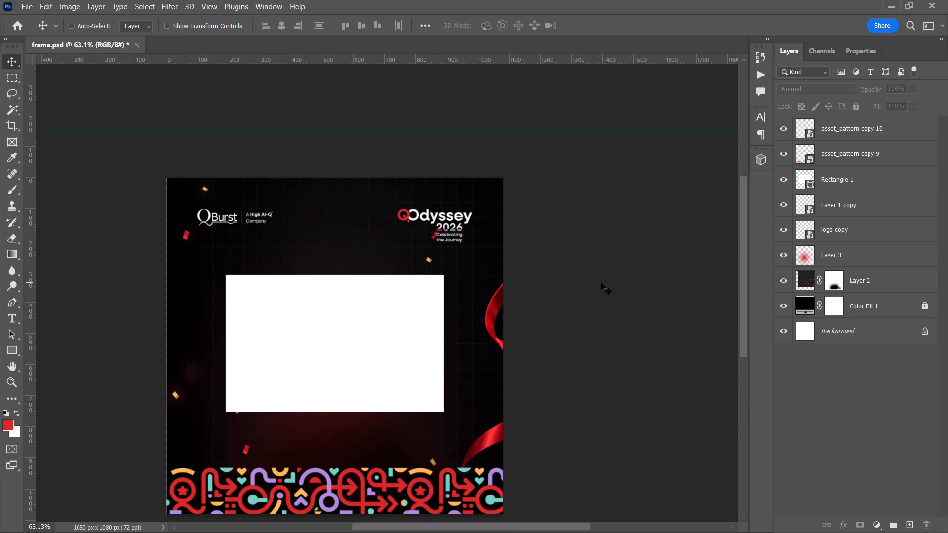
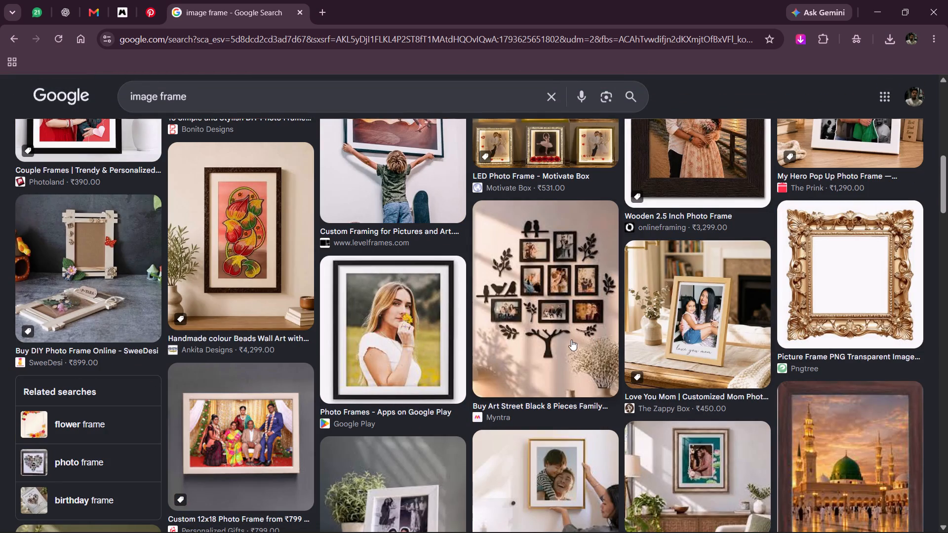
Browse the image frame results and preview the black IKEA FISKBO frame.
scroll(556, 344, "down", 2)
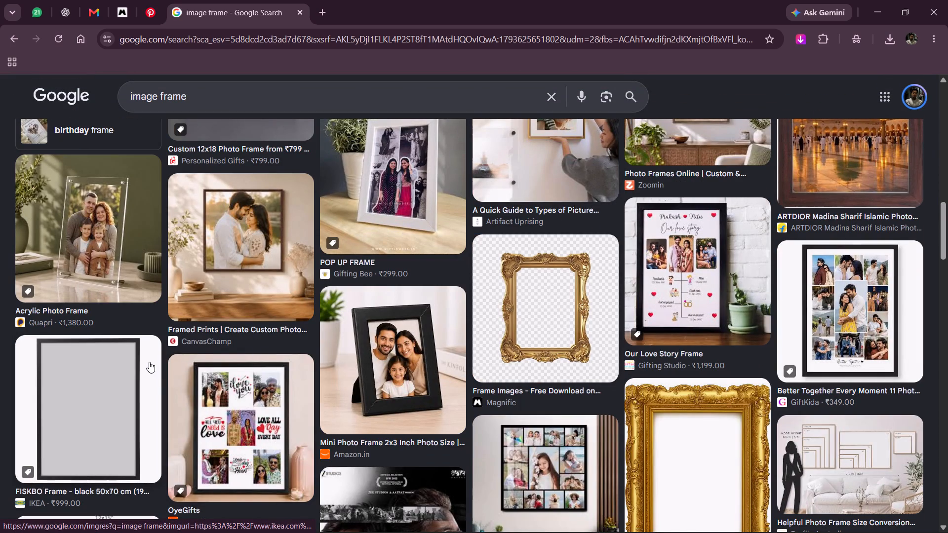
left_click(133, 371)
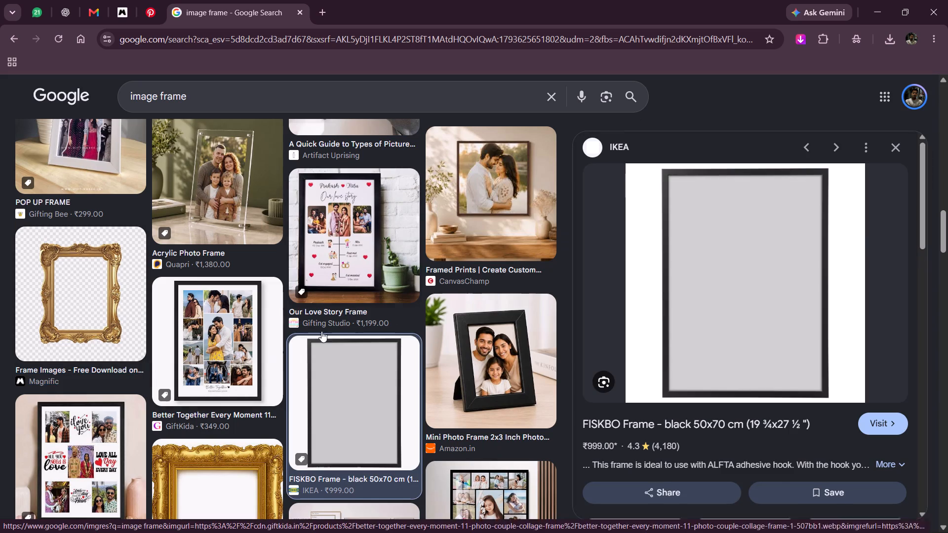
left_click(899, 148)
scroll(333, 186, "up", 6)
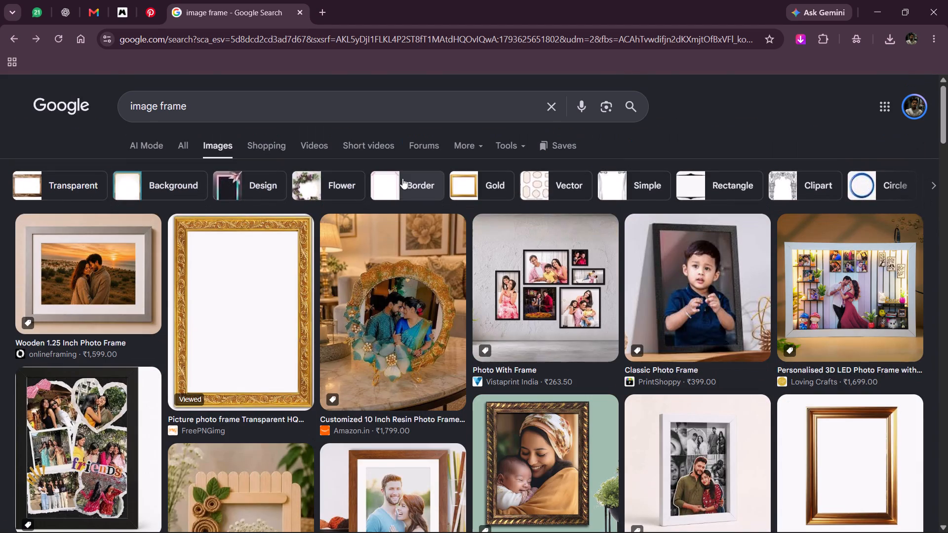
scroll(360, 232, "up", 4)
Filter the image frame results to transparent images.
left_click(500, 135)
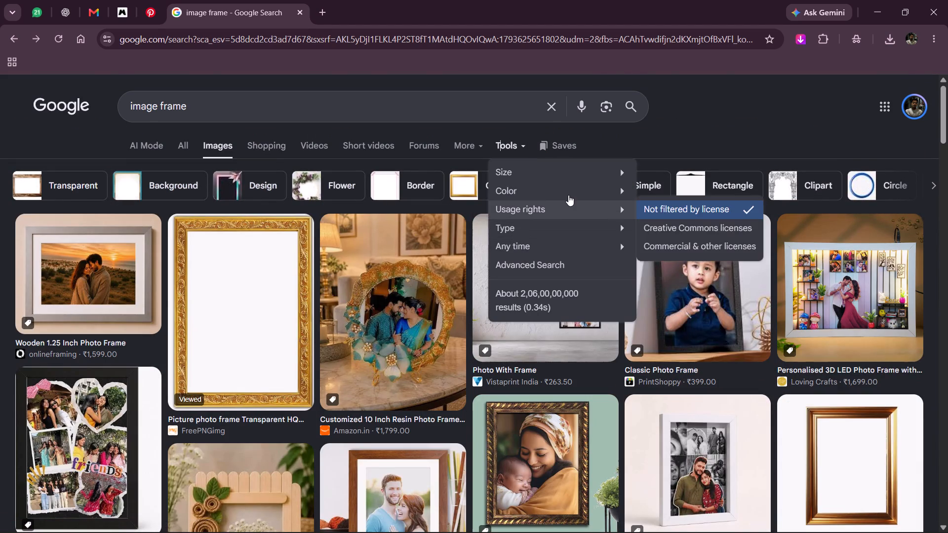
left_click(677, 232)
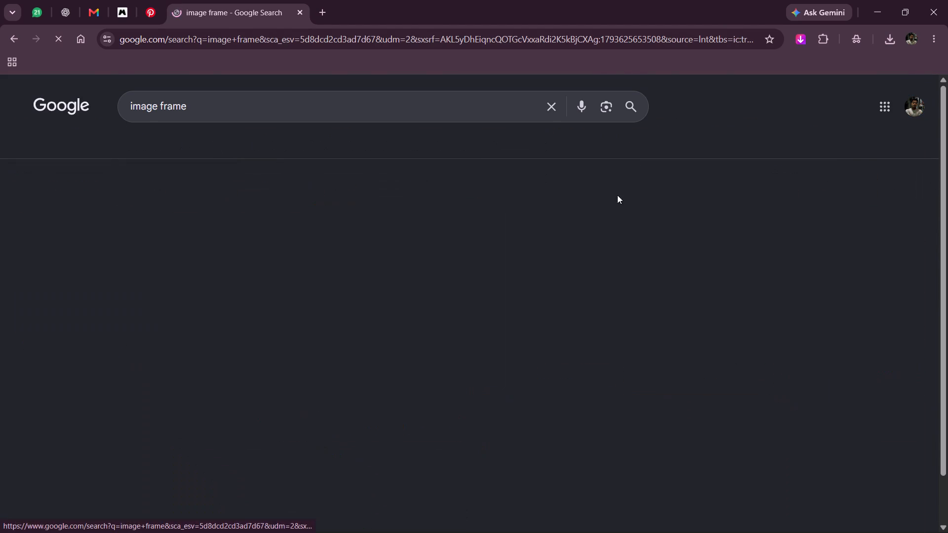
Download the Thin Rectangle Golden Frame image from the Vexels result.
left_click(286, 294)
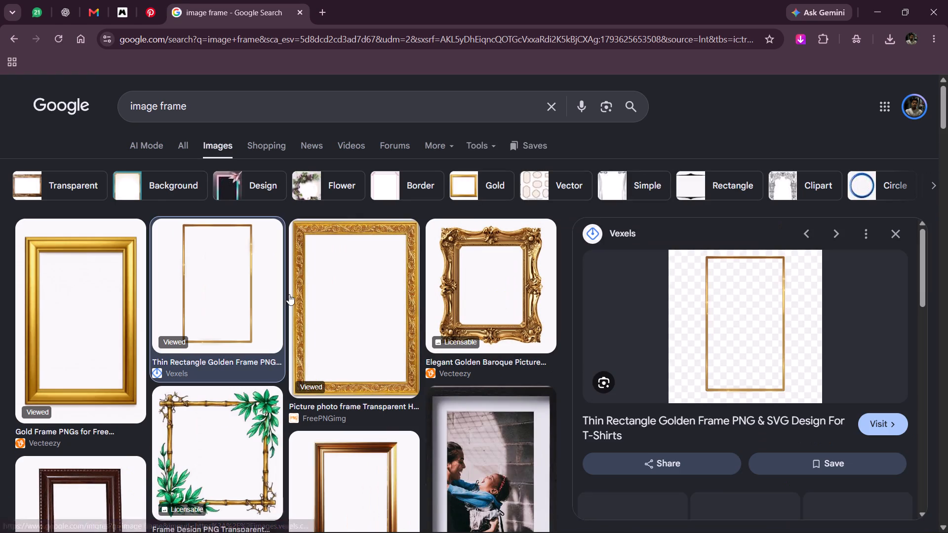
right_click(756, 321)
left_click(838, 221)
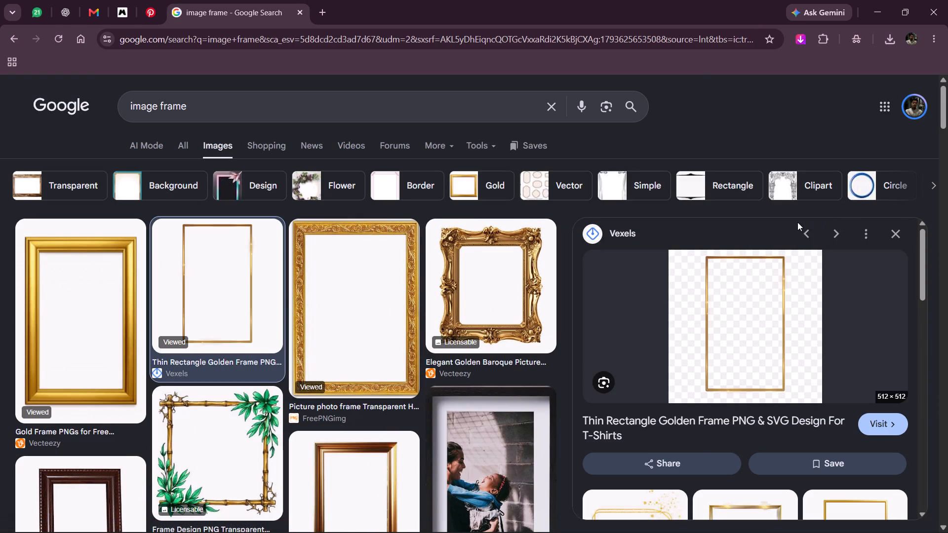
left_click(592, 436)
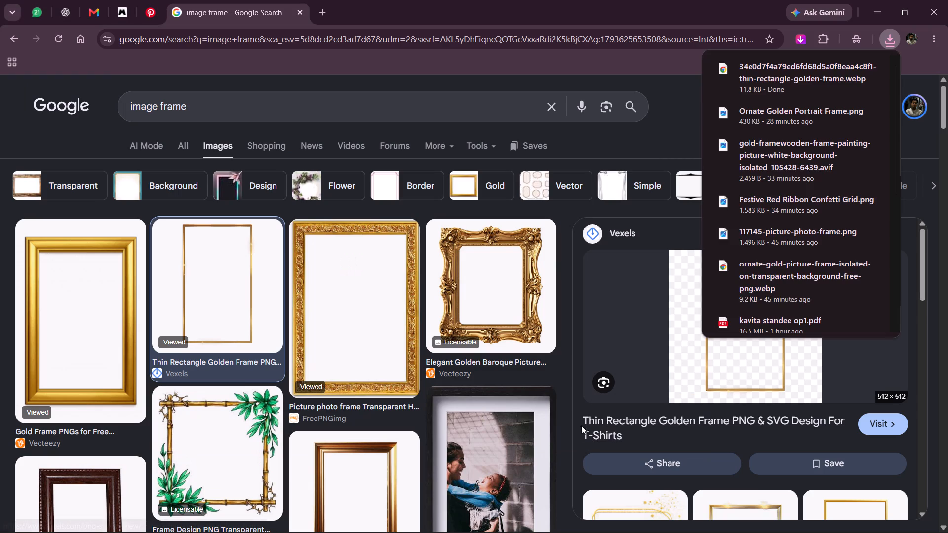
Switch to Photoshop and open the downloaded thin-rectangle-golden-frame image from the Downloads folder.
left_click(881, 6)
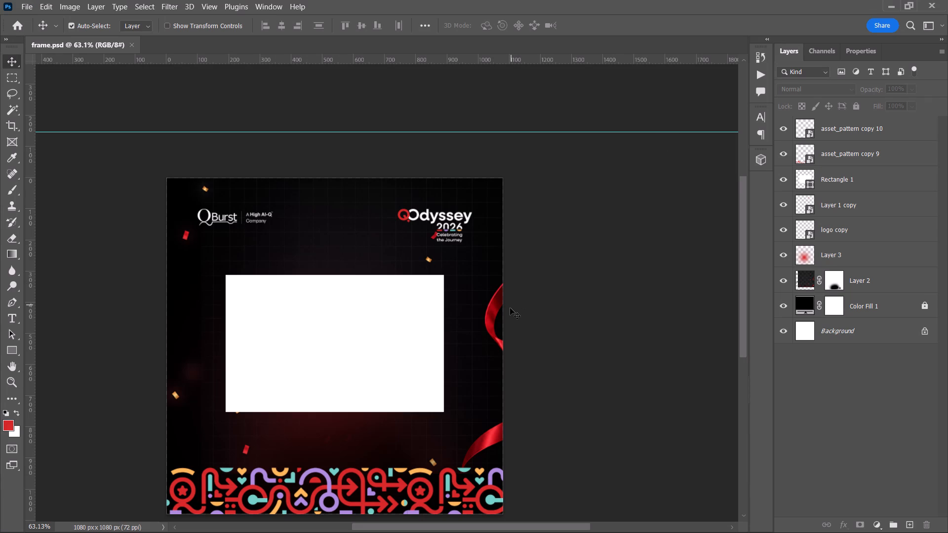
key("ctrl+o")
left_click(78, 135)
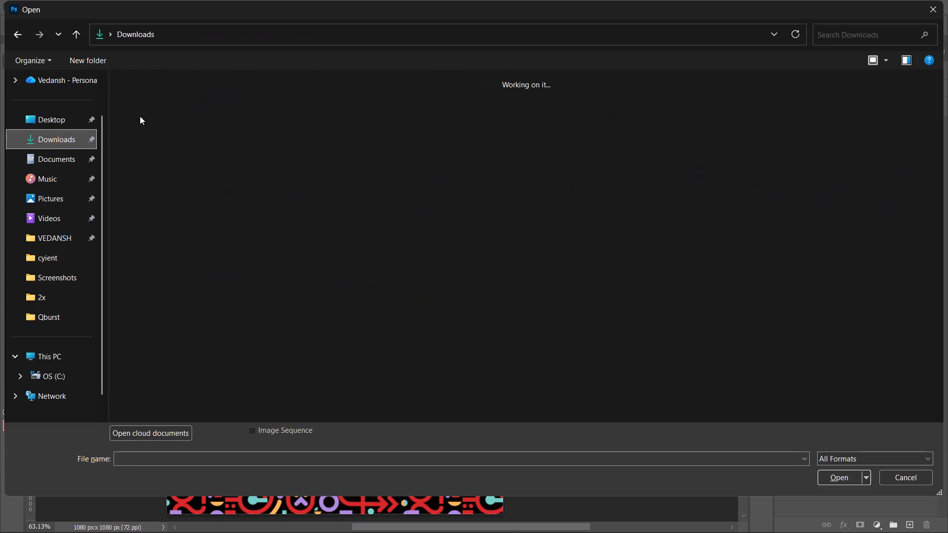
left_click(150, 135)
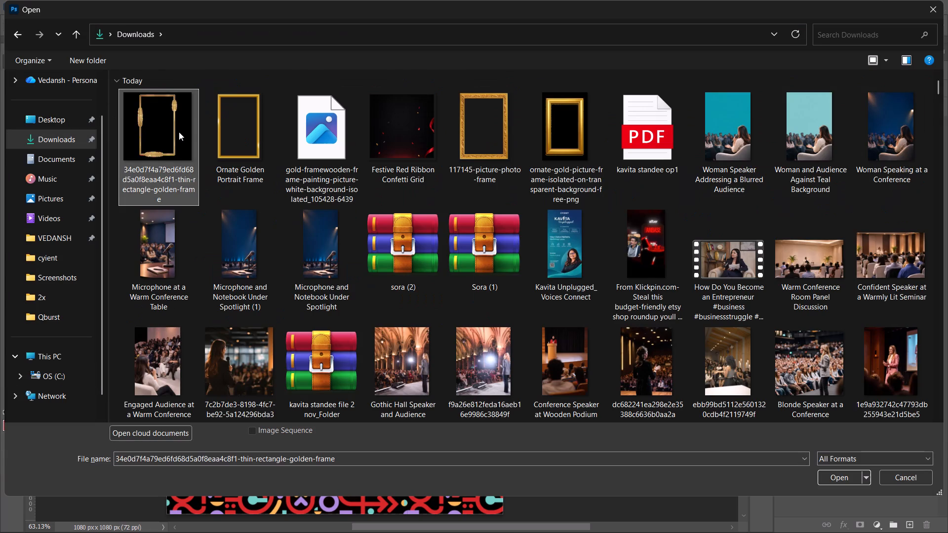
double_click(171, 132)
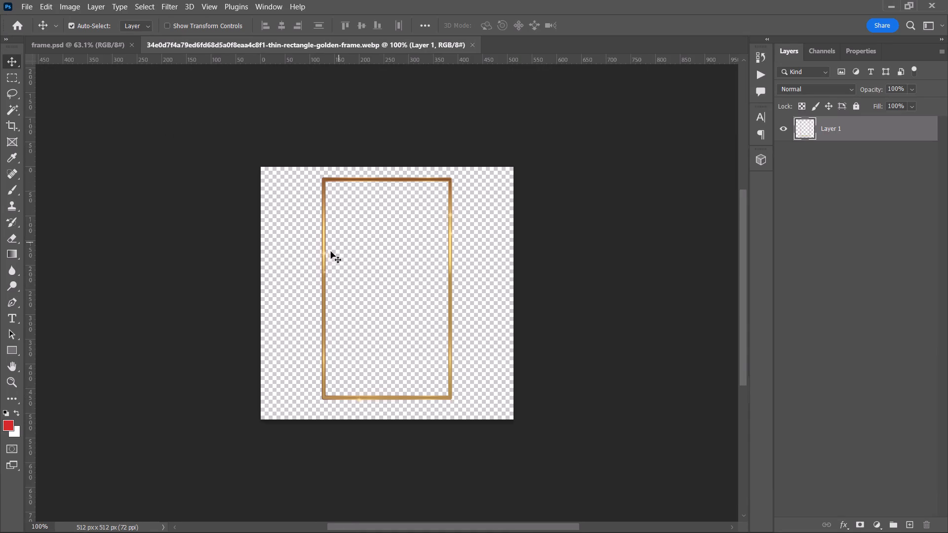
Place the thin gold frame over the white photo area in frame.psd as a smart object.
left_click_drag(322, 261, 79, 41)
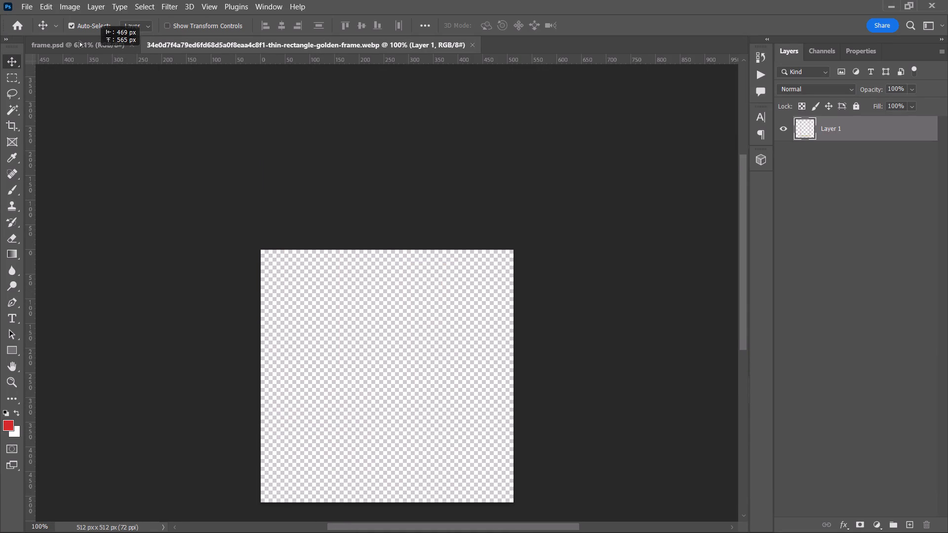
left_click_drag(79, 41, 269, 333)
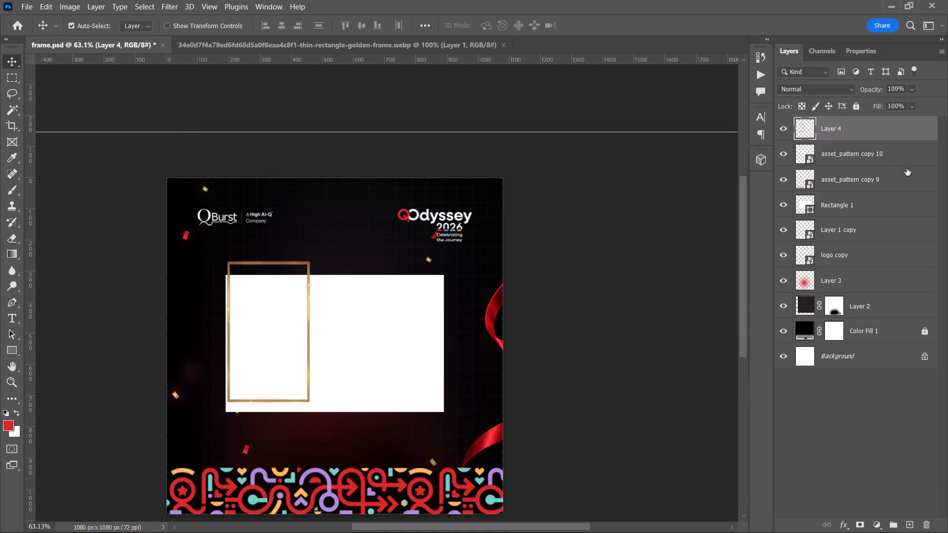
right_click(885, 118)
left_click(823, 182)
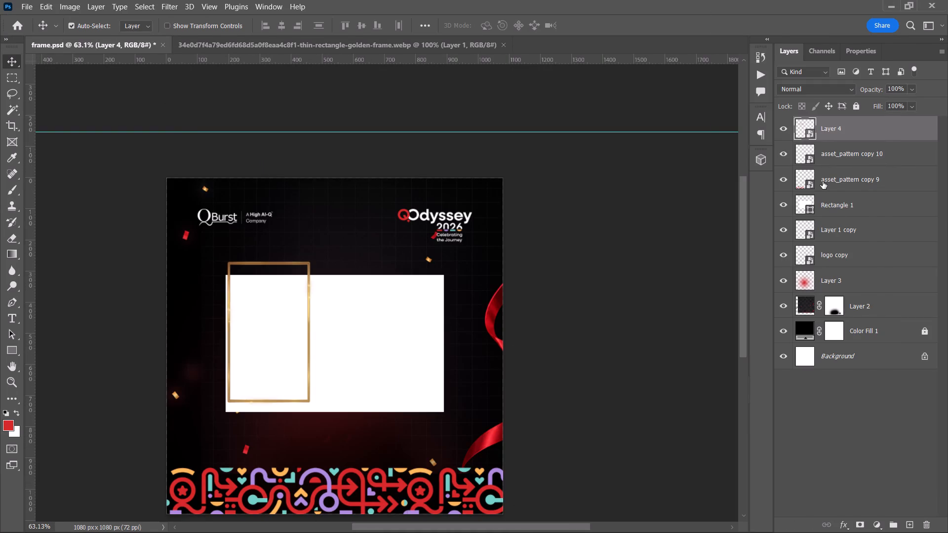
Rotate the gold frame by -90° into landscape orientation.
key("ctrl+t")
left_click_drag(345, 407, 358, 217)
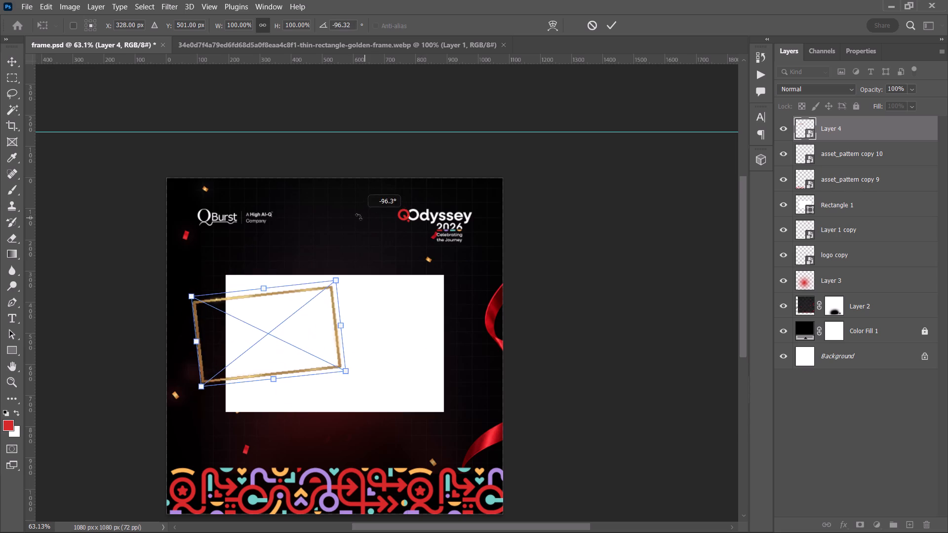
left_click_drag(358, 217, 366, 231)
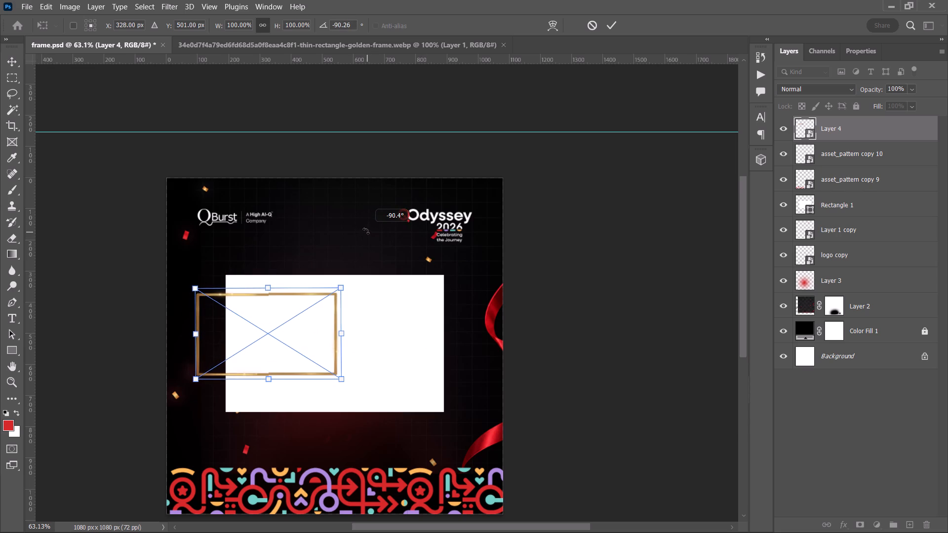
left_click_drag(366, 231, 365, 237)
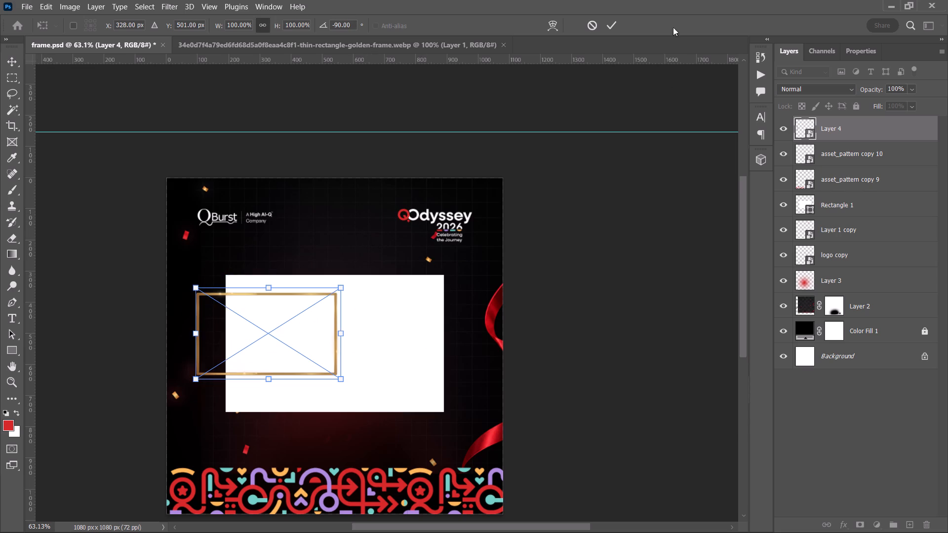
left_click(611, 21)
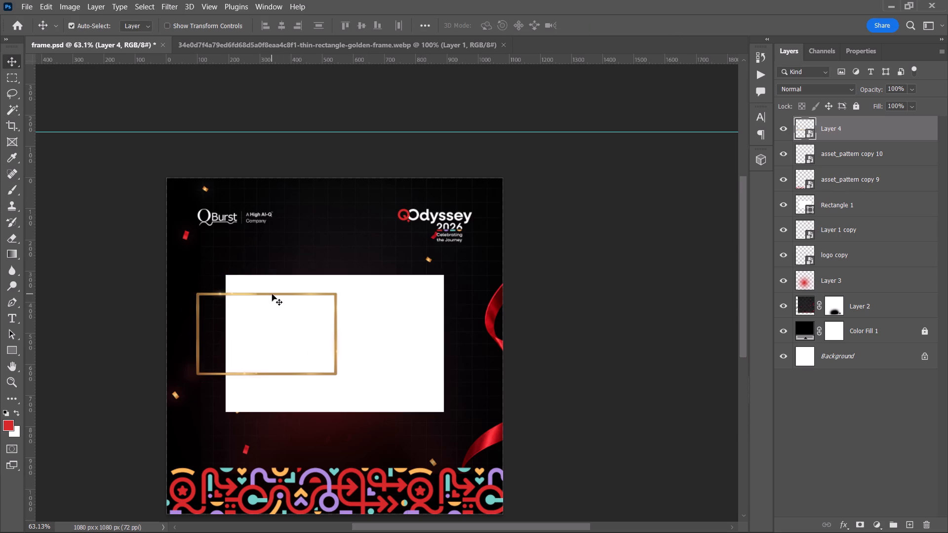
Center the white photo rectangle horizontally on the canvas.
left_click(397, 312)
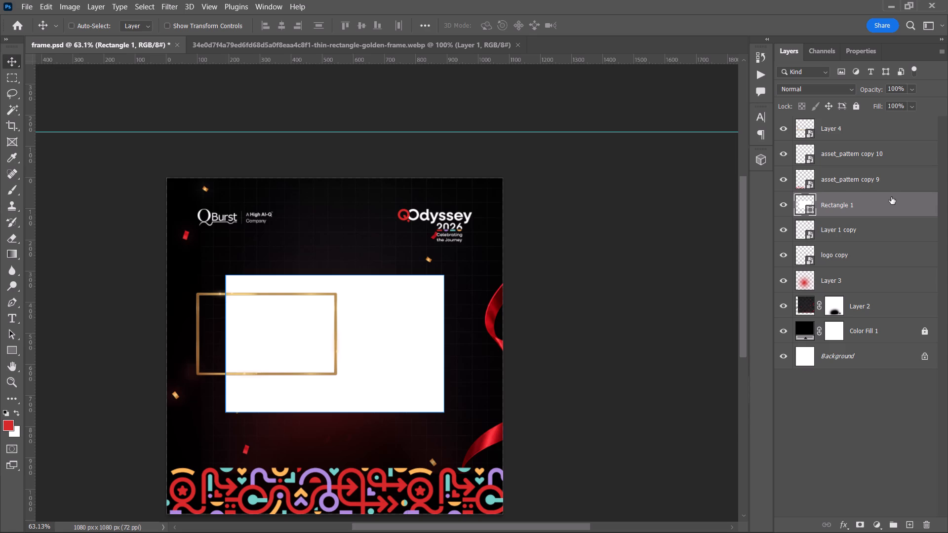
key("ctrl+a")
left_click(283, 21)
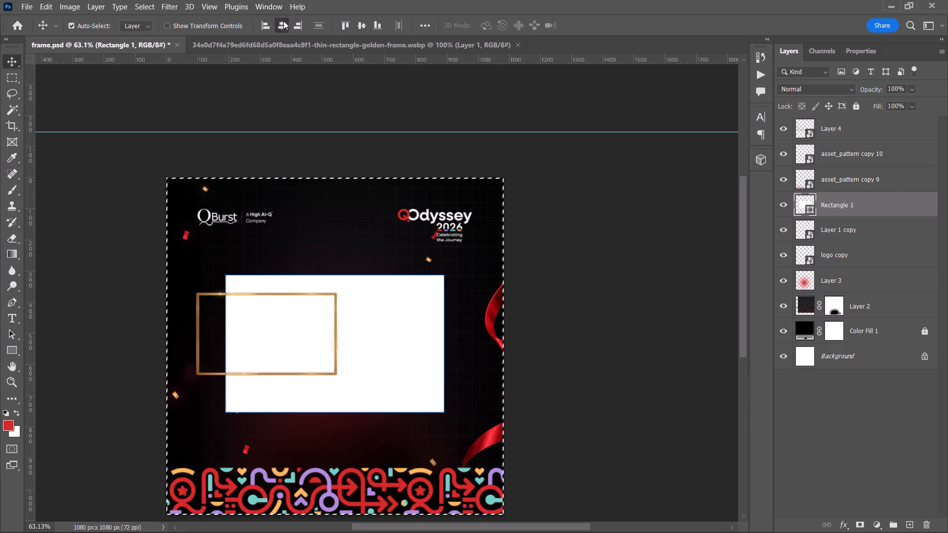
key("ctrl+d")
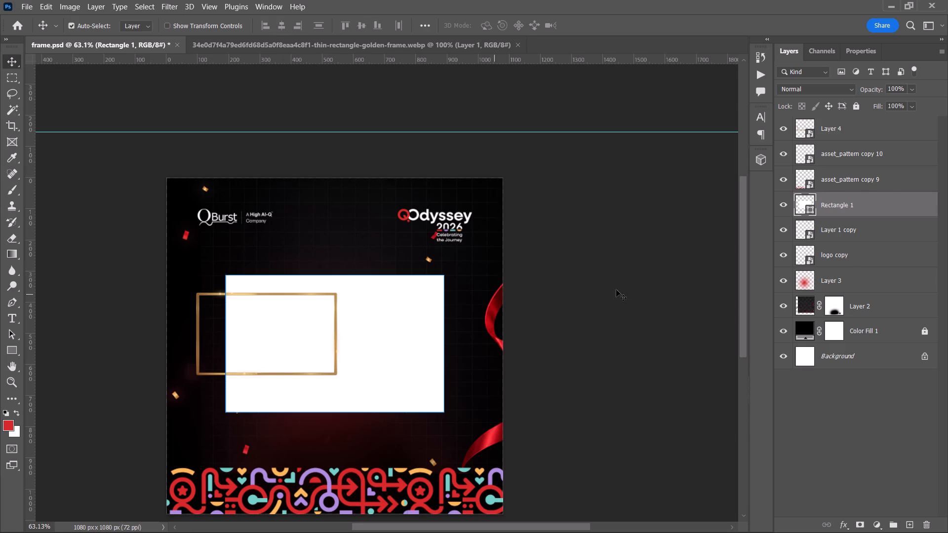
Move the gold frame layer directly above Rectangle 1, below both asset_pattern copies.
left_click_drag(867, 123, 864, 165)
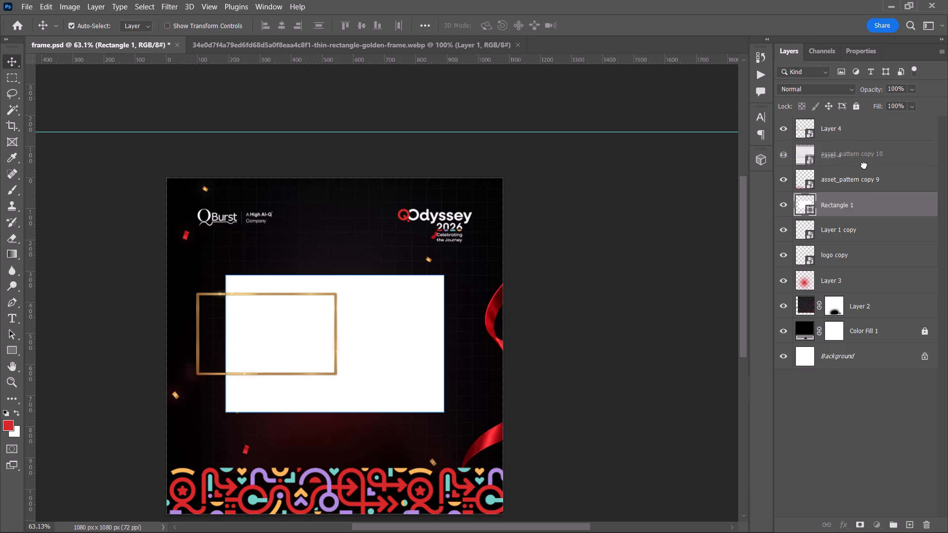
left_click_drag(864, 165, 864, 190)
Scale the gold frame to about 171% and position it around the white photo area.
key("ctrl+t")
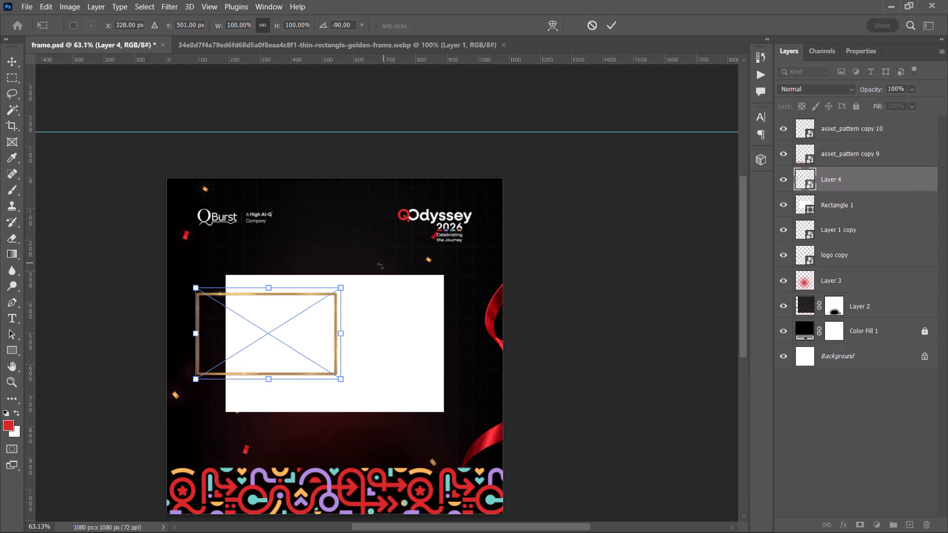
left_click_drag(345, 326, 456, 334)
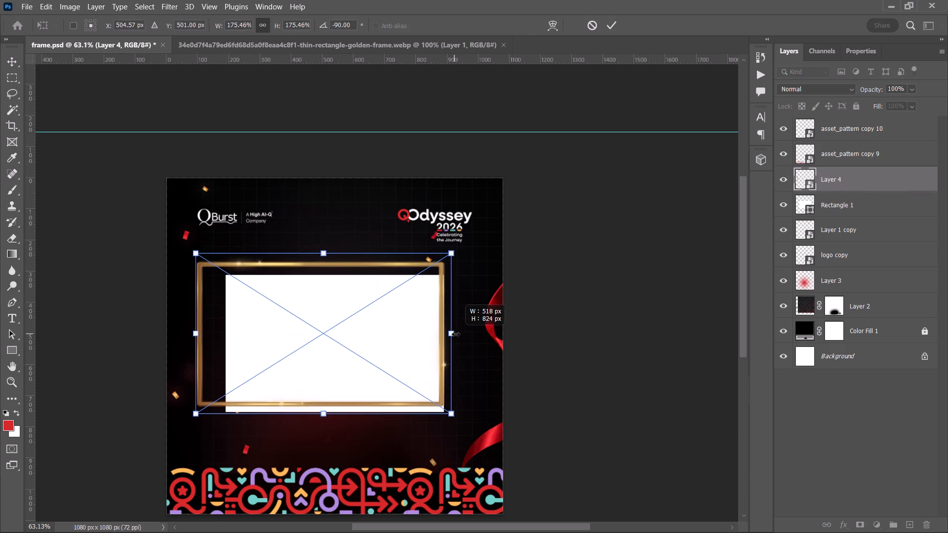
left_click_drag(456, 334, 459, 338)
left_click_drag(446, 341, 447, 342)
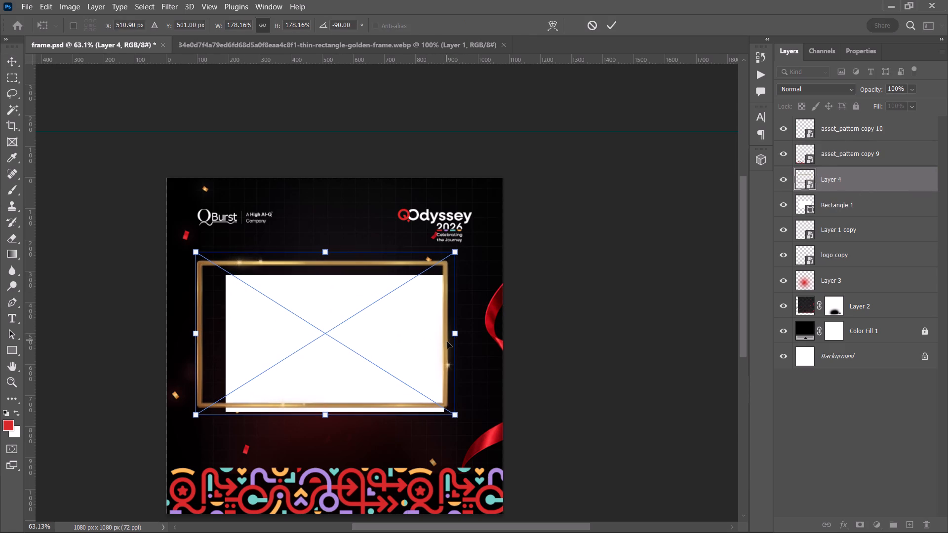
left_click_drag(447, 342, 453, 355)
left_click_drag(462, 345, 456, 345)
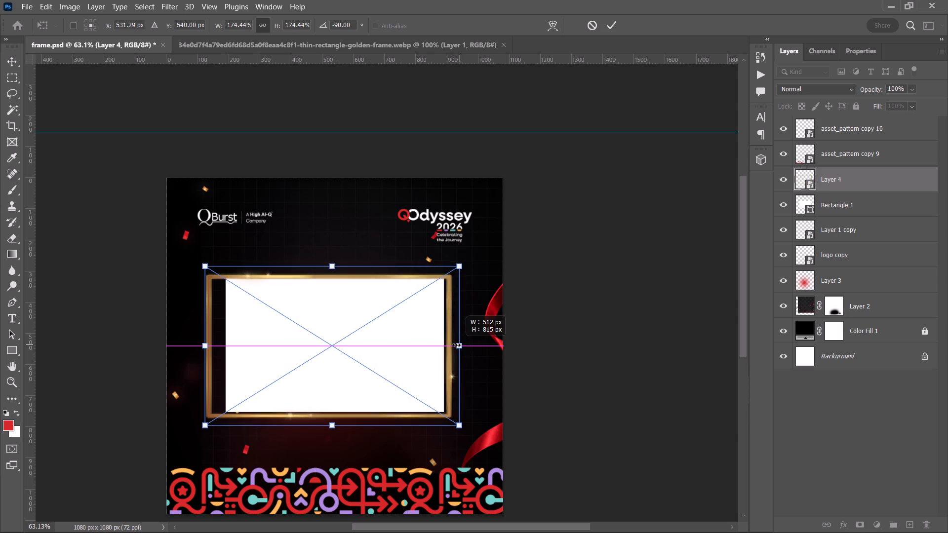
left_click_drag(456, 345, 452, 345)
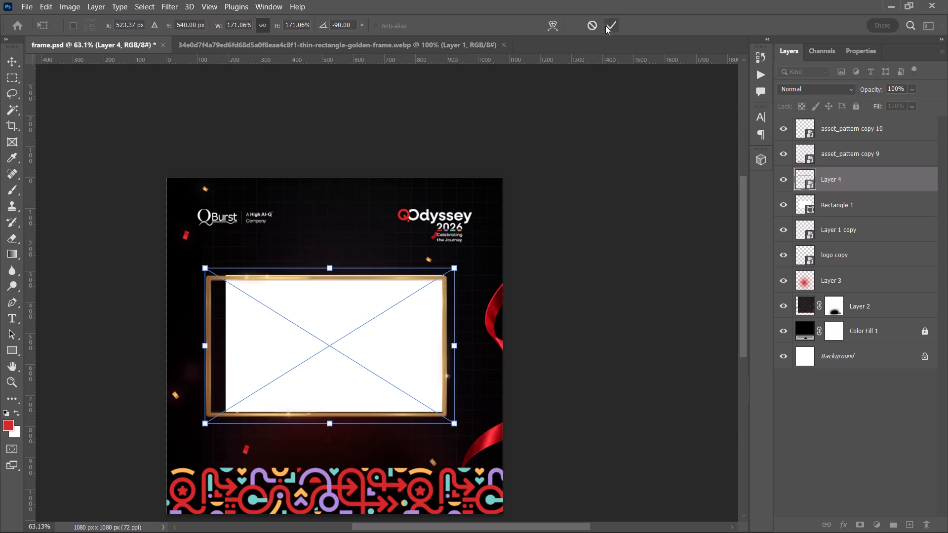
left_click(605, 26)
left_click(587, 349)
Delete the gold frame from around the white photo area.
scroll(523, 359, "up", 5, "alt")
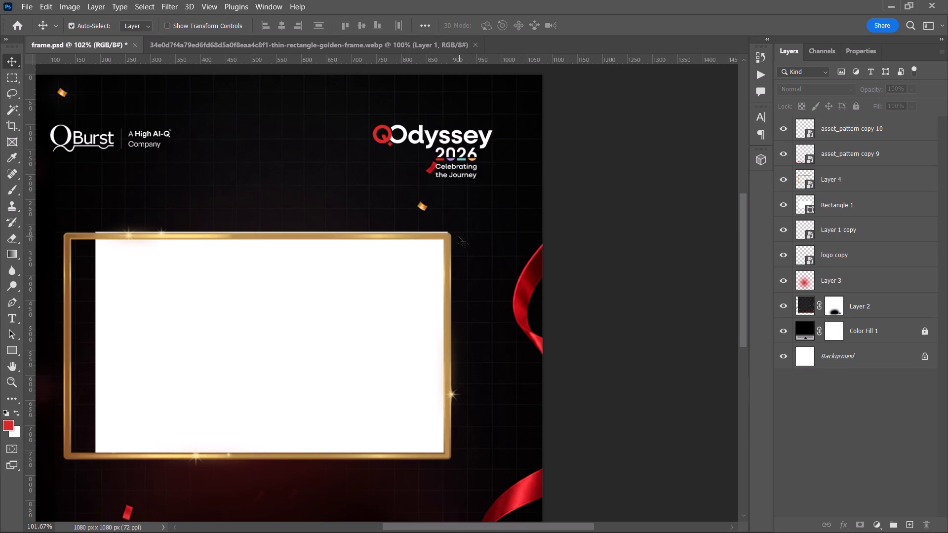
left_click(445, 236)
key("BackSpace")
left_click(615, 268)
Switch to Google Chrome and browse the image frame results for another frame design for the photo area.
key("alt+Tab")
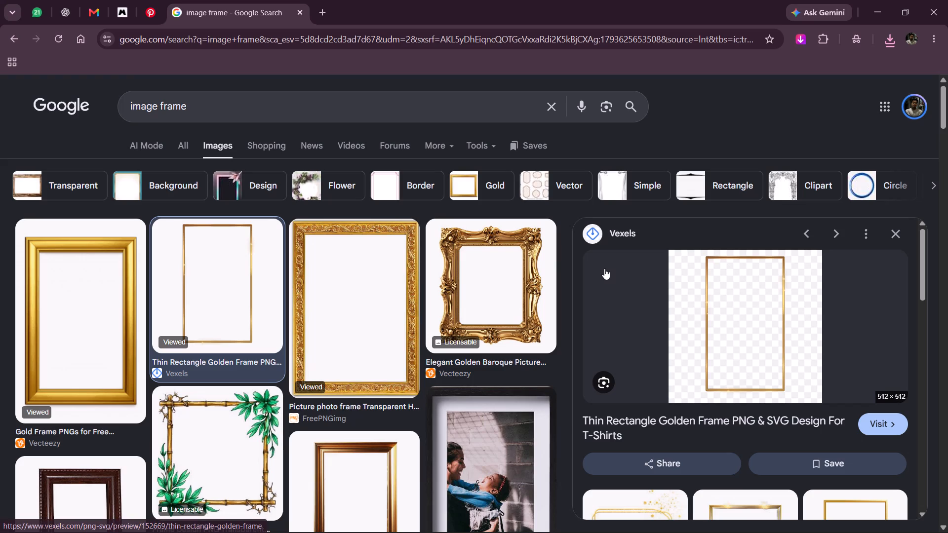
scroll(625, 281, "down", 2)
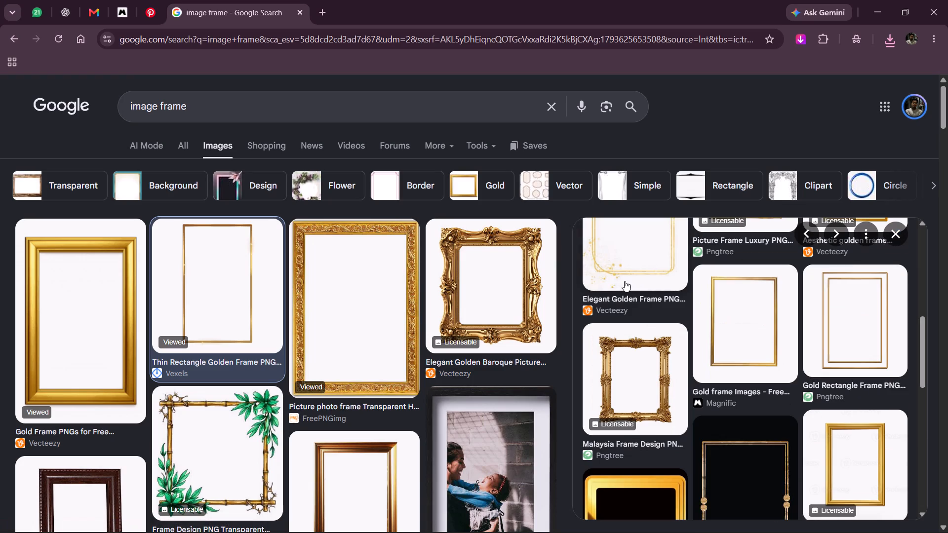
scroll(625, 281, "down", 1)
scroll(533, 305, "down", 1)
scroll(366, 319, "down", 1)
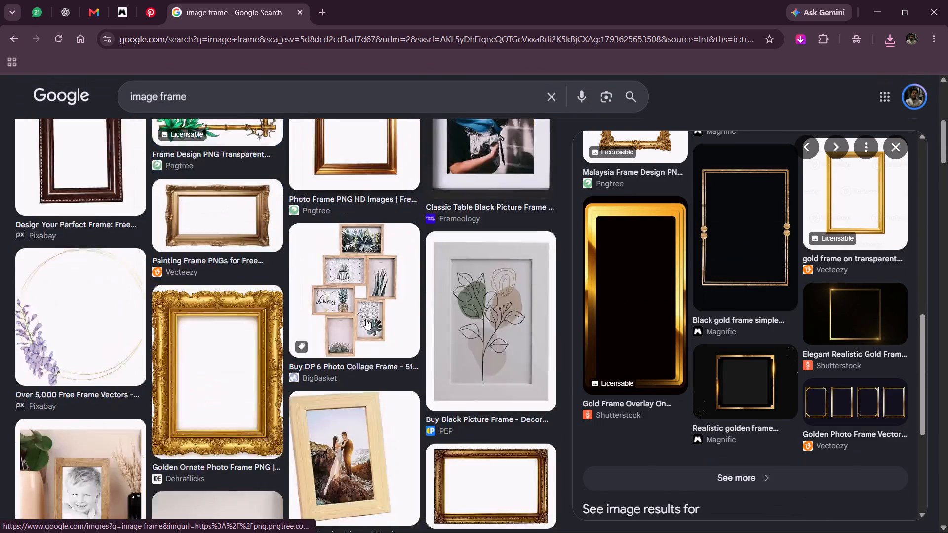
scroll(366, 319, "down", 3)
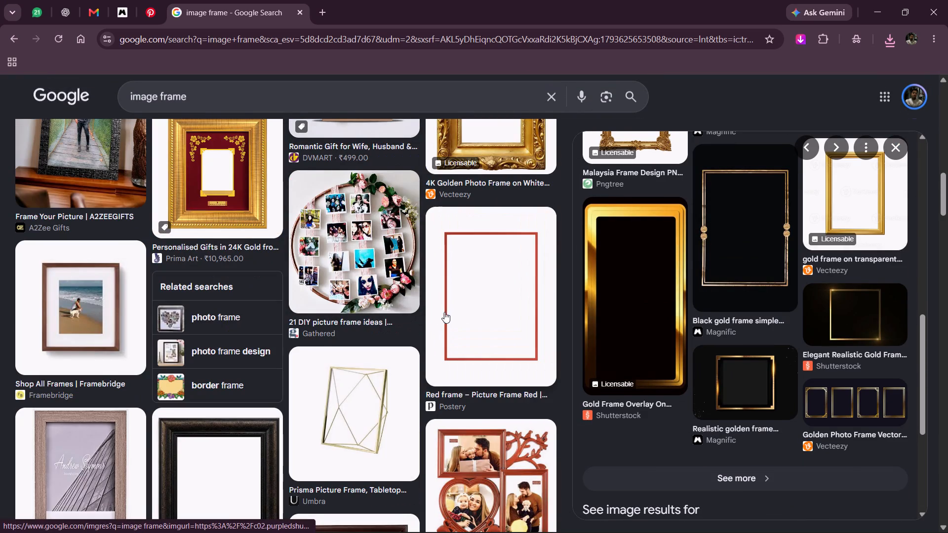
scroll(449, 312, "down", 1)
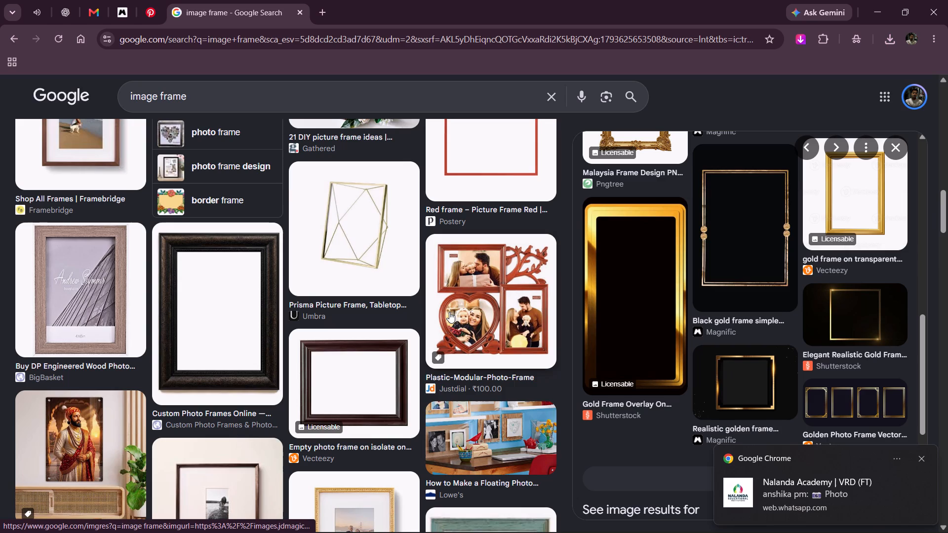
scroll(449, 312, "down", 2)
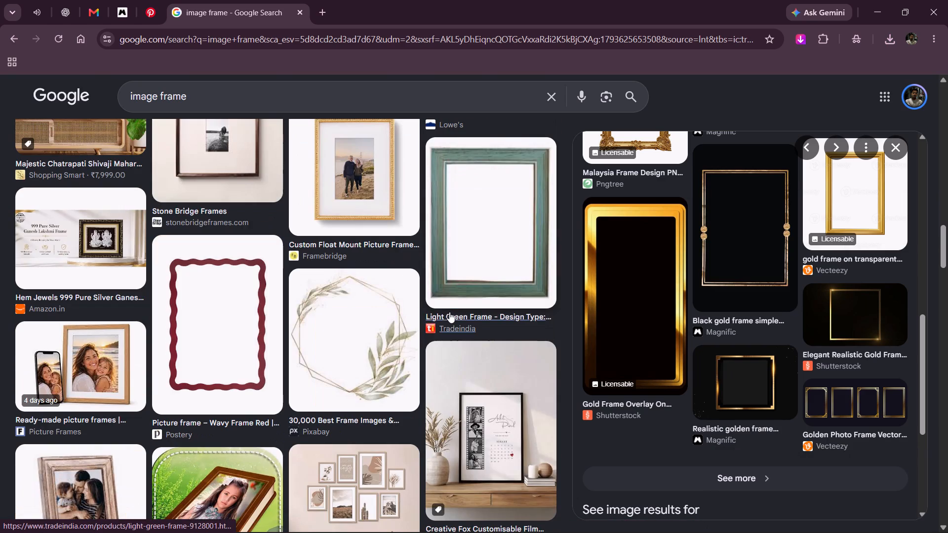
scroll(449, 312, "down", 2)
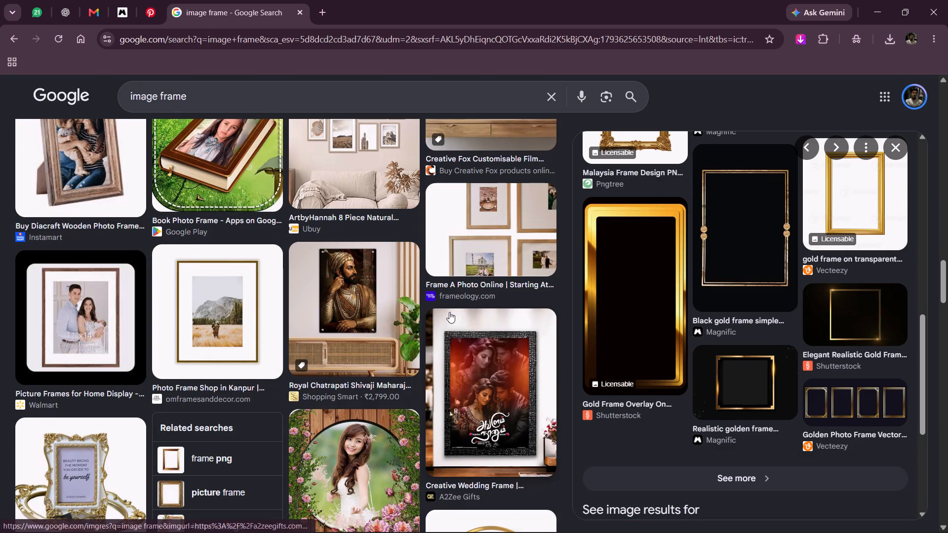
scroll(449, 312, "down", 2)
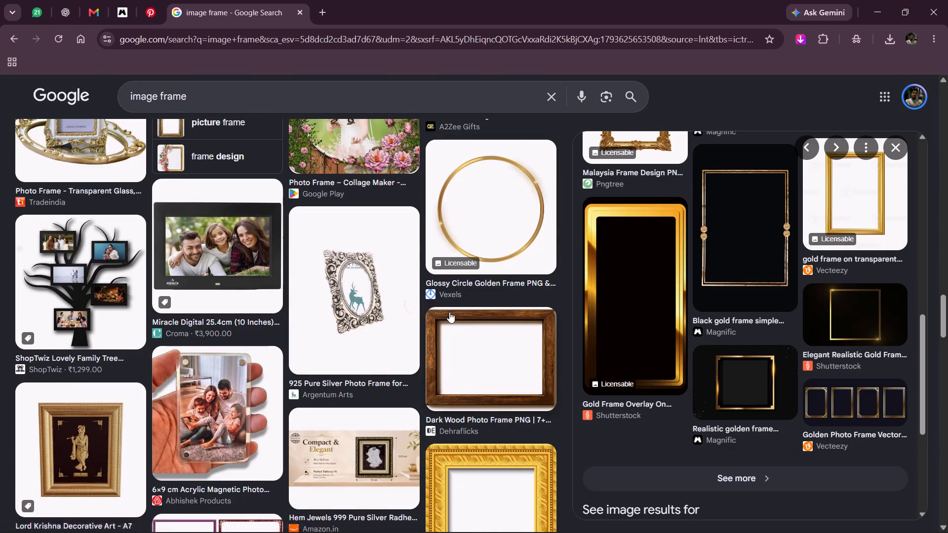
scroll(449, 312, "down", 3)
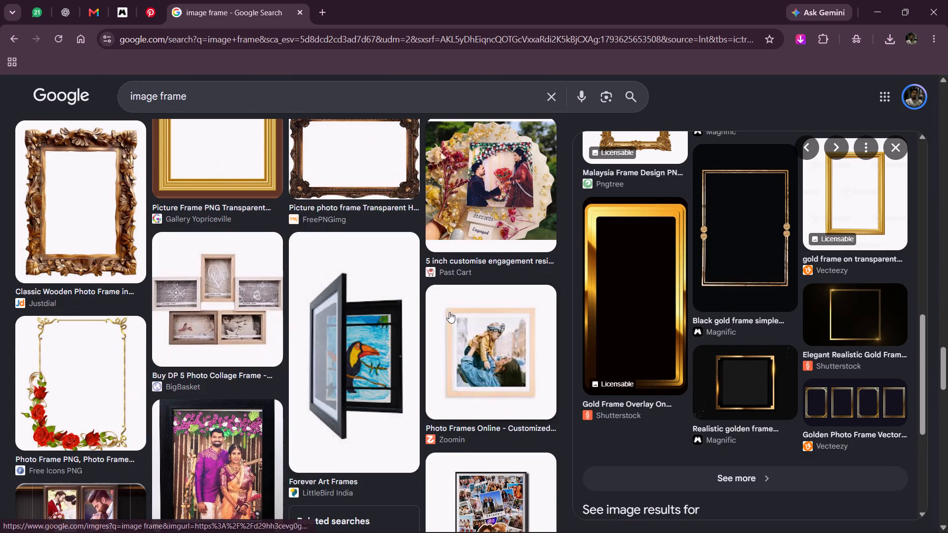
scroll(449, 312, "down", 1)
scroll(449, 312, "up", 4)
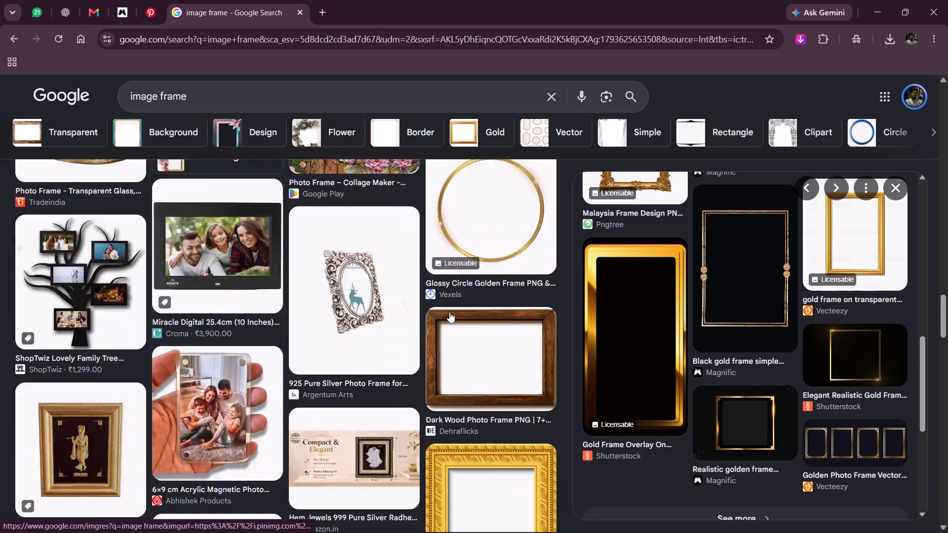
scroll(449, 312, "up", 7)
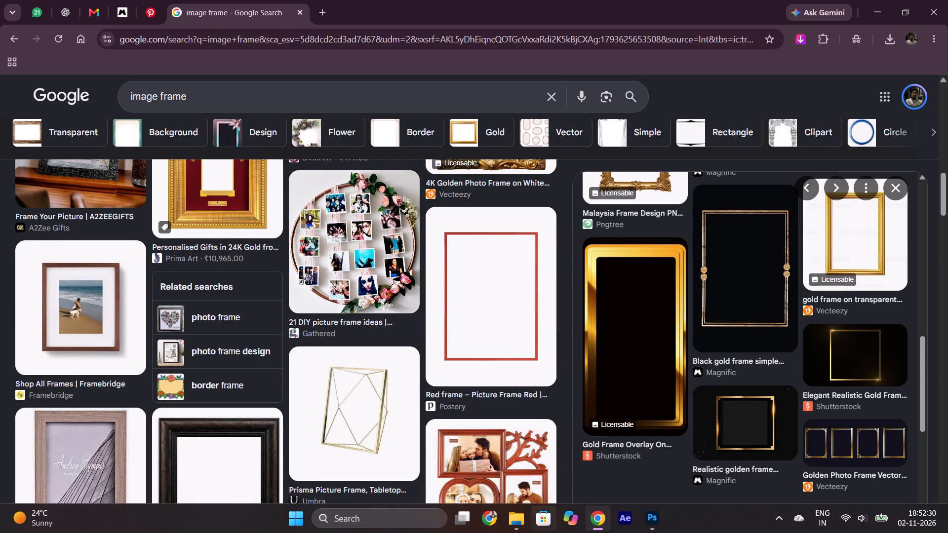
Return to Photoshop and give the white photo rectangle a red stroke 4.43 px wide.
key("alt+Tab")
scroll(423, 288, "down", 2)
left_click(321, 250)
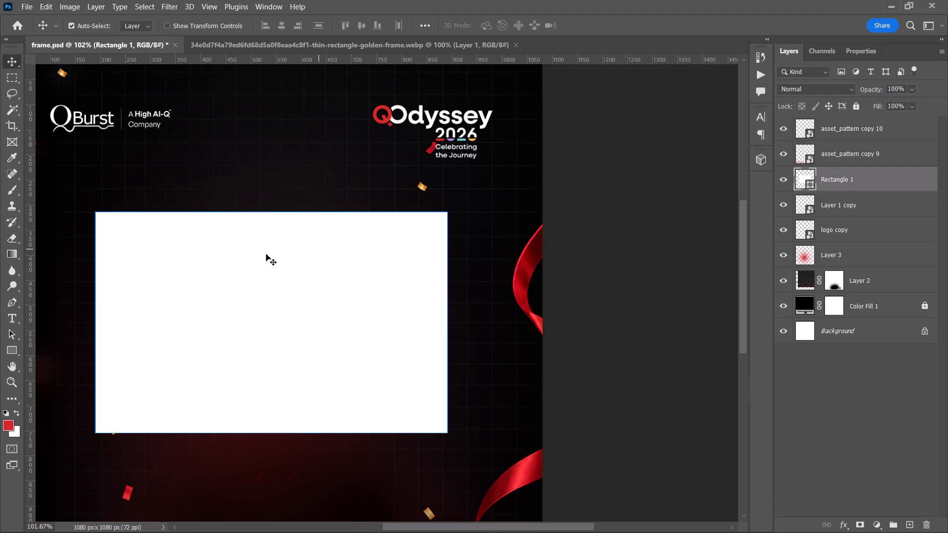
left_click(17, 353)
left_click(184, 26)
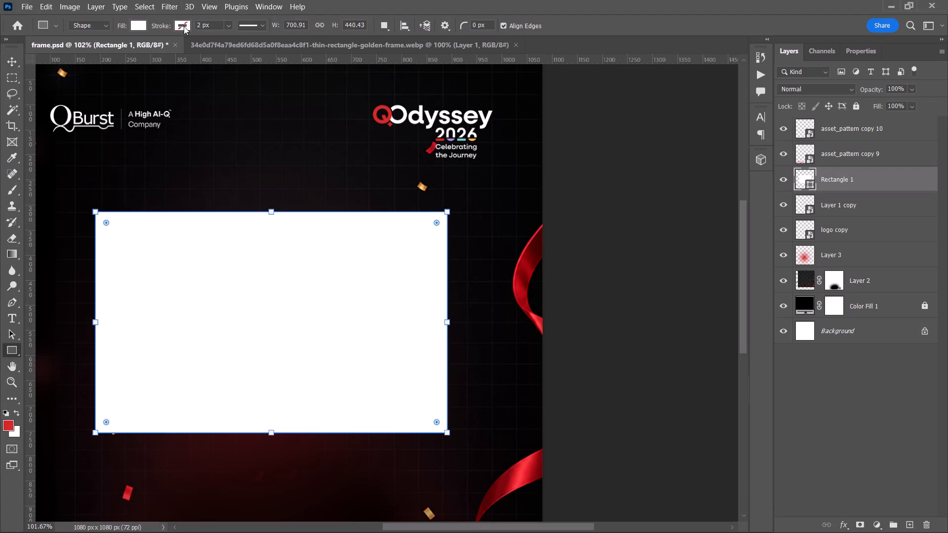
left_click(114, 90)
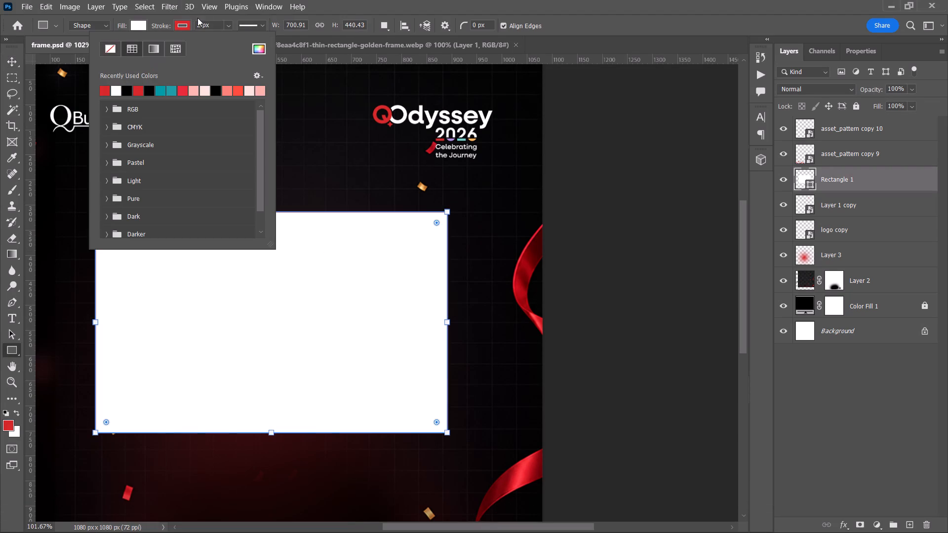
left_click(215, 29)
left_click(227, 26)
left_click(231, 41)
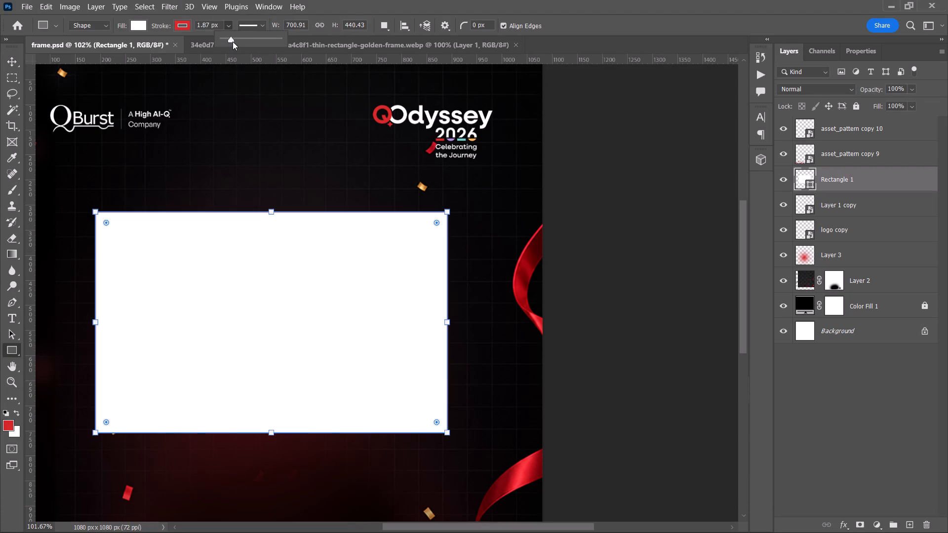
left_click(10, 61)
left_click(638, 345)
Slightly round all four corners of the red-outlined photo rectangle.
scroll(638, 345, "down", 2)
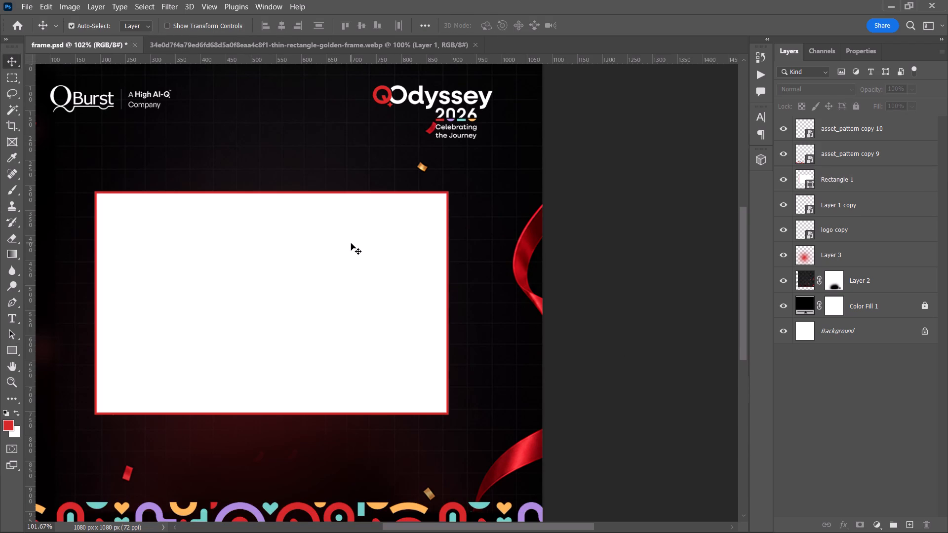
left_click(351, 243)
left_click(9, 353)
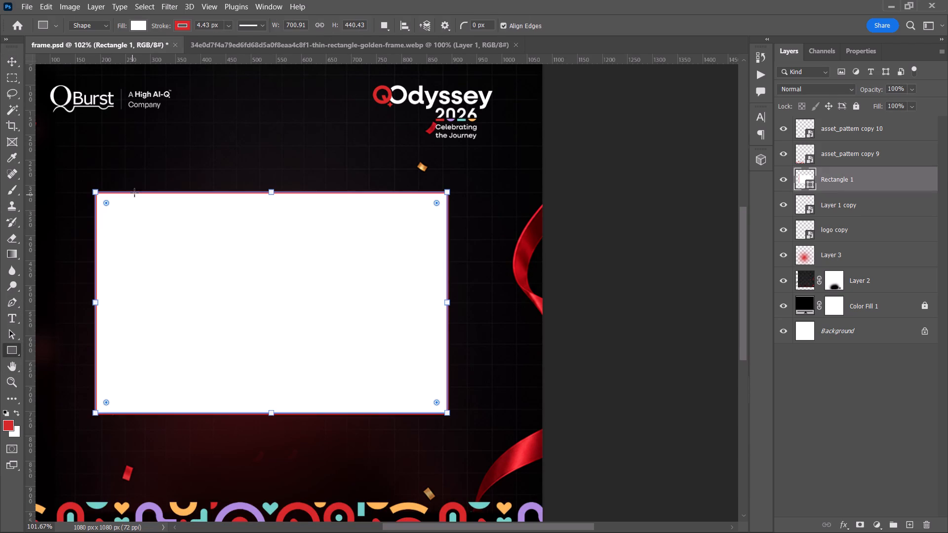
left_click(108, 202)
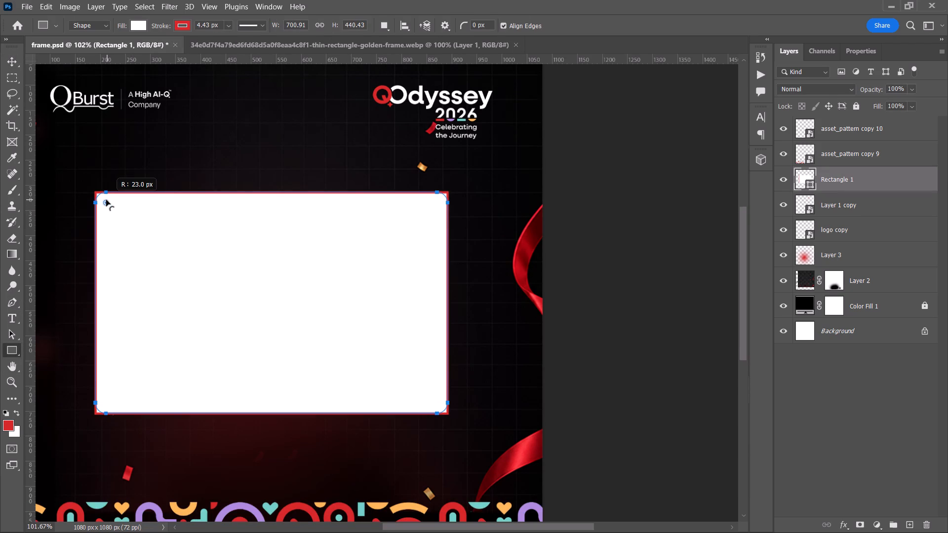
left_click(12, 64)
left_click(640, 385)
Review the whole square layout, including the rounded photo area, both logos, the ribbons and the pattern border.
scroll(640, 382, "down", 6)
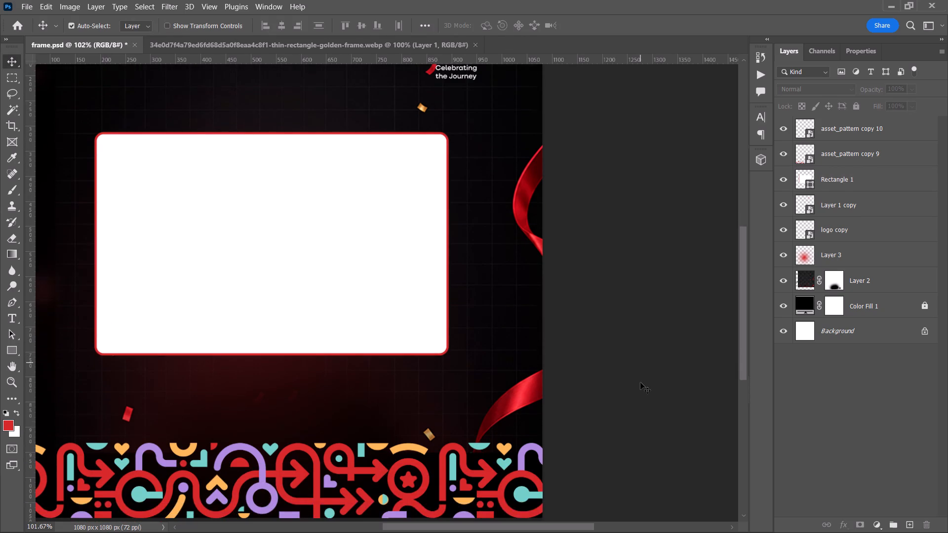
scroll(640, 382, "down", 2)
scroll(640, 382, "up", 12)
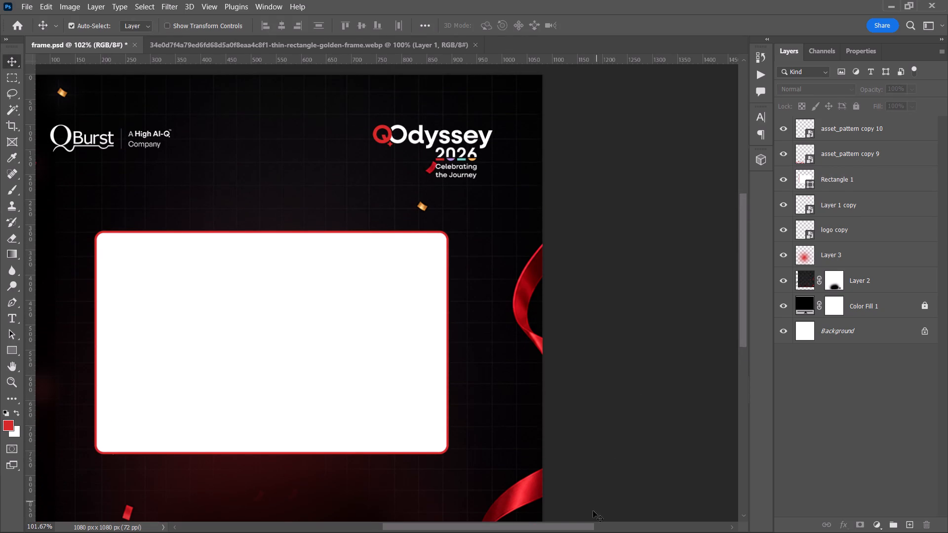
left_click(617, 429)
left_click_drag(568, 528, 537, 528)
scroll(304, 282, "up", 2)
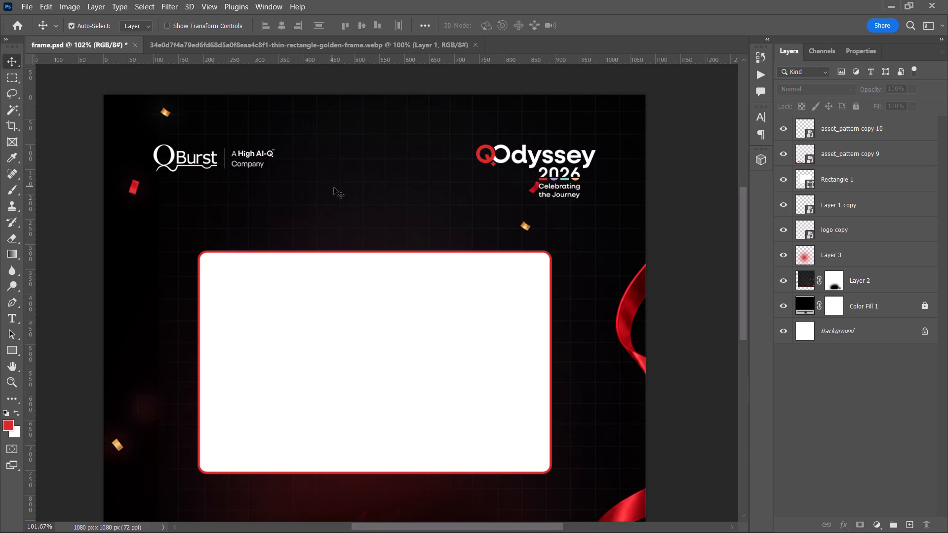
scroll(380, 235, "down", 1, "alt")
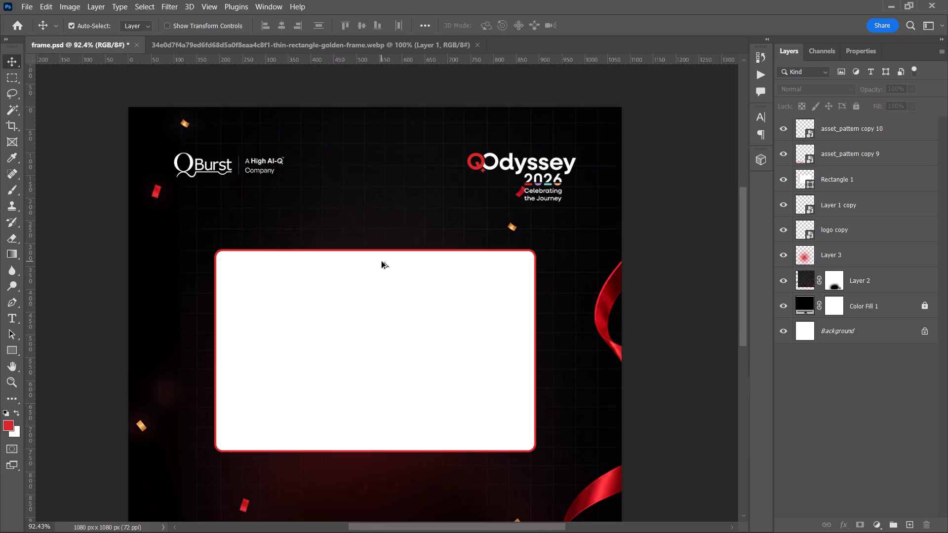
scroll(297, 279, "down", 2, "alt")
key("space")
key("space")
key("space")
key("space")
key("space")
key("space")
key("space")
key("space")
key("space")
left_click_drag(280, 333, 316, 250)
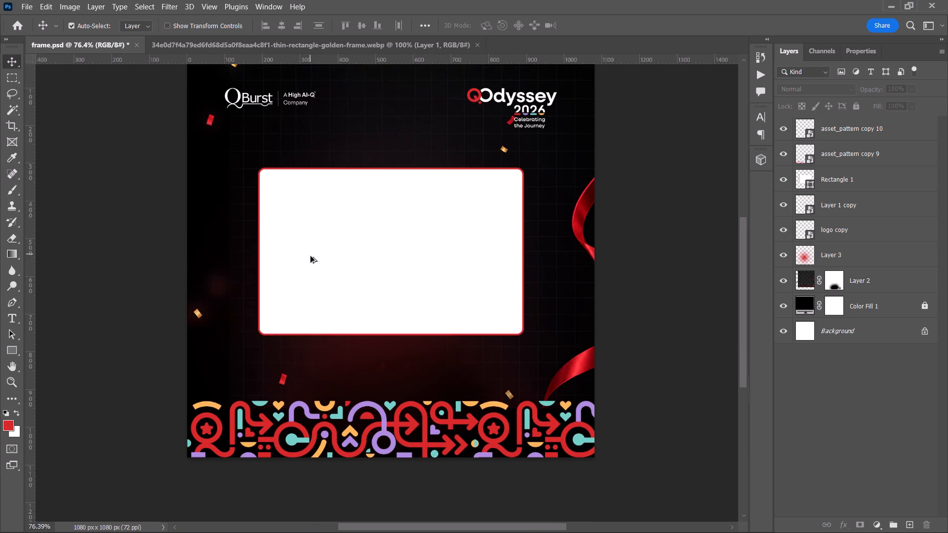
scroll(311, 264, "down", 1, "alt")
key("space")
left_click_drag(324, 266, 310, 279)
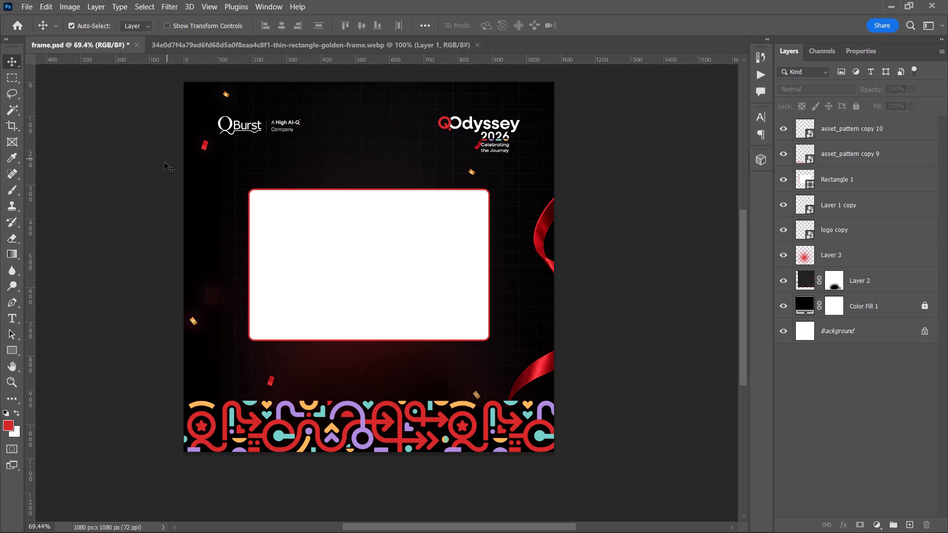
left_click(131, 170)
scroll(211, 164, "up", 1)
left_click(200, 118)
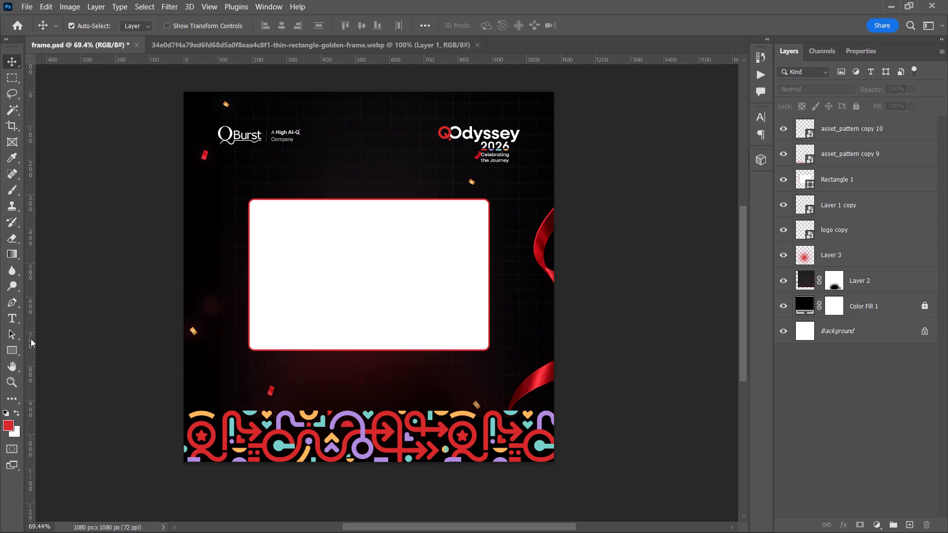
Draw a white rectangle about 102 × 105 px in the canvas's top-left corner as a margin gauge.
left_click(10, 359)
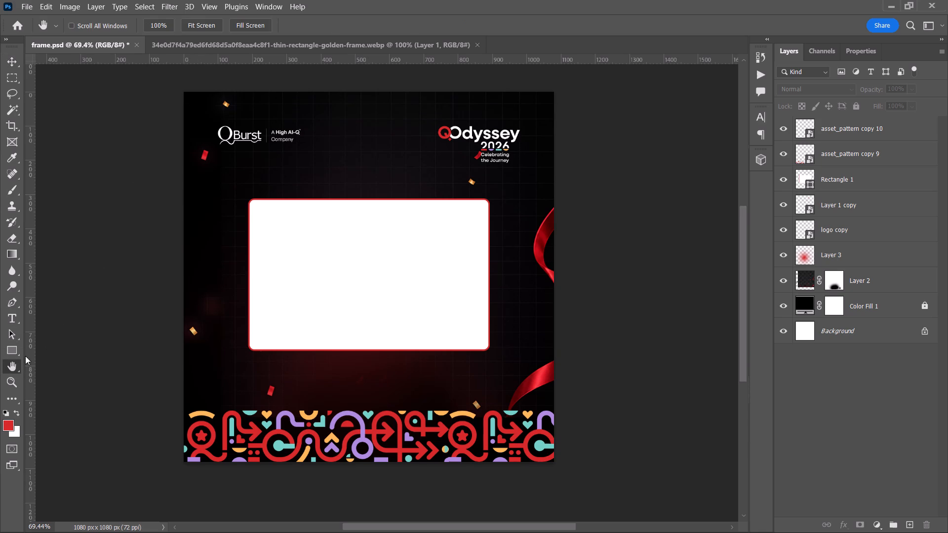
left_click(1, 349)
left_click(10, 344)
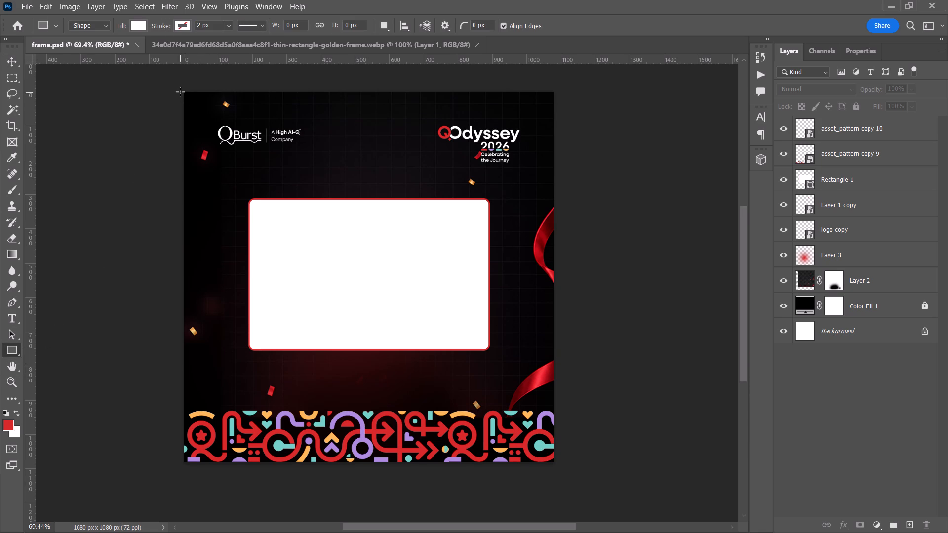
left_click_drag(183, 93, 207, 121)
left_click_drag(207, 121, 217, 128)
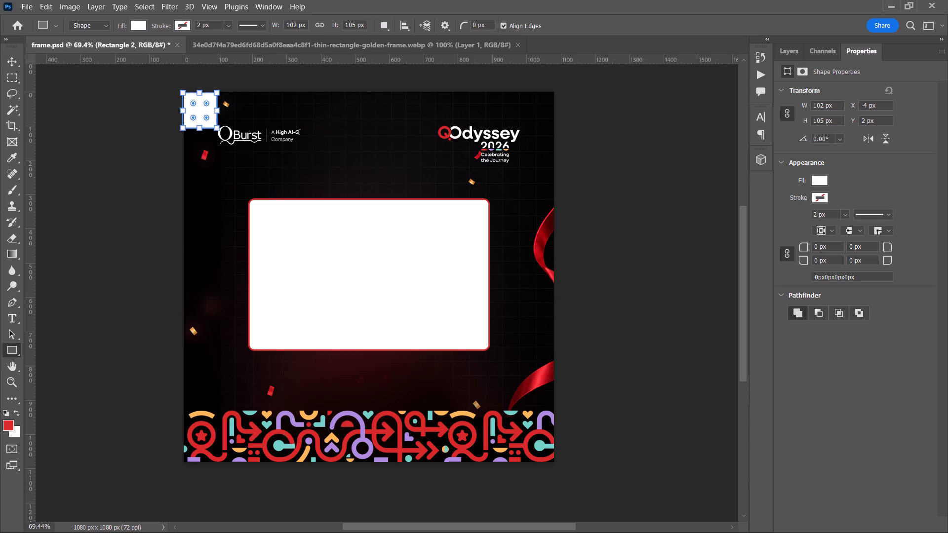
Set the small corner rectangle's height to 102 px to make it square.
left_click(355, 25)
key("BackSpace")
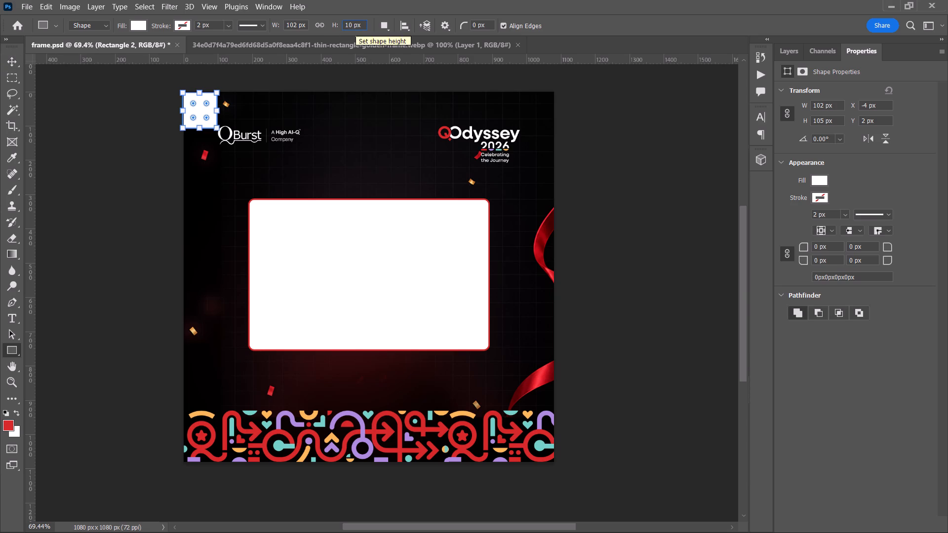
key("2")
key("Return")
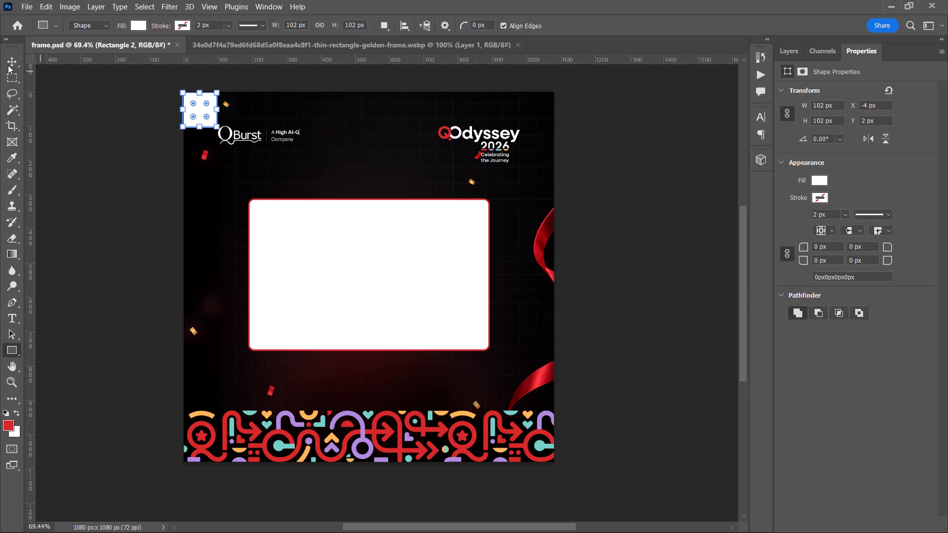
left_click(12, 55)
left_click(123, 108)
Move the small white square 4 px horizontally, flush with the canvas's left edge.
scroll(160, 103, "up", 2, "alt")
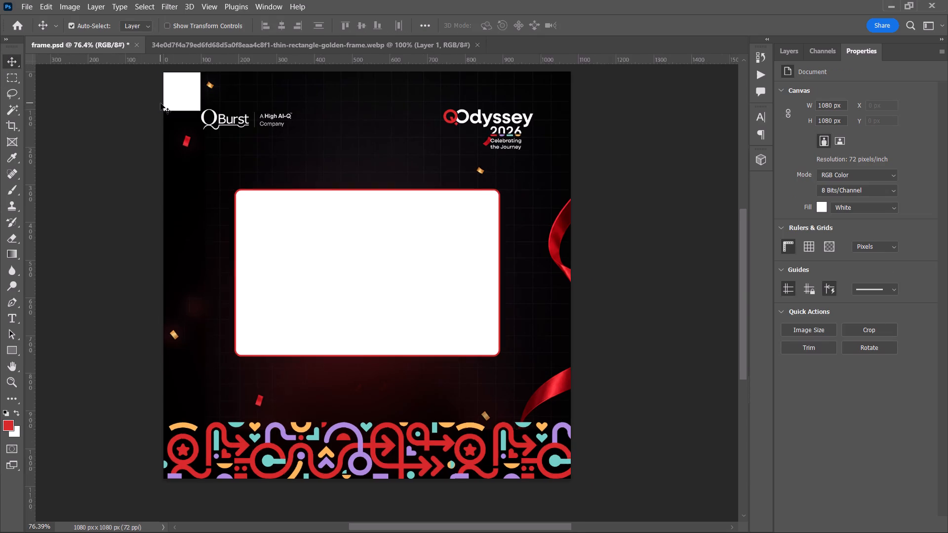
scroll(160, 103, "up", 2, "alt")
scroll(173, 151, "up", 5)
left_click(171, 113)
left_click_drag(161, 120, 167, 121)
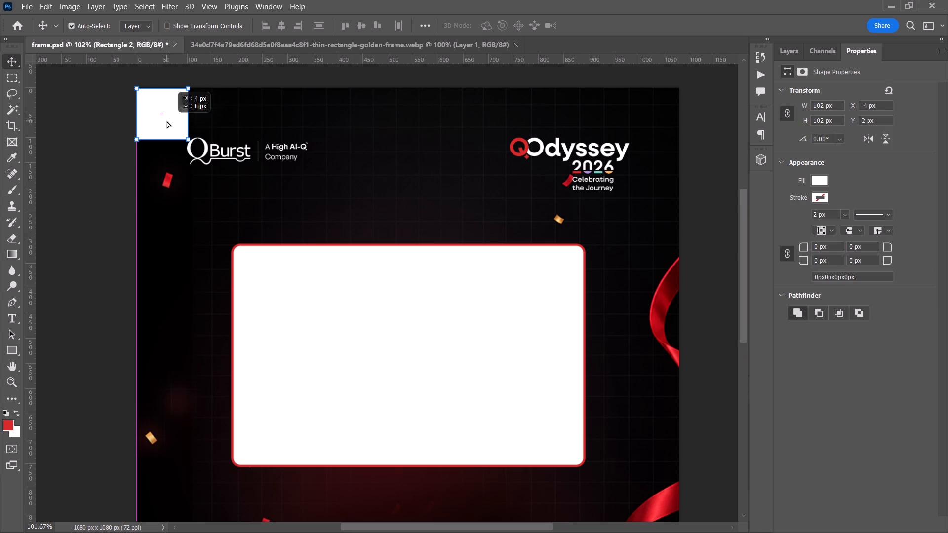
left_click_drag(167, 121, 167, 121)
left_click(104, 149)
Move the small white margin square up so it sits flush with the canvas's top edge at Y 0 px.
scroll(136, 60, "up", 4, "alt")
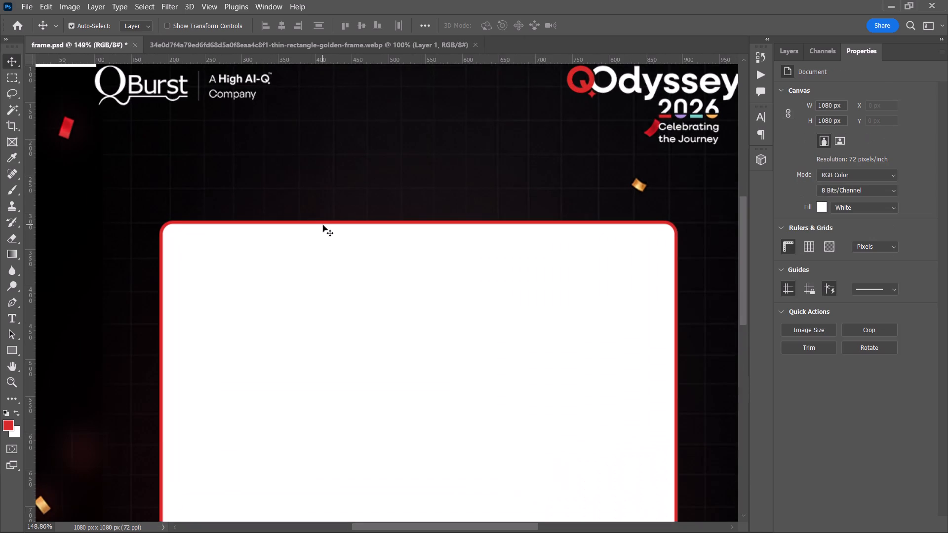
scroll(324, 225, "down", 5, "alt")
scroll(80, 57, "up", 3)
scroll(84, 79, "up", 3, "alt")
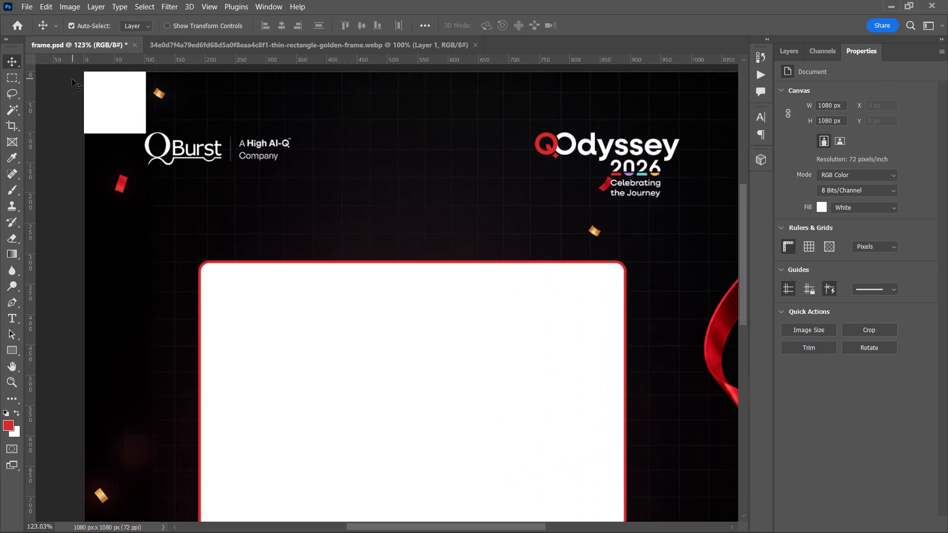
scroll(72, 79, "up", 2)
double_click(118, 122)
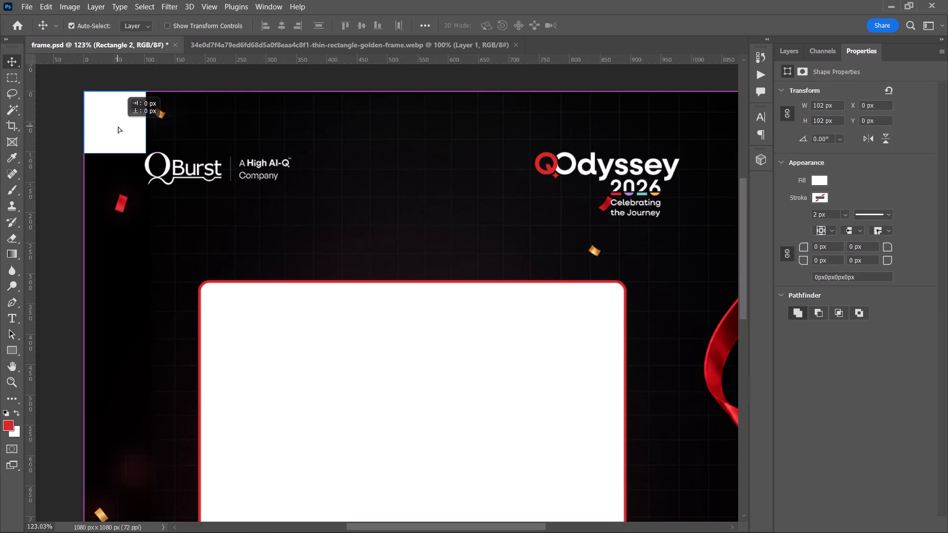
Duplicate the white margin square into the canvas's top-right corner, flush with both edges.
scroll(119, 126, "down", 3, "alt")
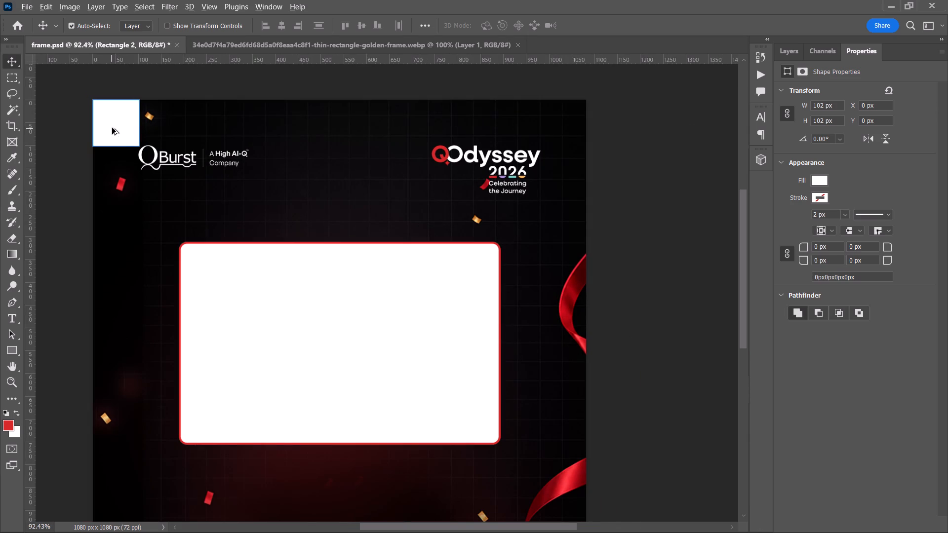
left_click_drag(112, 128, 555, 139, "alt")
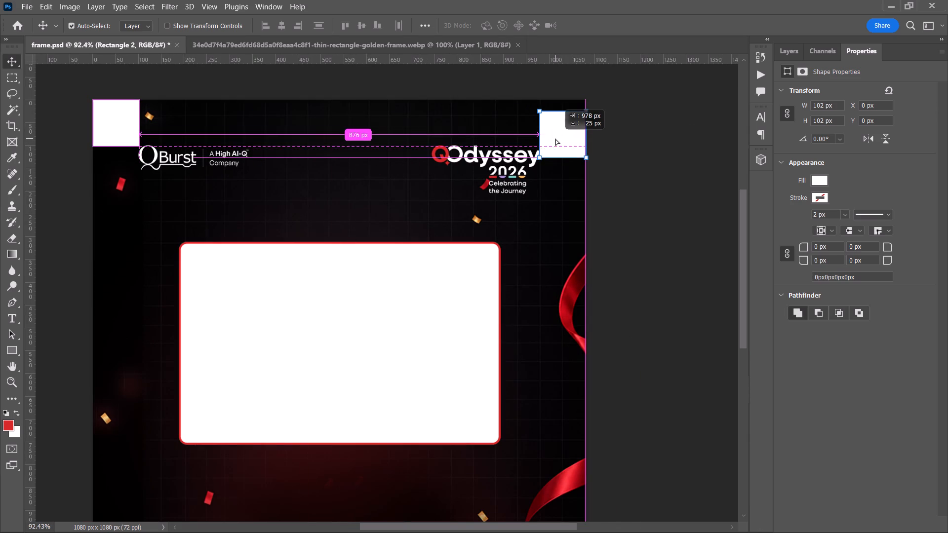
left_click_drag(555, 139, 555, 127, "alt")
left_click(636, 162)
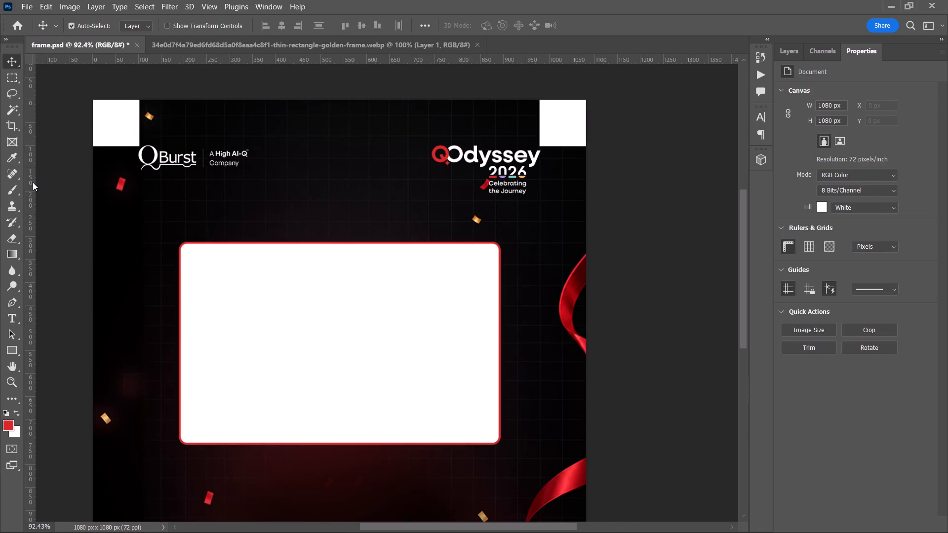
Place a vertical and a horizontal guide along the inner edges of the top-left corner square.
left_click_drag(33, 182, 139, 188)
left_click_drag(146, 58, 152, 146)
left_click(144, 147)
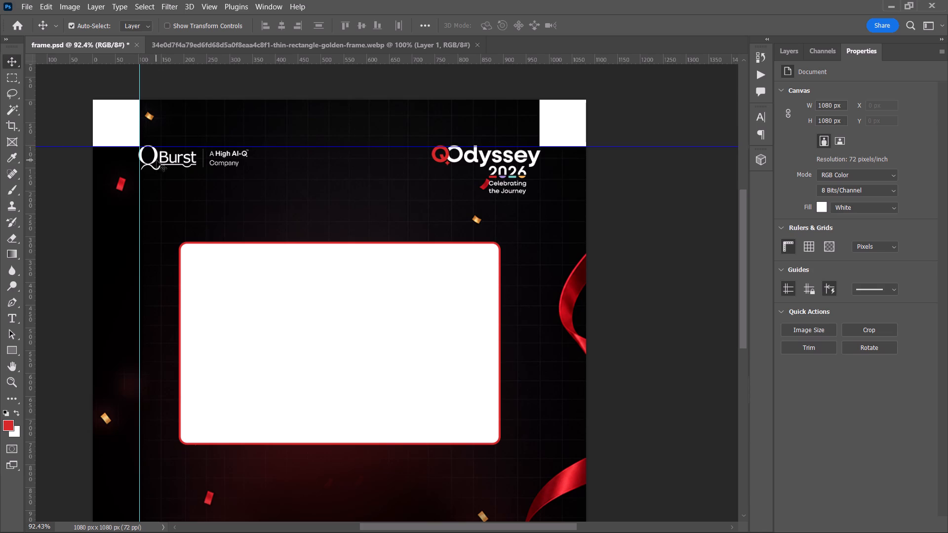
Move the QBurst logo against the two guides, at X 102 px and Y 103 px.
left_click(155, 159)
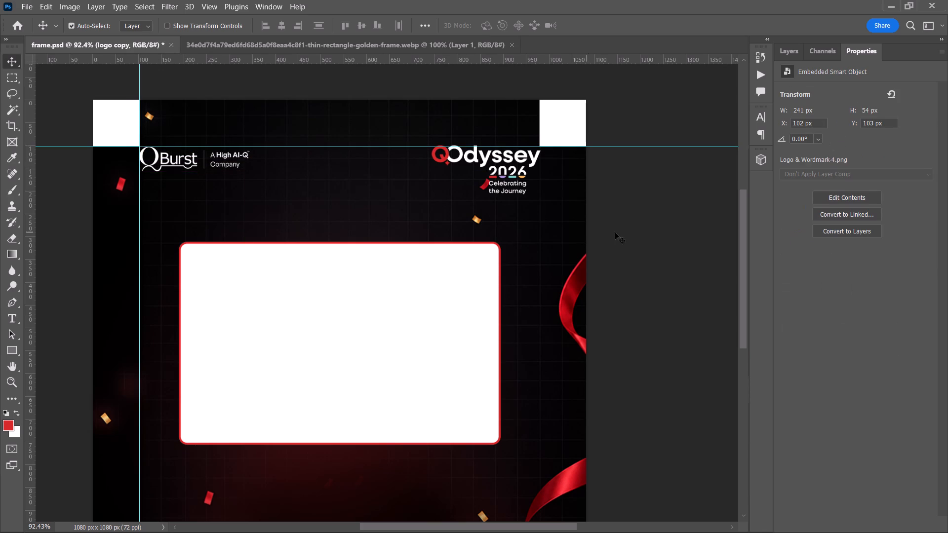
Add a vertical guide along the inner edge of the top-right corner square.
left_click_drag(36, 259, 258, 278)
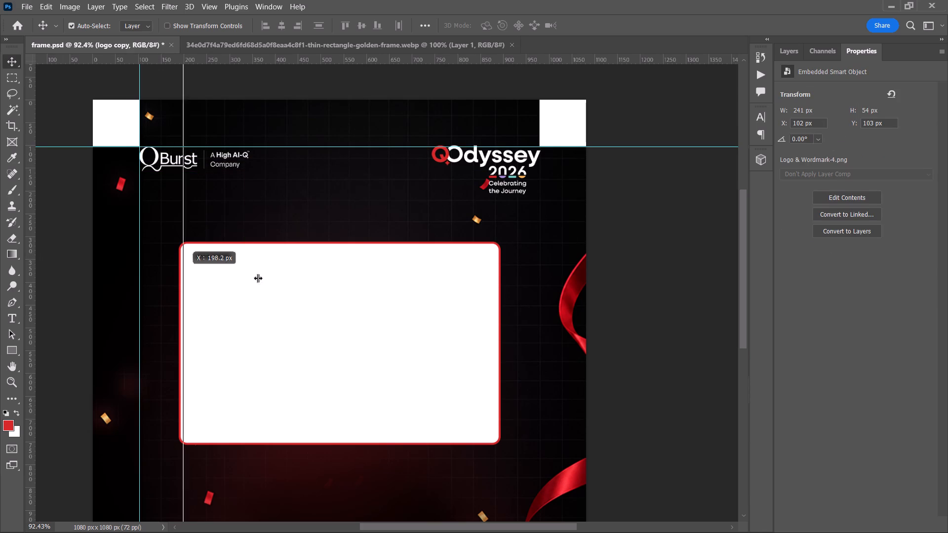
left_click_drag(258, 278, 540, 286)
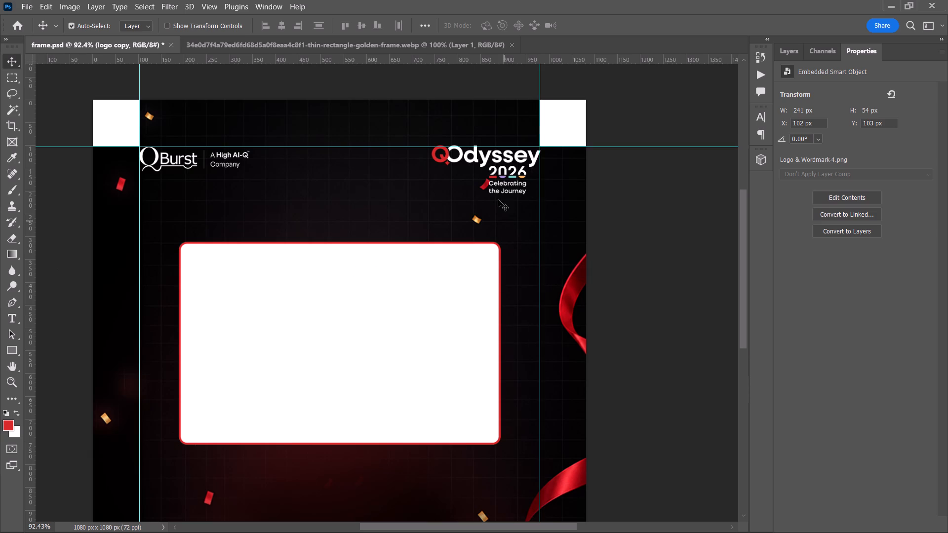
Position the Odyssey 2026 logo inside the right and top guides, at X 741 px and Y 104 px.
left_click_drag(488, 157, 489, 162)
left_click(696, 228)
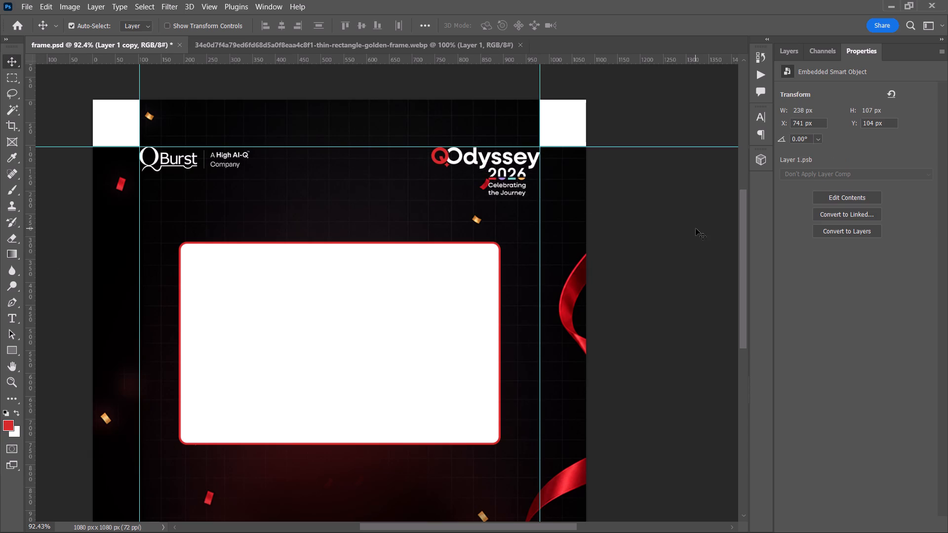
Move the photo area to the left guide and stretch it to the right guide, about 876 px wide.
left_click_drag(374, 328, 337, 327)
key("ctrl+t")
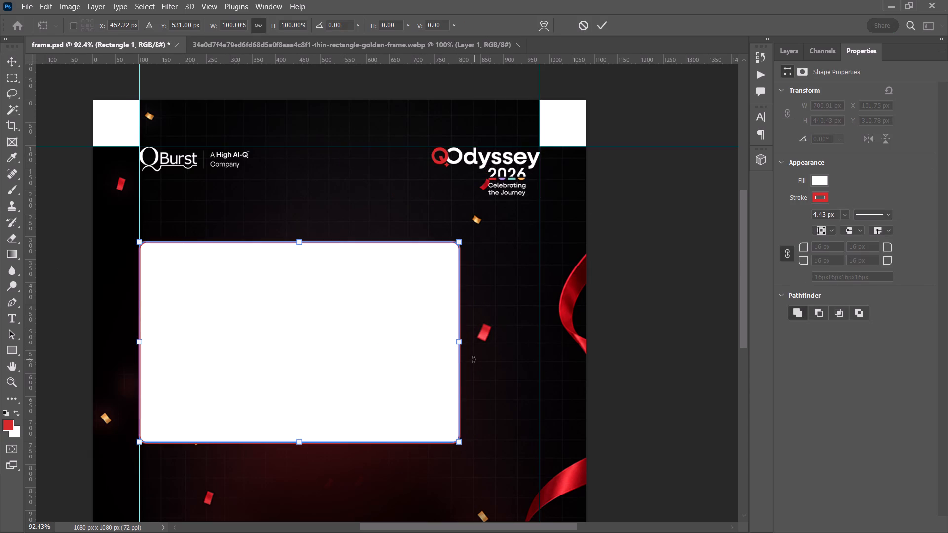
left_click_drag(459, 347, 538, 356, "shift")
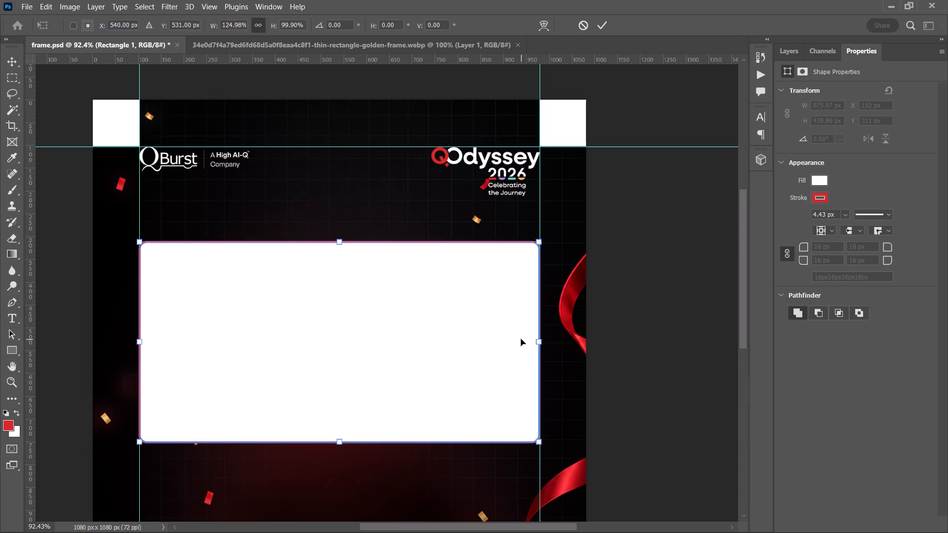
Extend the photo area at its upper and lower edges to a height of about 485 px.
scroll(521, 339, "down", 4, "alt")
scroll(521, 339, "down", 2)
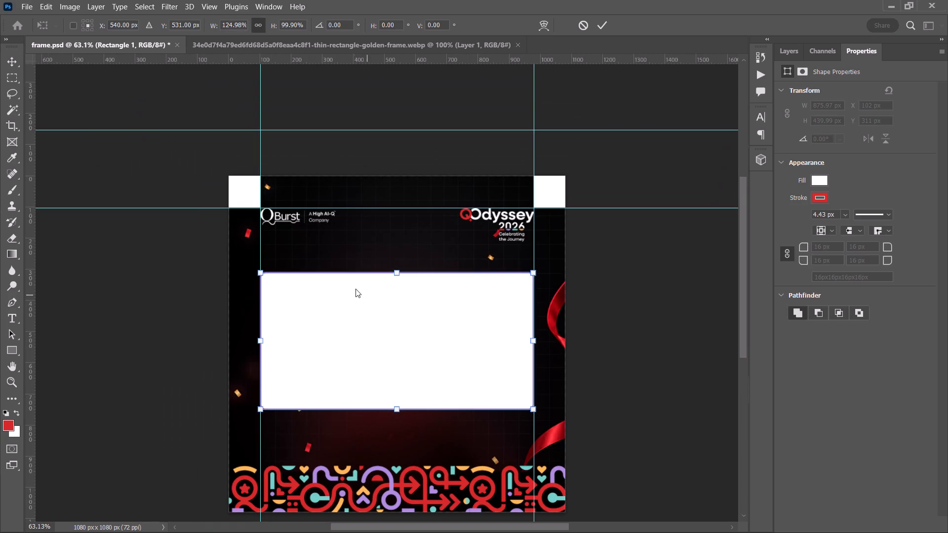
left_click(394, 274)
left_click_drag(396, 271, 398, 263, "shift")
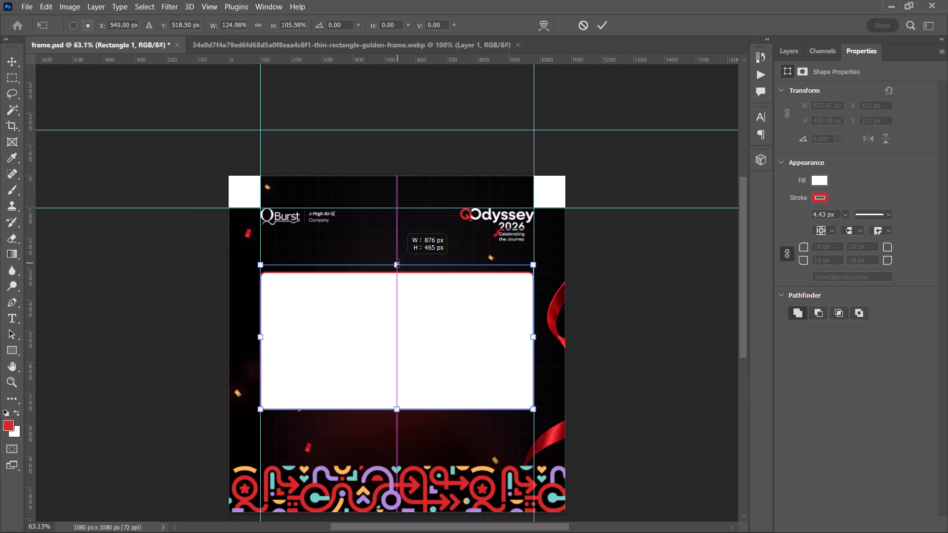
left_click_drag(398, 263, 398, 266, "shift")
left_click_drag(397, 411, 398, 417, "shift")
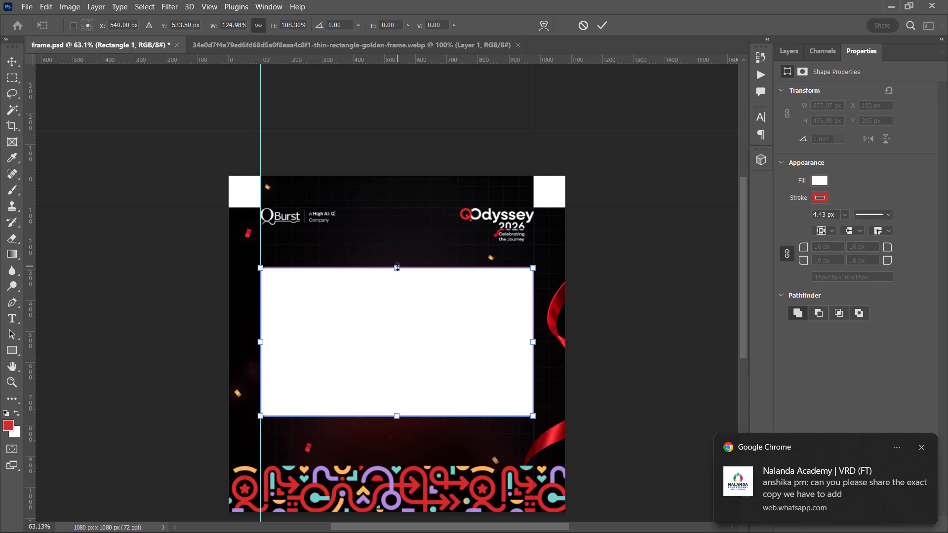
left_click(397, 266, "shift")
left_click(607, 24)
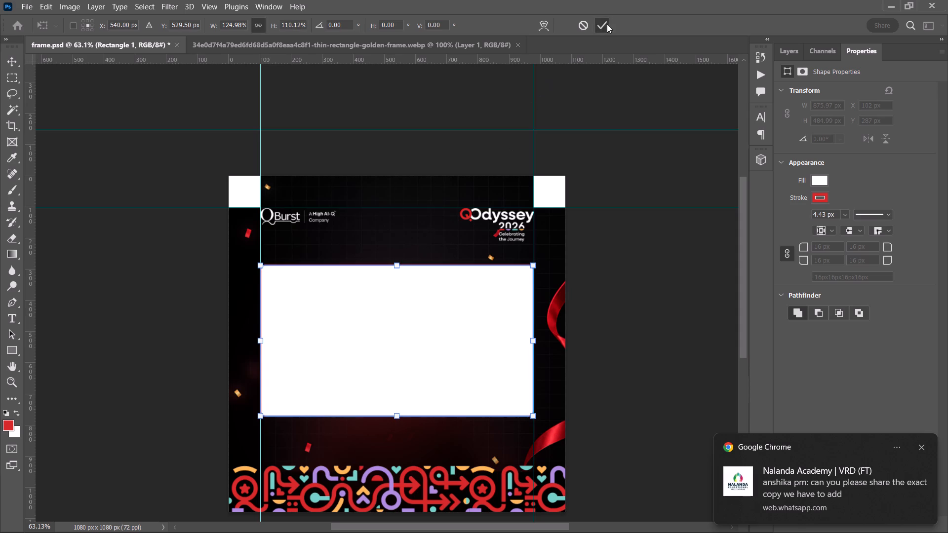
left_click(622, 357)
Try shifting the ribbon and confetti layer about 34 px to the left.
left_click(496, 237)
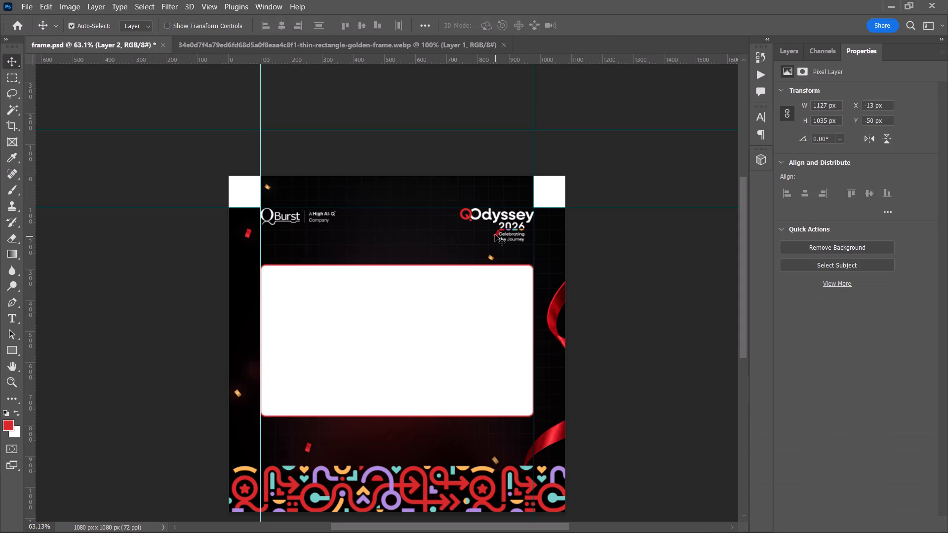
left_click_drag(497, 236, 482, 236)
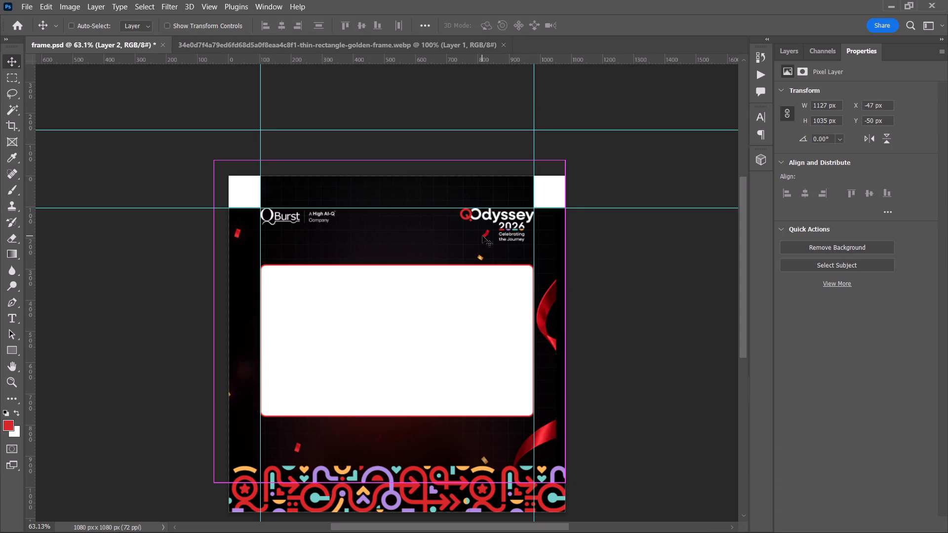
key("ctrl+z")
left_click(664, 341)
Scale the pattern border proportionally to about 104%, keeping its lower-left corner fixed.
scroll(653, 344, "down", 1)
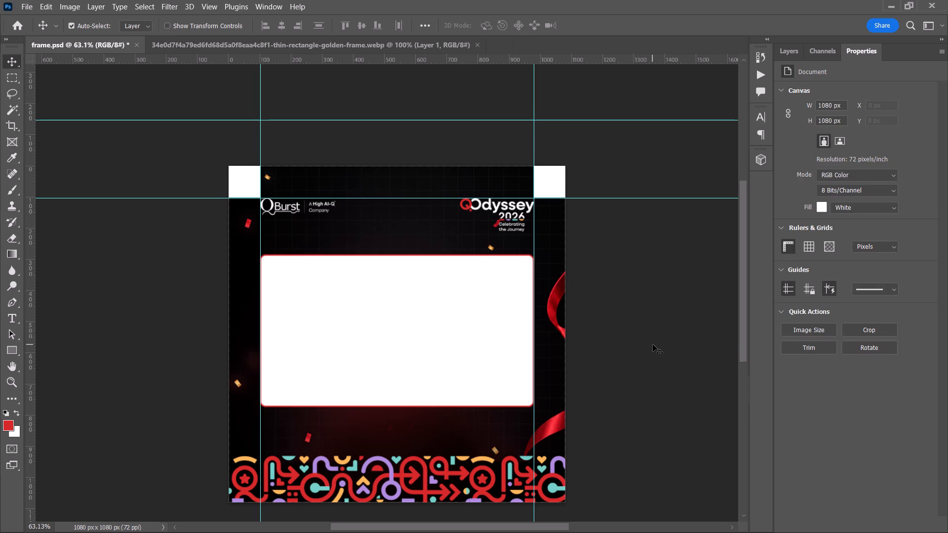
scroll(653, 344, "down", 1)
left_click(390, 462)
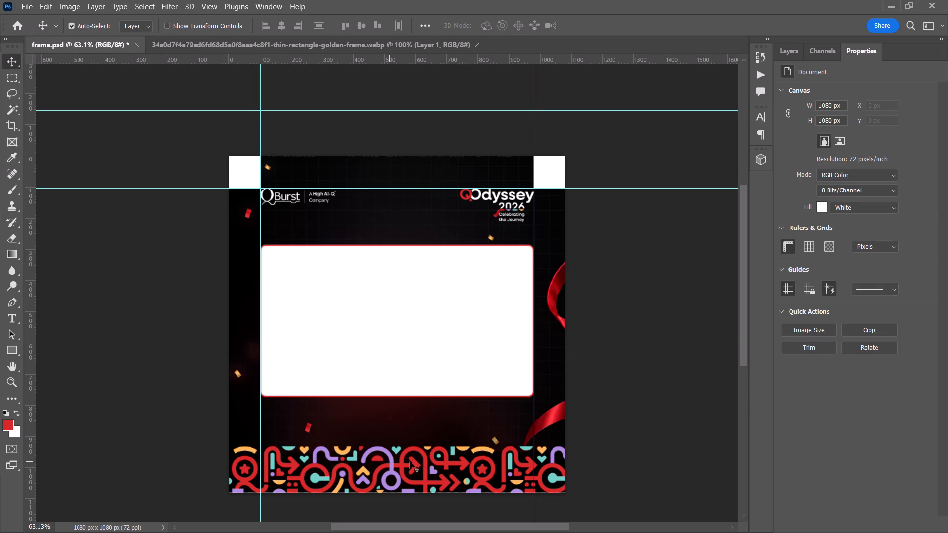
left_click(556, 464, "shift")
key("ctrl+t")
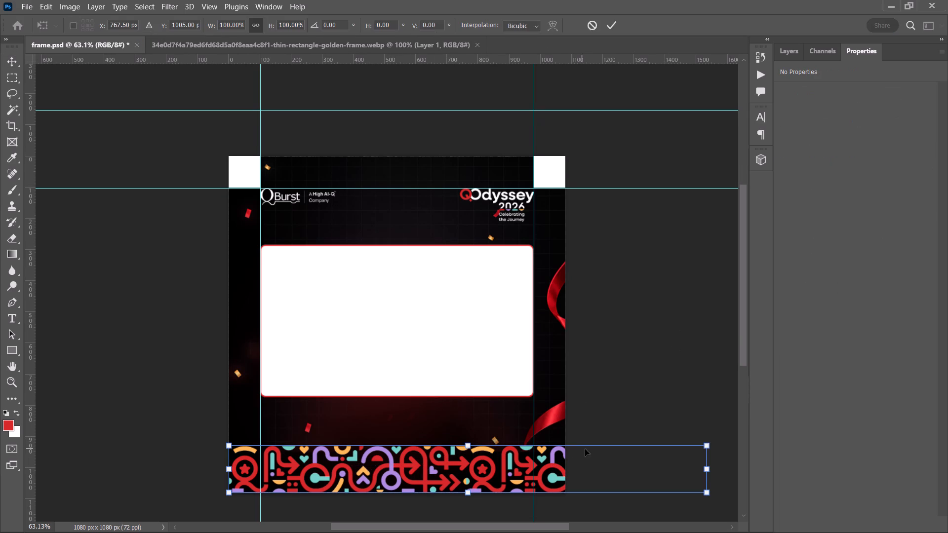
left_click_drag(707, 448, 727, 447)
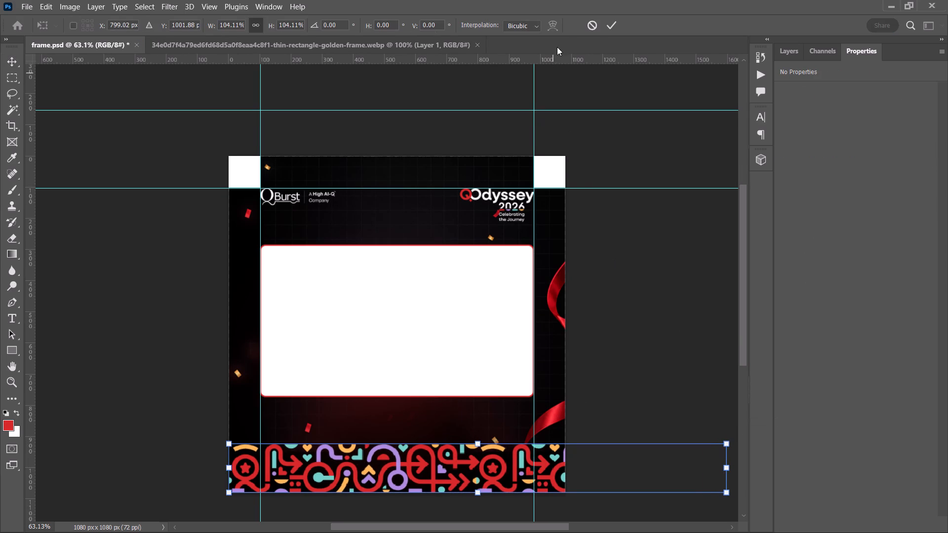
left_click(611, 28)
left_click(647, 306)
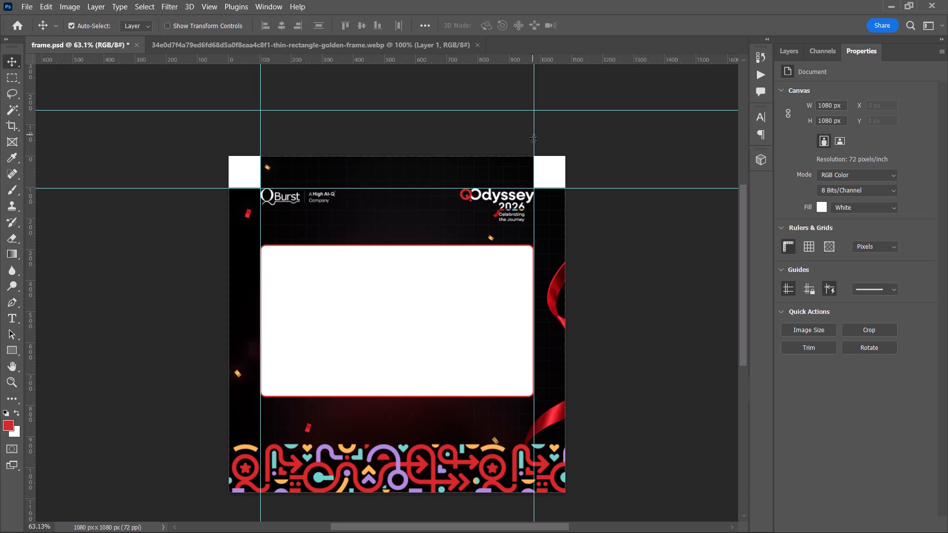
Move both white margin squares off the canvas.
left_click_drag(551, 172, 640, 132)
left_click_drag(242, 175, 150, 154)
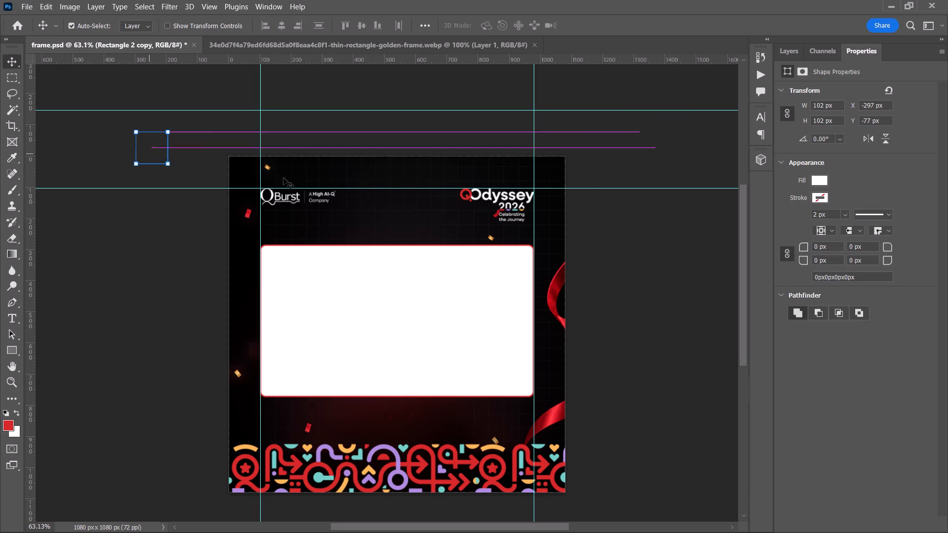
Move the horizontal margin guide and both vertical guides off the artwork.
left_click_drag(336, 190, 337, 115)
left_click_drag(259, 148, 173, 154)
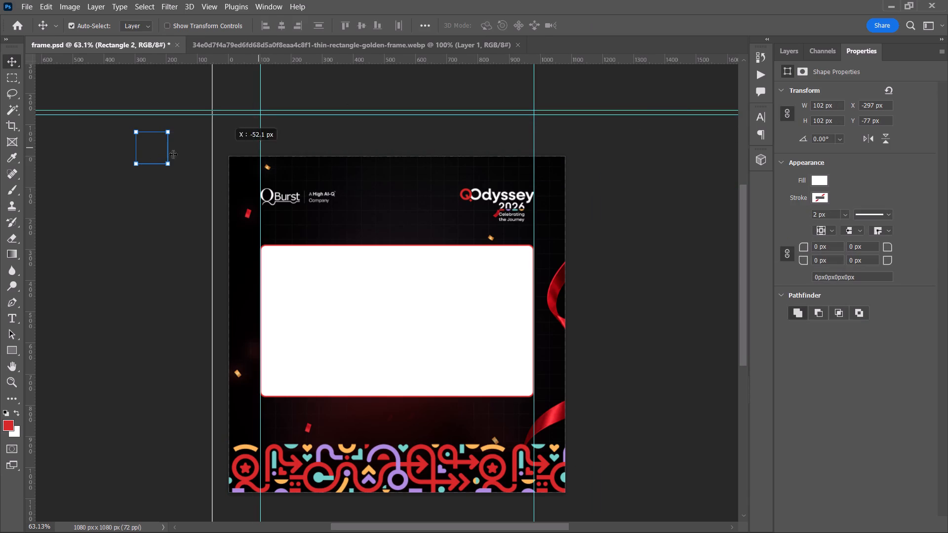
left_click_drag(173, 154, 79, 163)
left_click_drag(533, 168, 681, 187)
left_click(612, 287)
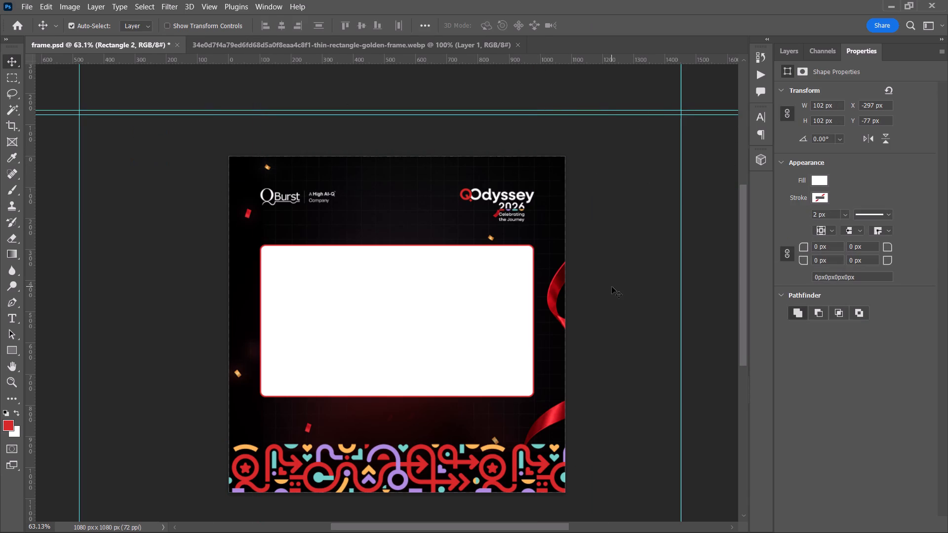
Sample the purple from the pattern border as the foreground colour for the photo area's outline.
scroll(612, 287, "down", 1)
left_click(405, 341)
left_click(9, 353)
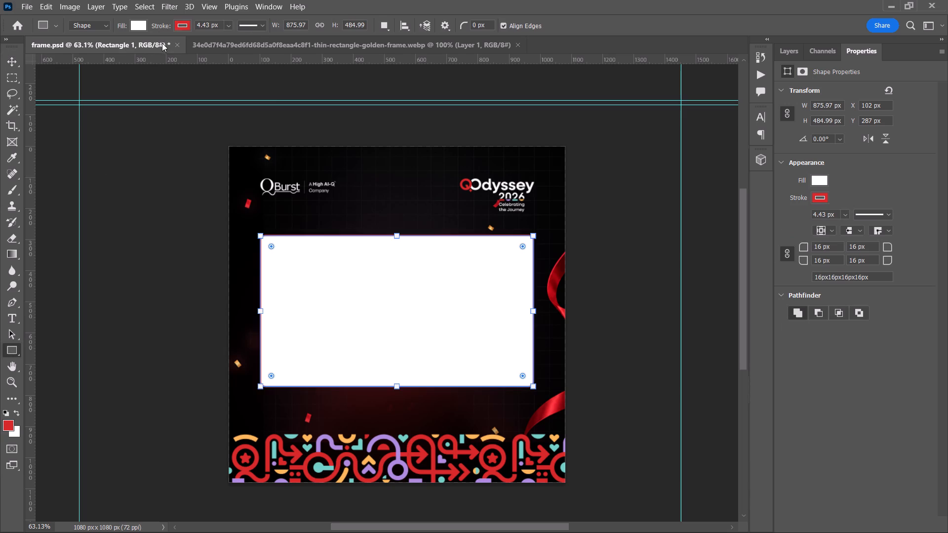
left_click(180, 23)
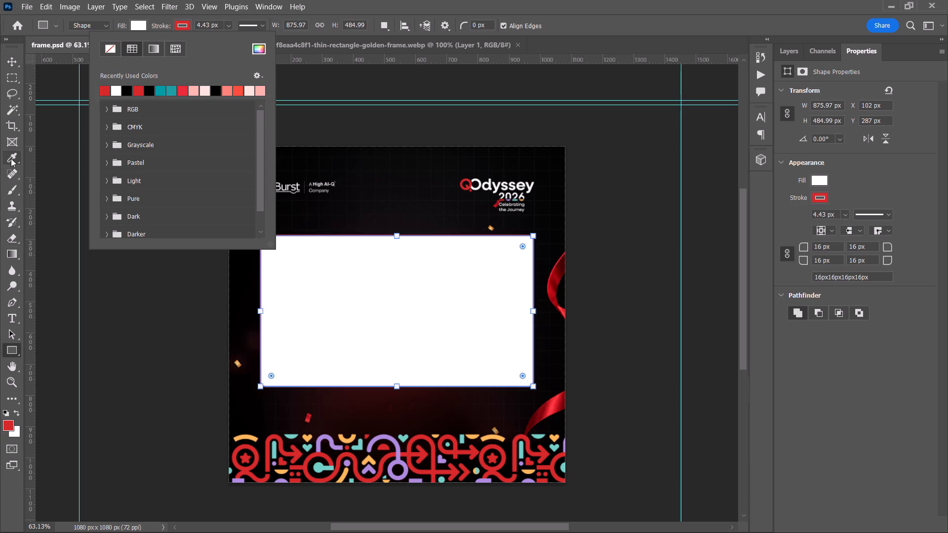
left_click(11, 158)
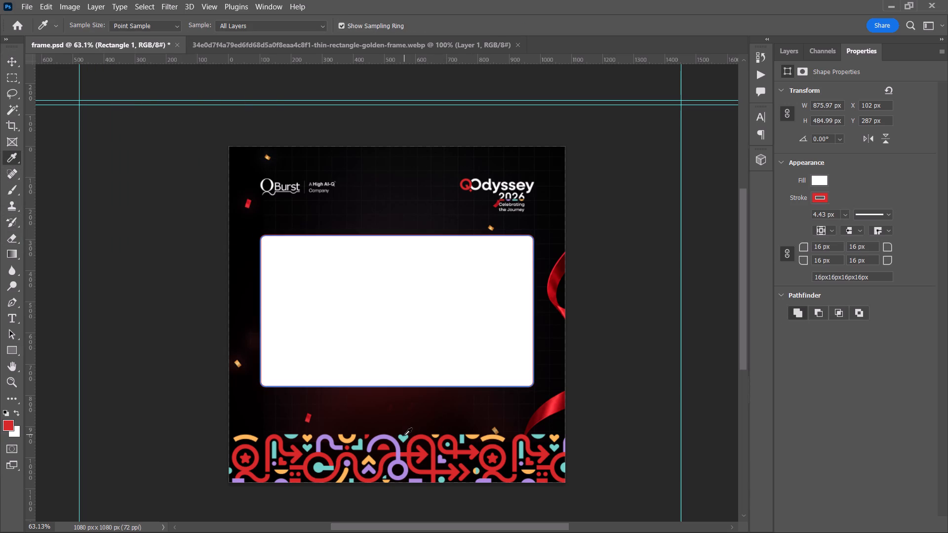
left_click(403, 464)
left_click(14, 66)
left_click(100, 189)
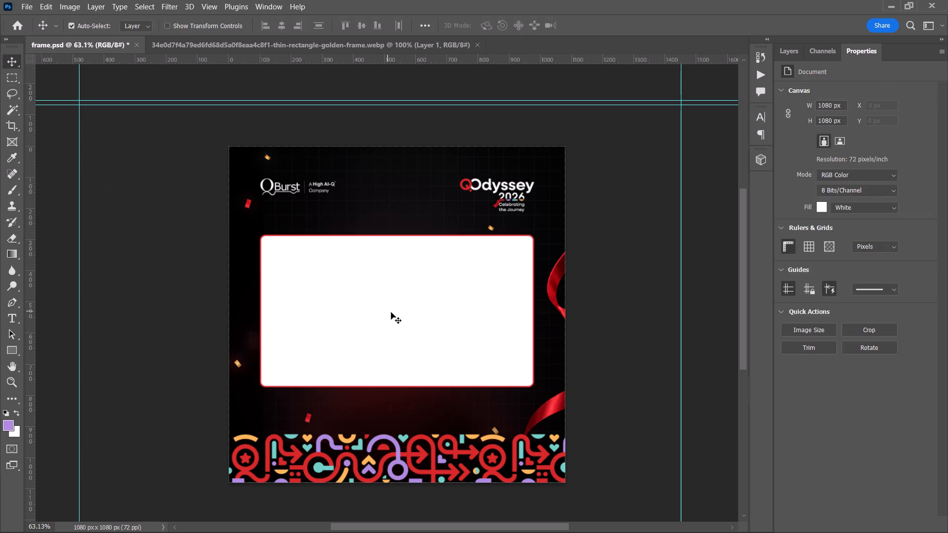
Change the photo area's stroke colour to the sampled purple.
left_click(391, 312)
left_click(13, 351)
left_click(184, 17)
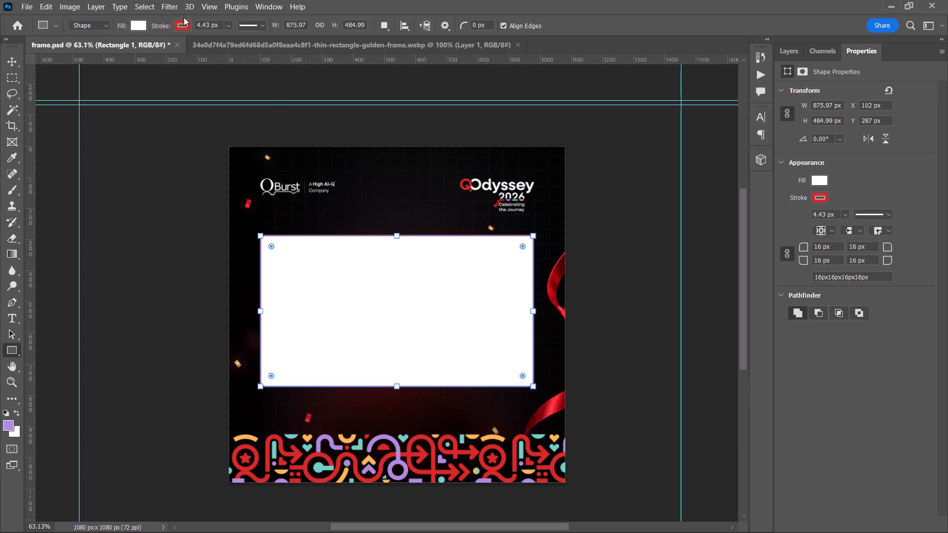
left_click(181, 28)
left_click(108, 93)
left_click(0, 68)
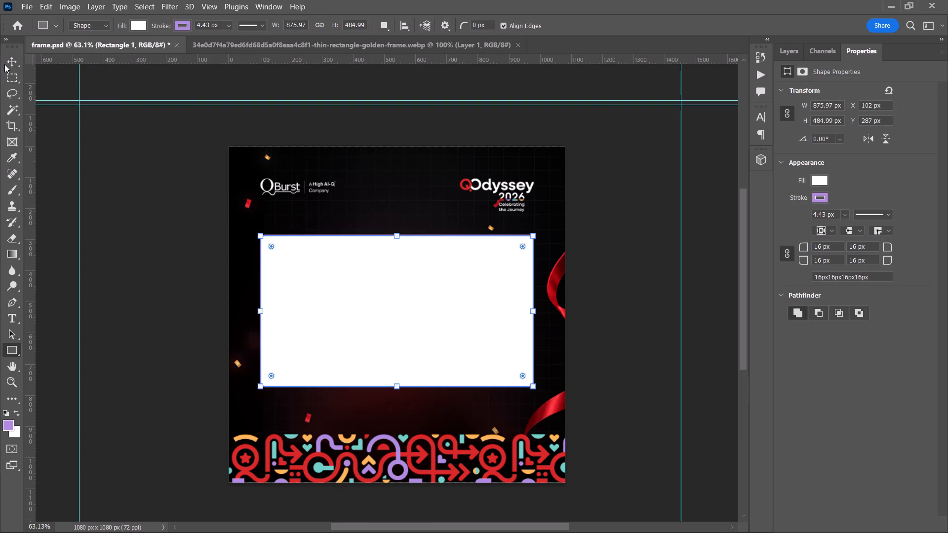
left_click(4, 63)
left_click(19, 64)
left_click(141, 233)
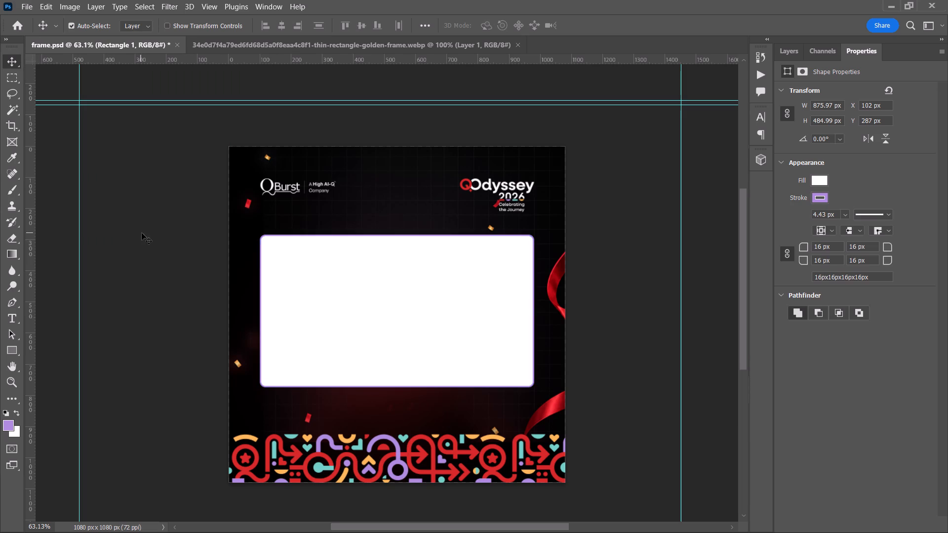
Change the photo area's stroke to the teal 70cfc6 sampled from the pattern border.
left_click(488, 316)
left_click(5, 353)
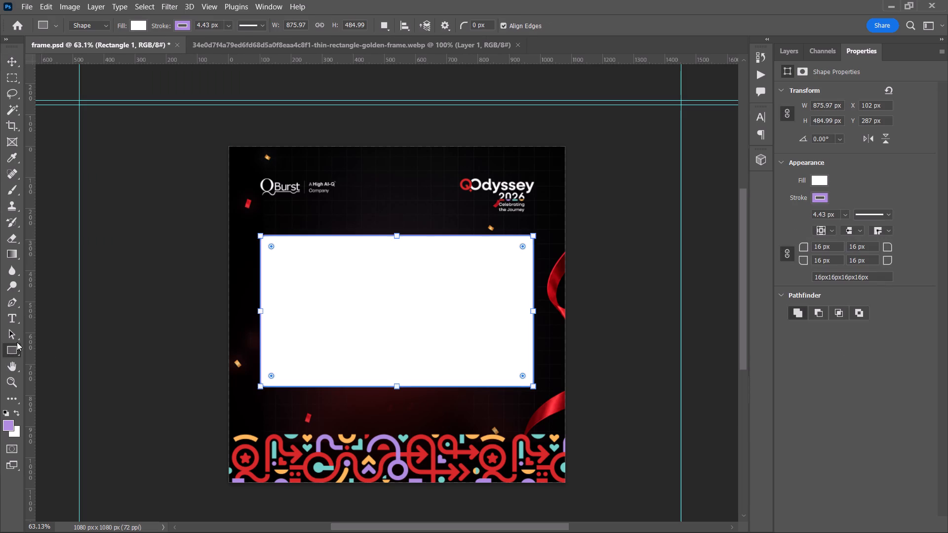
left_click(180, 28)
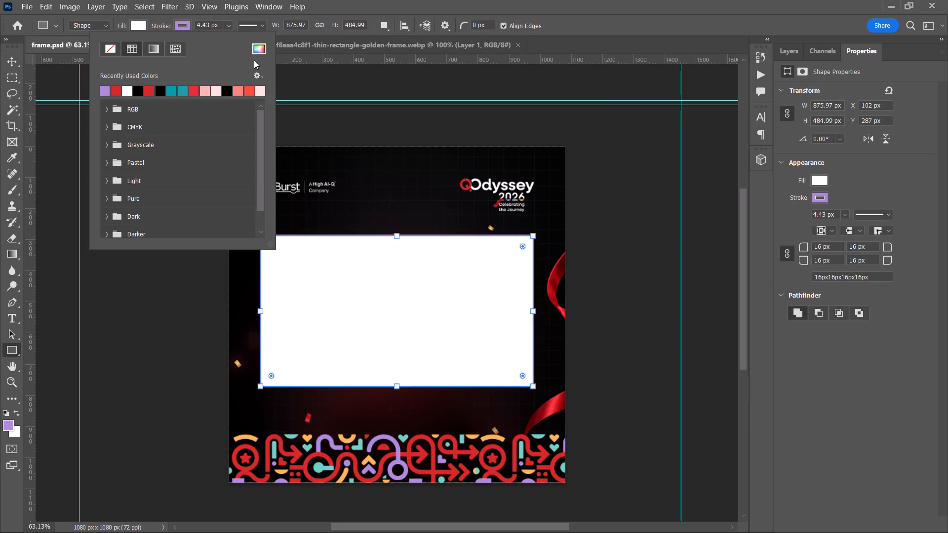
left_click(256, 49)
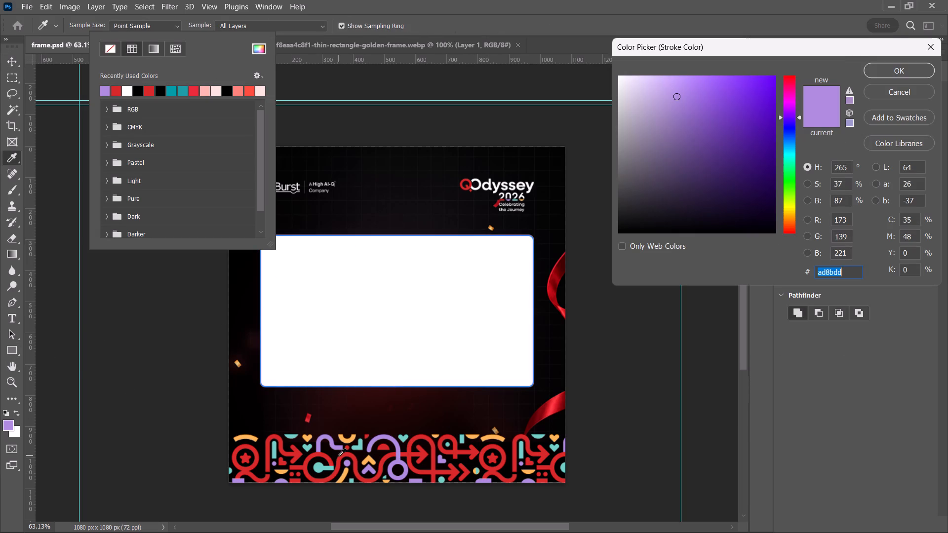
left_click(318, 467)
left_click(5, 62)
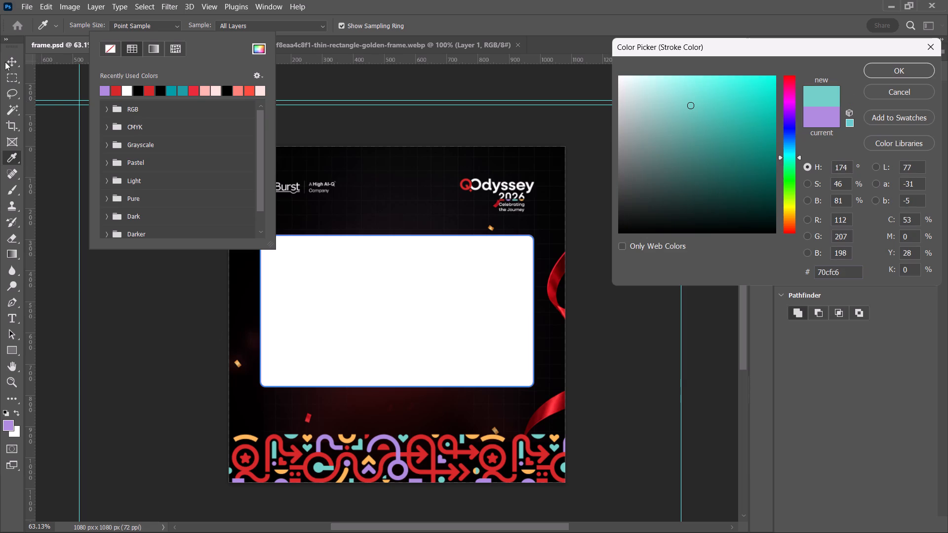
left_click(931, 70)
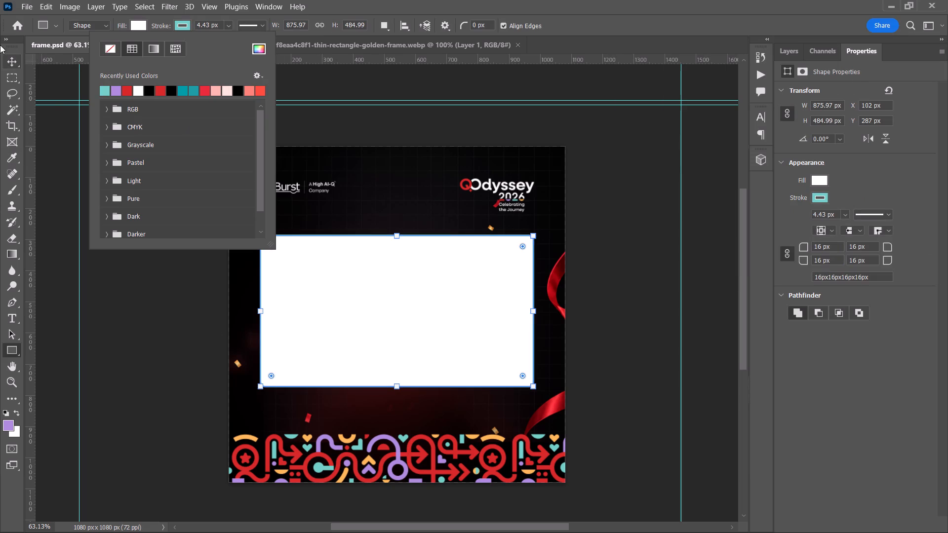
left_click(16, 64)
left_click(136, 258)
Change the photo area's stroke colour to the red sampled from the pattern border.
left_click(384, 312)
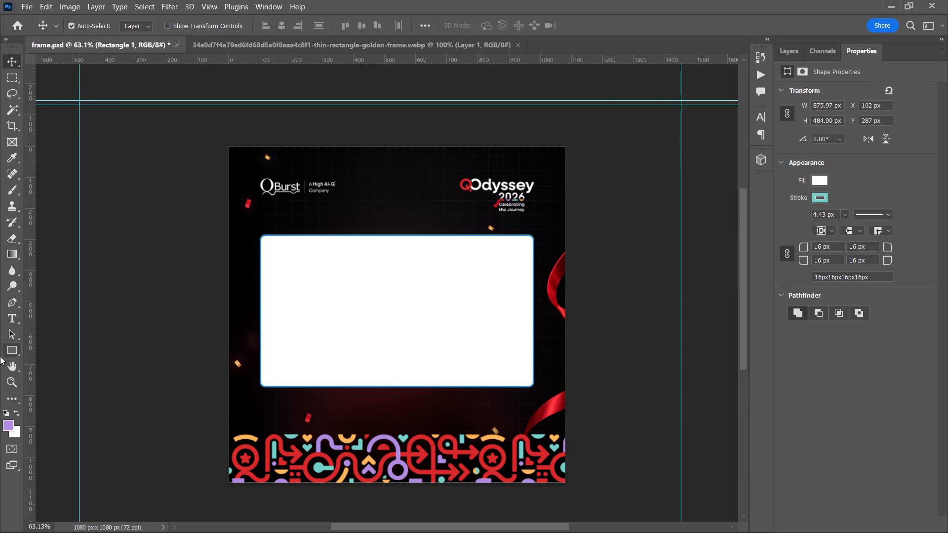
left_click(10, 353)
left_click(183, 29)
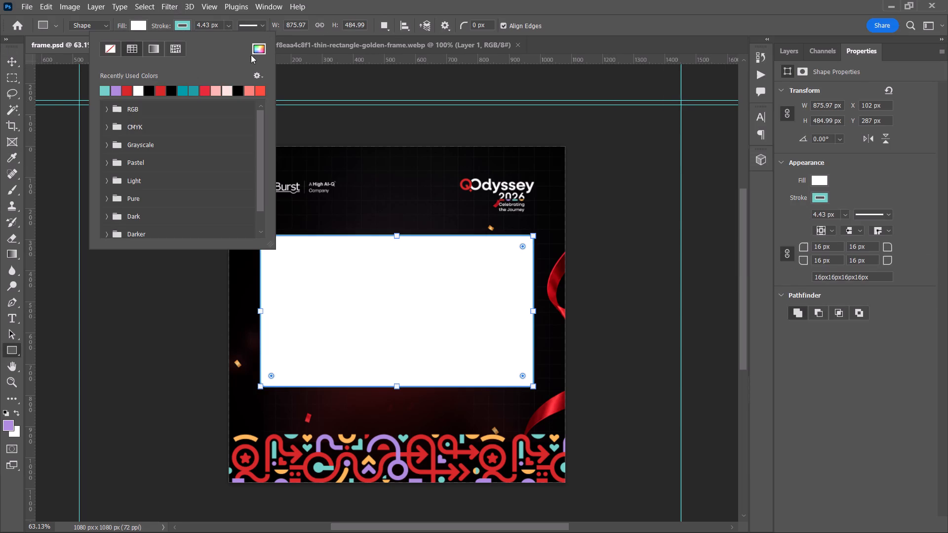
left_click(260, 55)
left_click(258, 48)
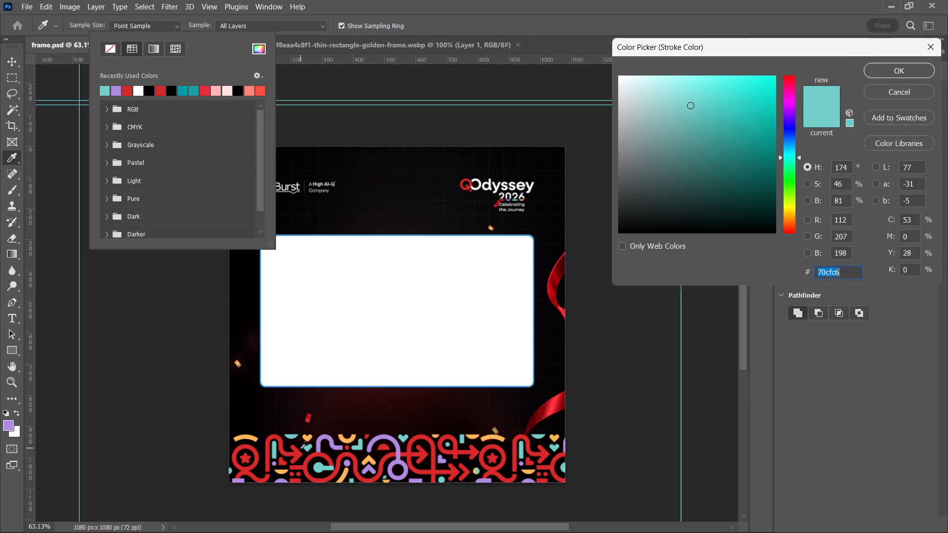
left_click(297, 454)
left_click(894, 70)
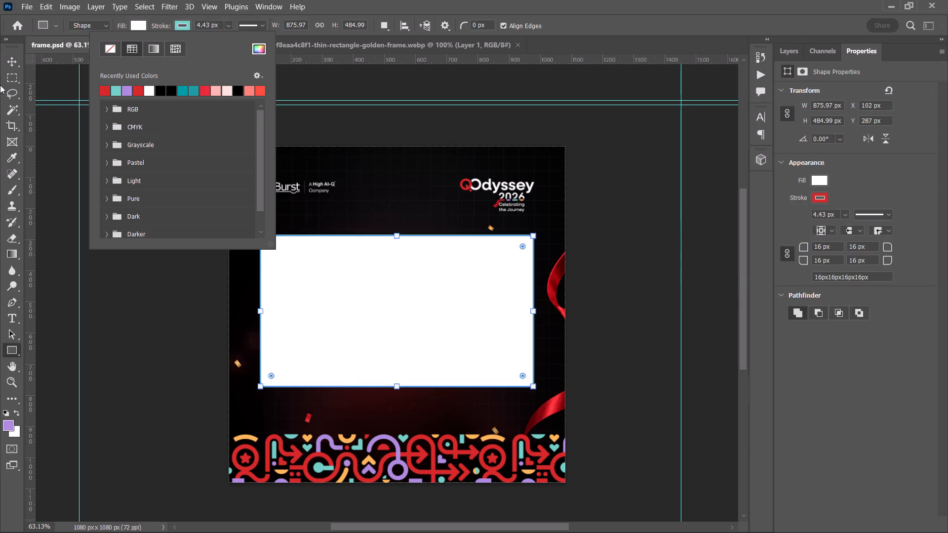
left_click_drag(10, 62, 21, 71)
left_click(150, 243)
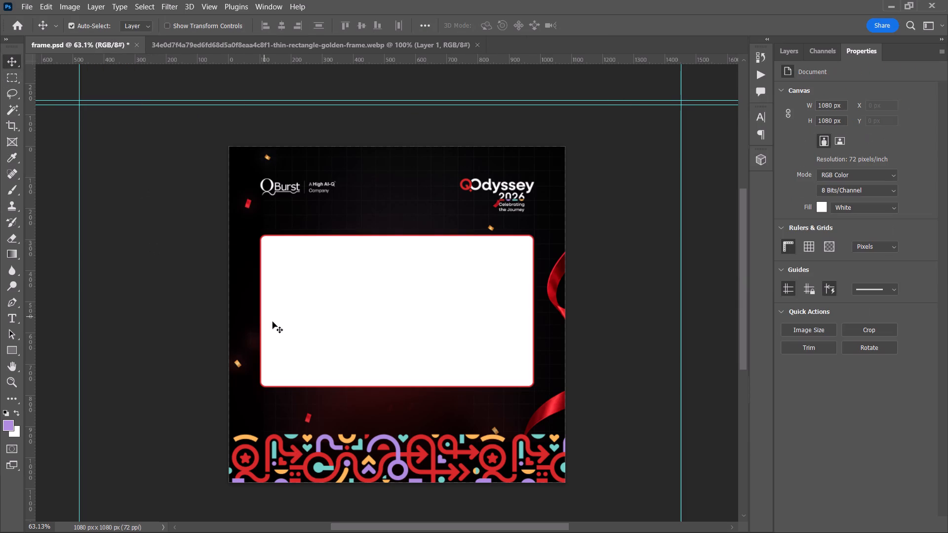
Shift the red glow on Layer 3 slightly, keeping it between the photo area's lower edge and the pattern border.
left_click(431, 362)
left_click(413, 398)
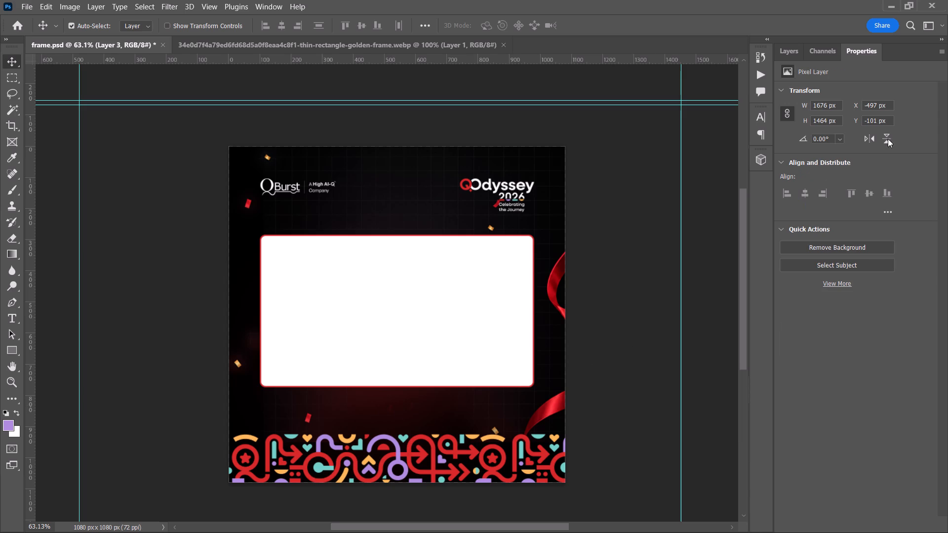
left_click(794, 50)
left_click(398, 402)
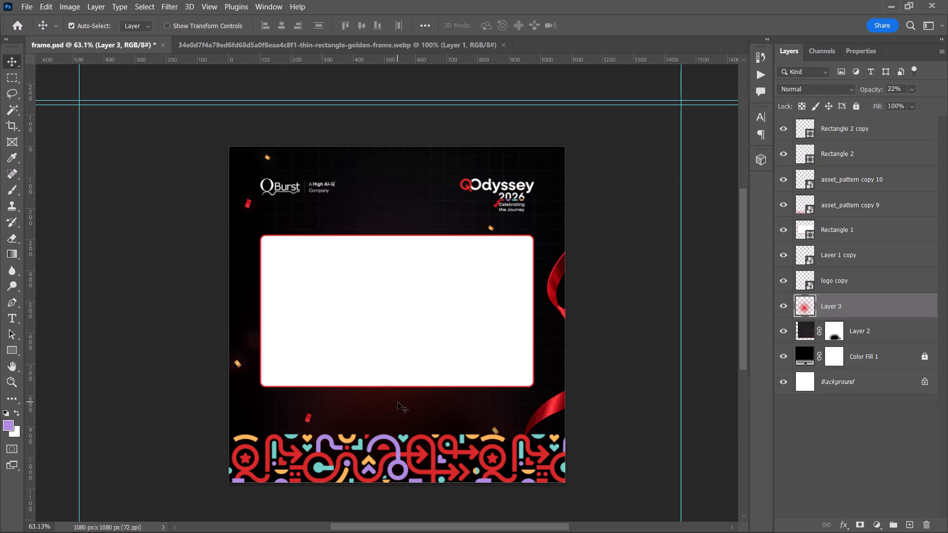
left_click_drag(395, 403, 393, 404)
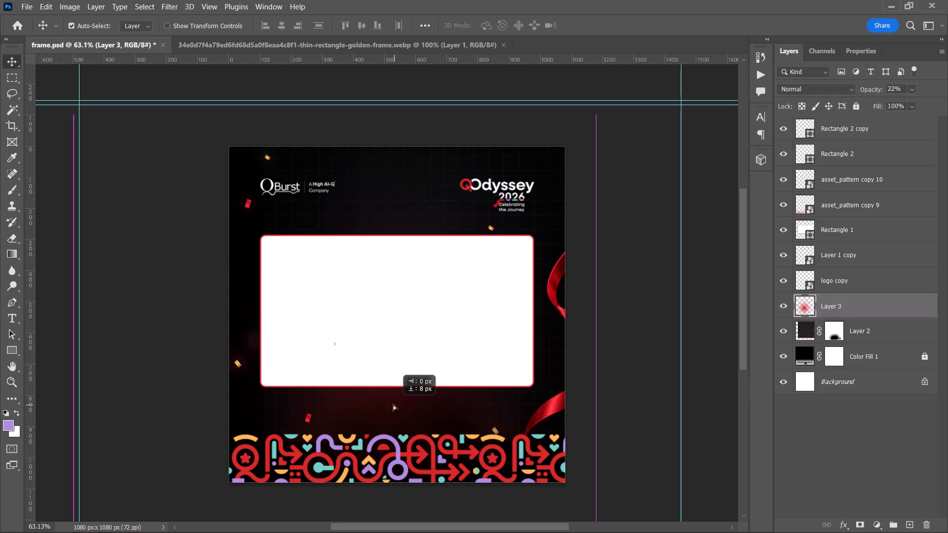
left_click_drag(393, 404, 407, 415)
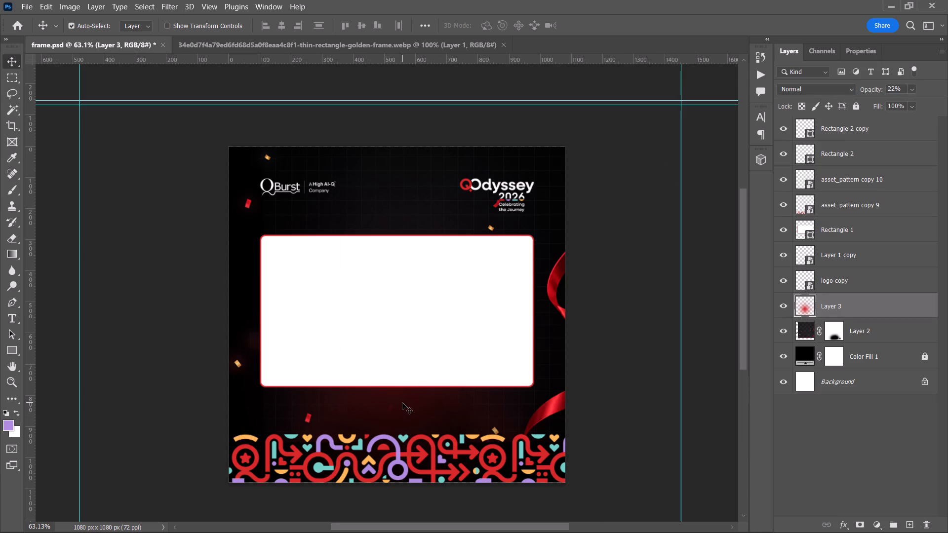
left_click_drag(402, 403, 406, 396)
left_click(625, 358)
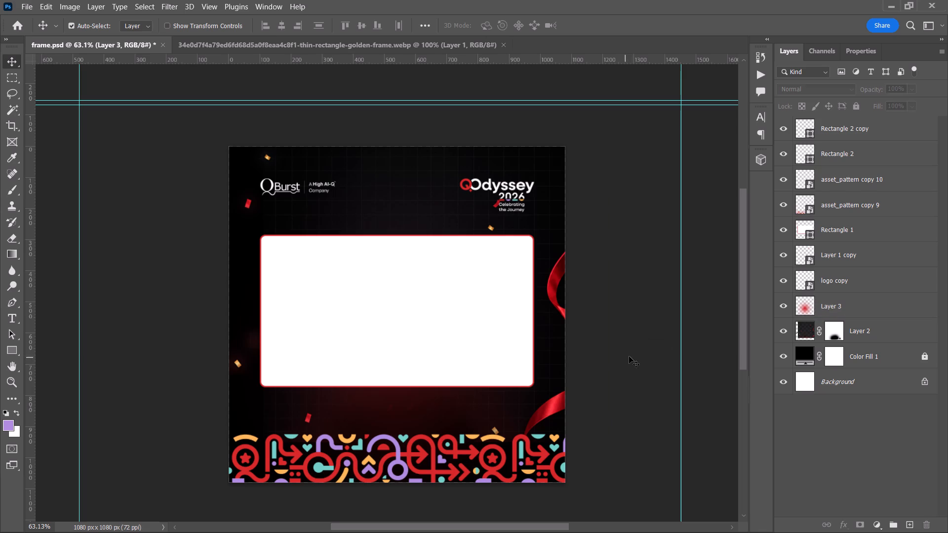
Save the frame.psd document.
key("ctrl+s")
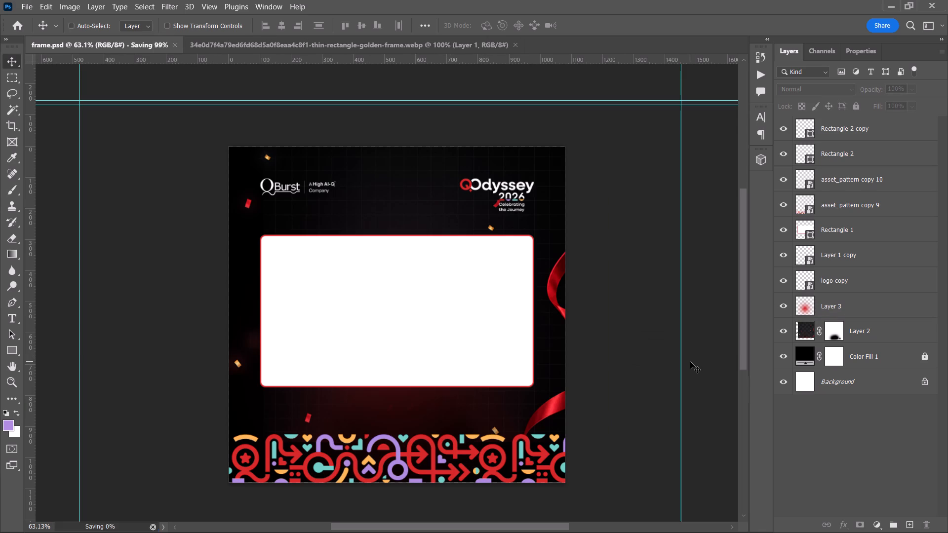
Export the graphic as a 1080 x 1080 PNG over the existing frame file in the Qburst folder.
key("ctrl+alt+shift+w")
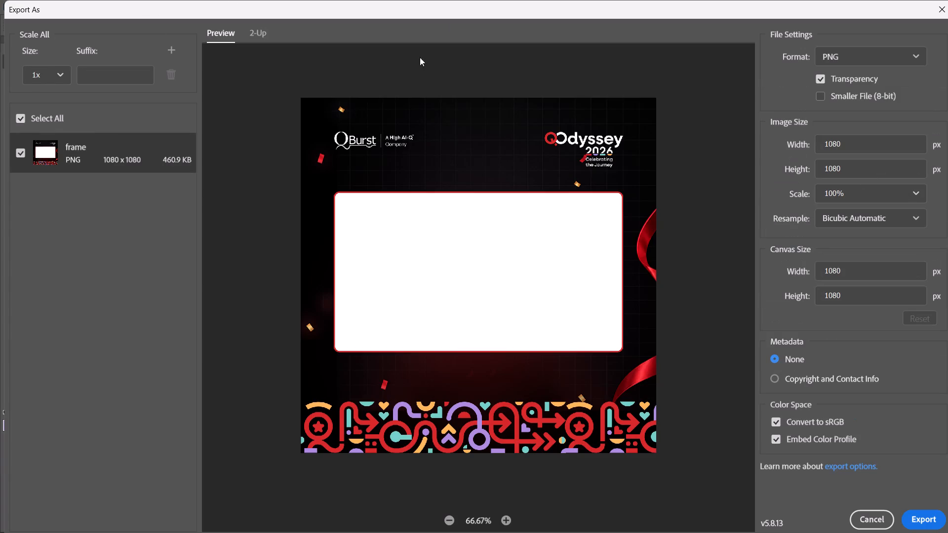
left_click(927, 522)
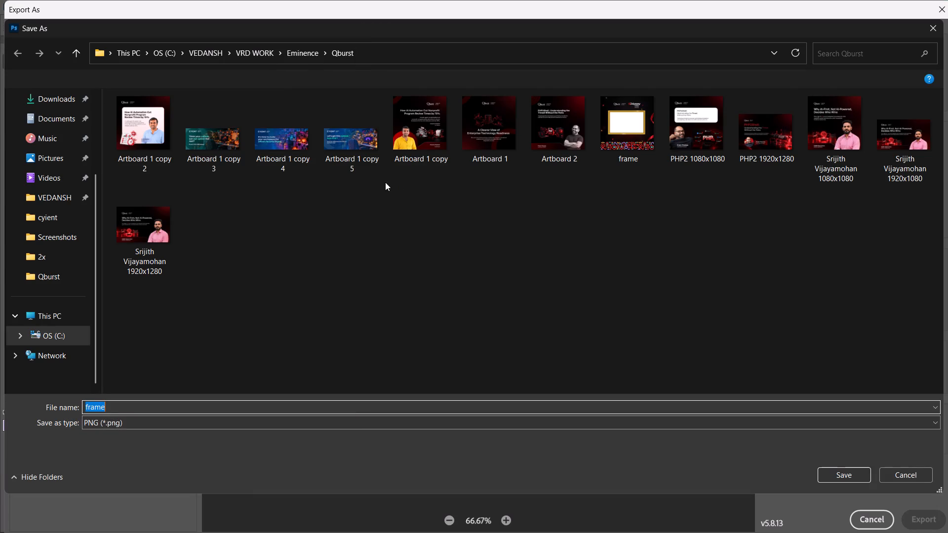
left_click(635, 135)
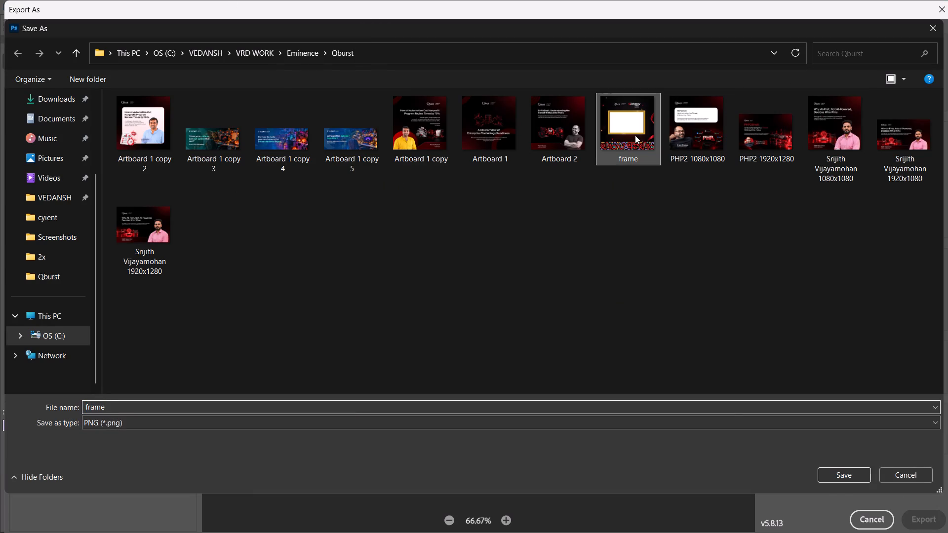
left_click(840, 487)
left_click(840, 478)
left_click(504, 271)
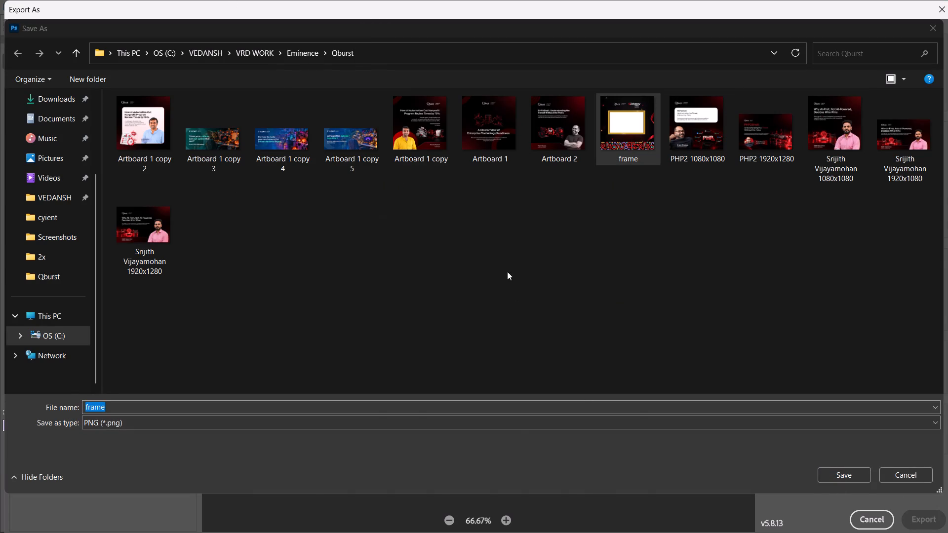
Switch to the browser window.
key("alt+Tab")
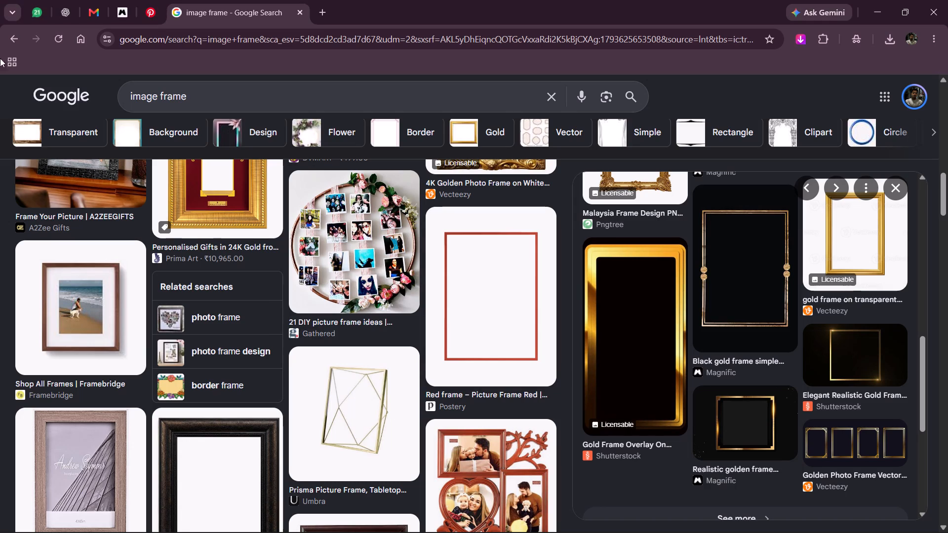
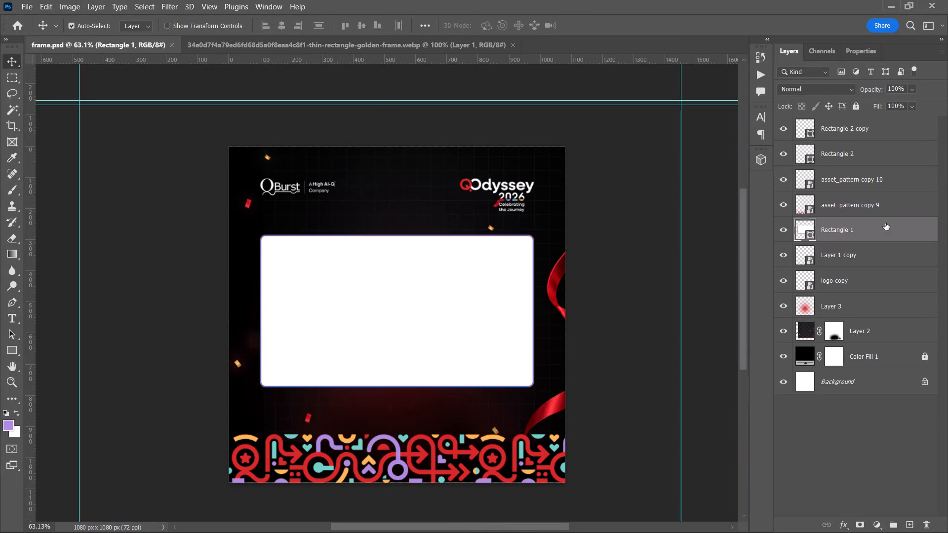
Centre the white photo area, Rectangle 1, horizontally on the full canvas and clear the selection.
key("ctrl+a")
left_click(281, 19)
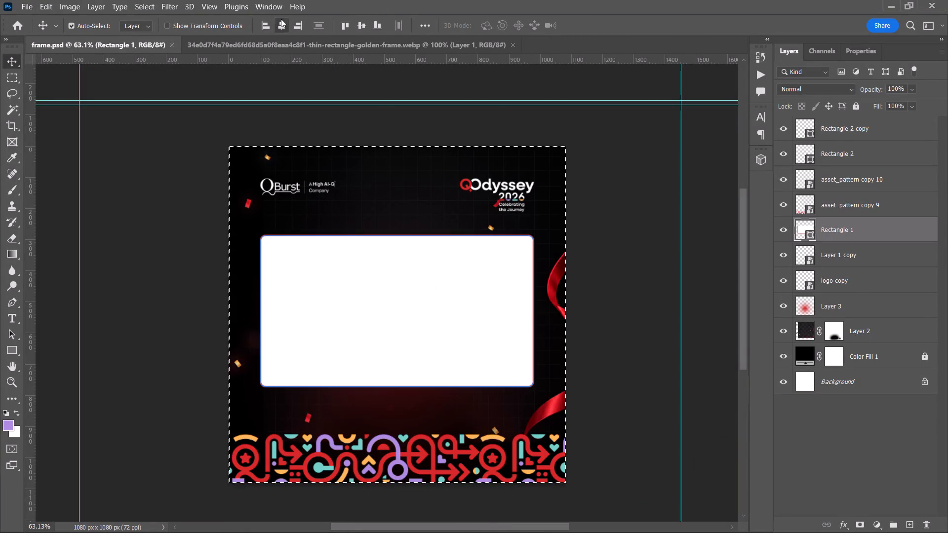
key("ctrl+d")
left_click(621, 222)
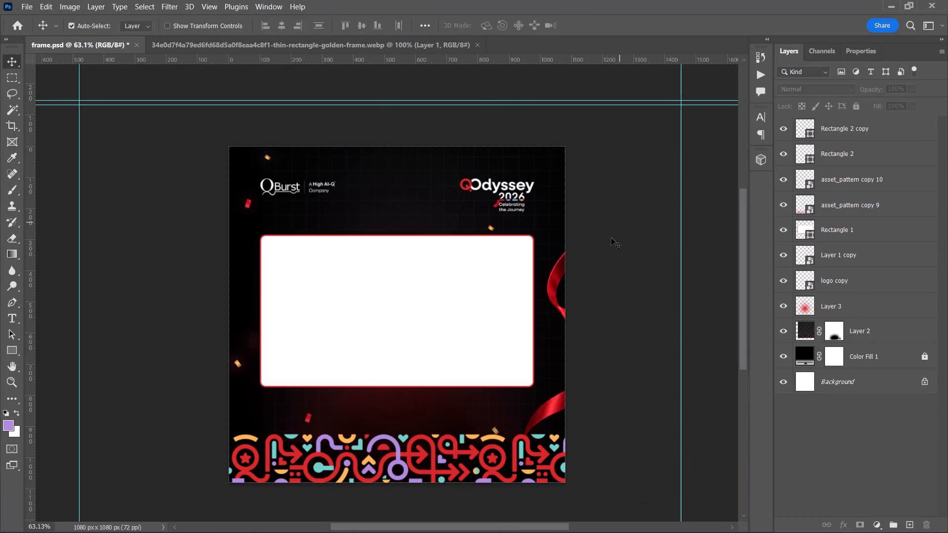
Save the frame.psd document.
key("ctrl+s")
left_click(605, 248)
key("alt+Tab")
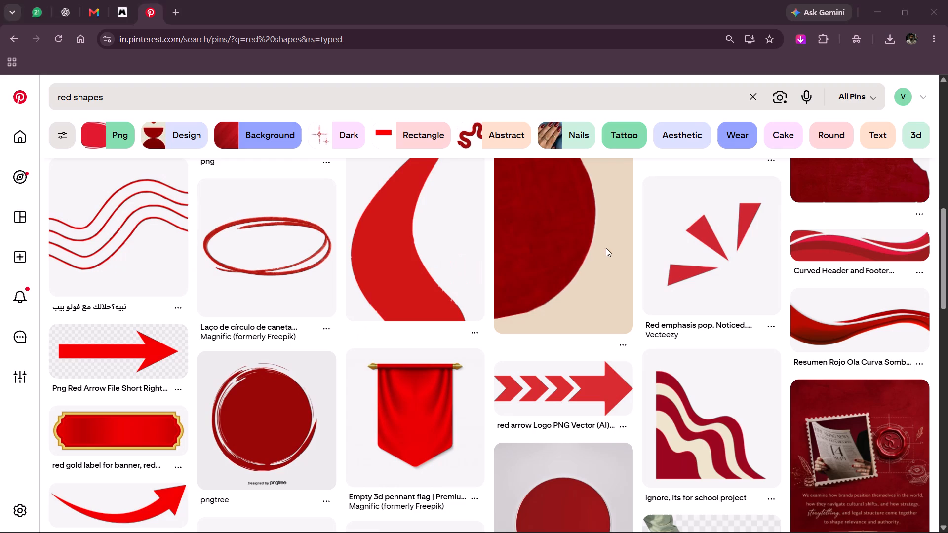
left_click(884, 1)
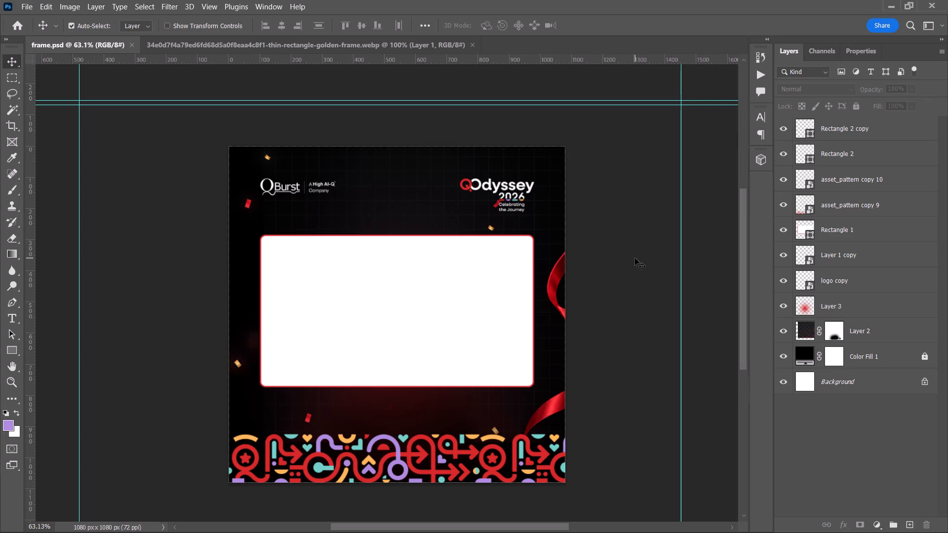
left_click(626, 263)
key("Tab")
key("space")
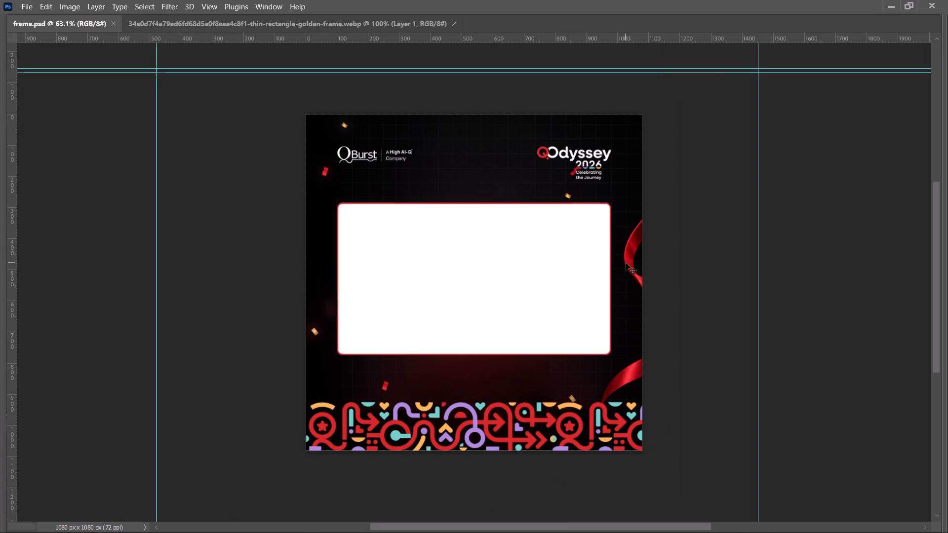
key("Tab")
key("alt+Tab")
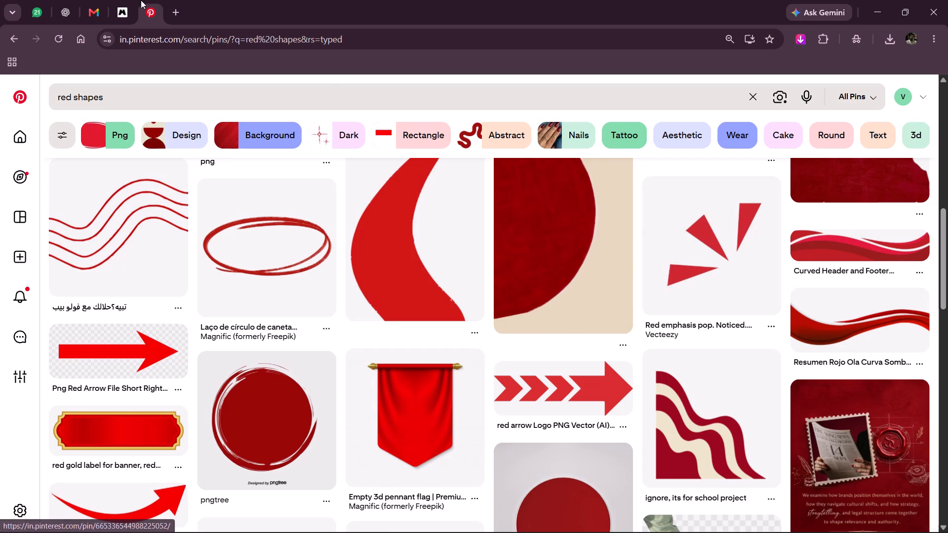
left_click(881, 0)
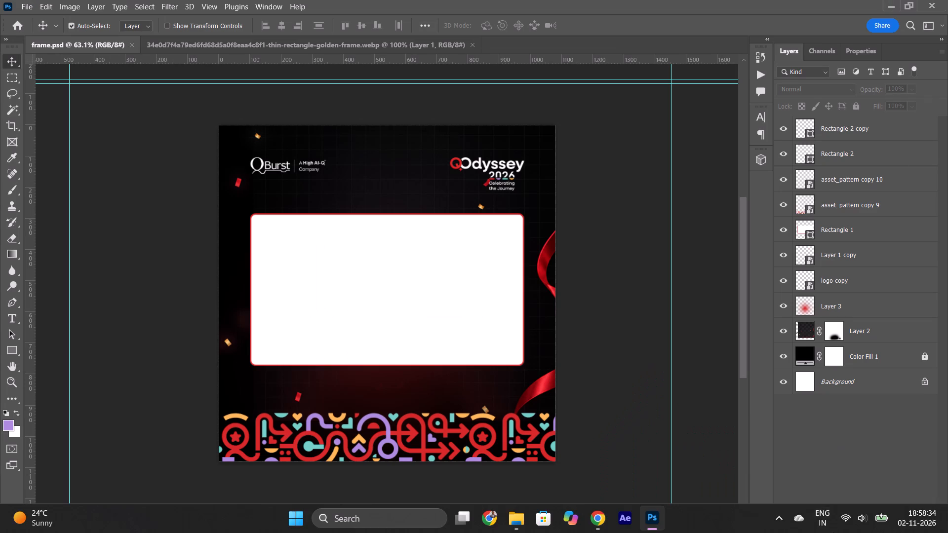
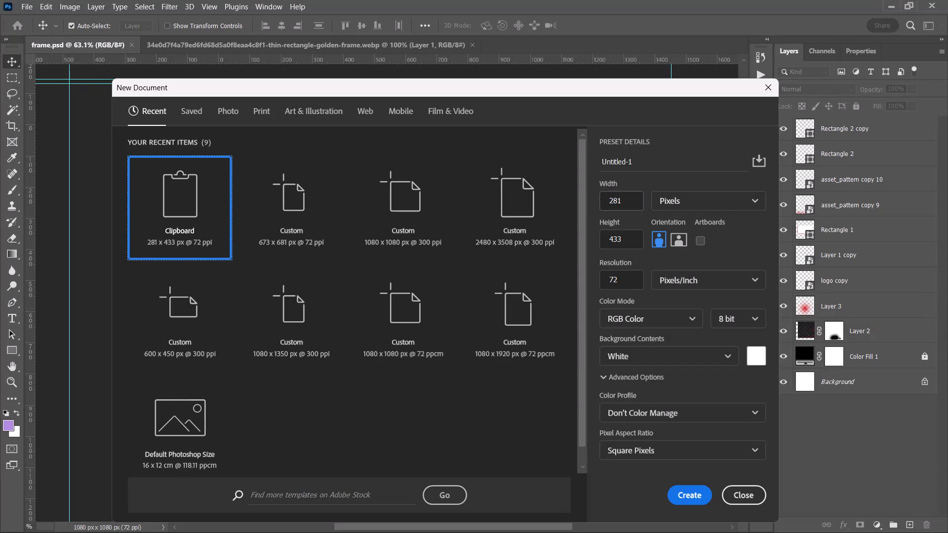
Set the new document's width to 1200 pixels and open its height value for editing.
key("BackSpace")
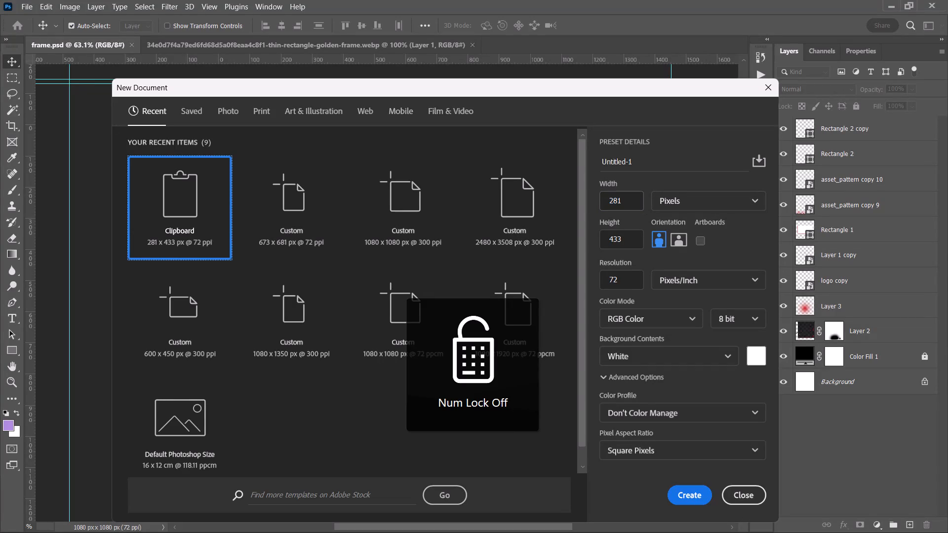
double_click(621, 206)
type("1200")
double_click(639, 239)
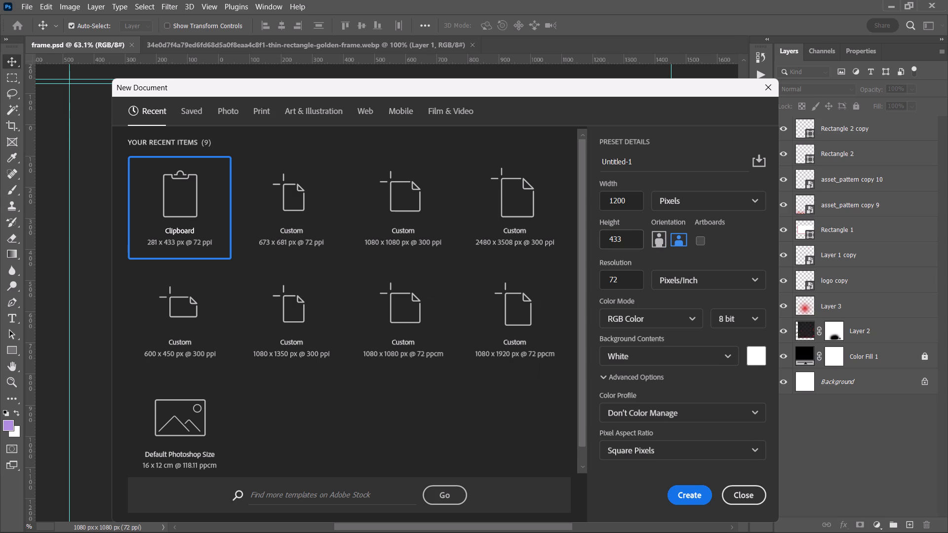
Create a new white RGB document 1200 px wide and 627 px high at 72 pixels/inch.
left_click(639, 239)
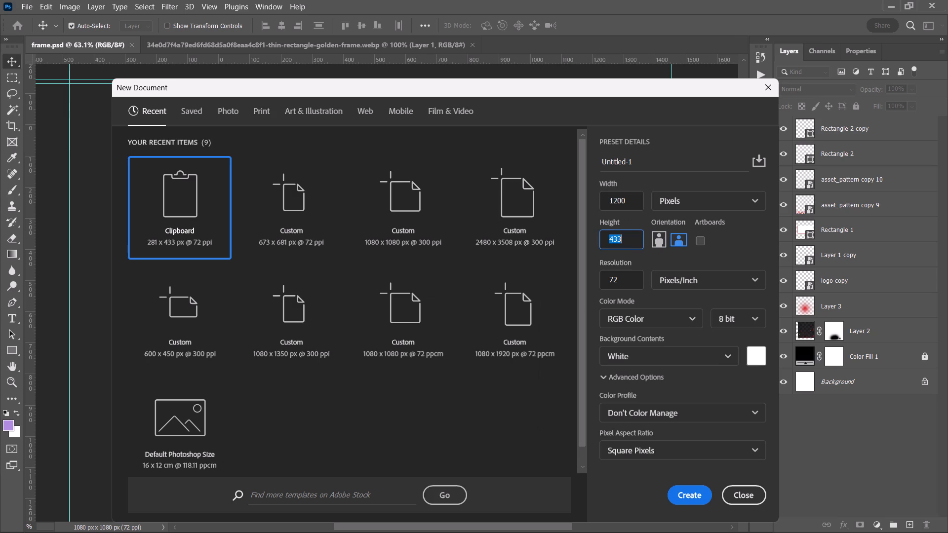
scroll(639, 239, "up", 2)
middle_click_drag(575, 225, 566, 222)
left_click(636, 236)
left_click(630, 241)
left_click_drag(632, 244, 620, 244)
left_click_drag(620, 244, 587, 240)
type("627")
left_click(691, 498)
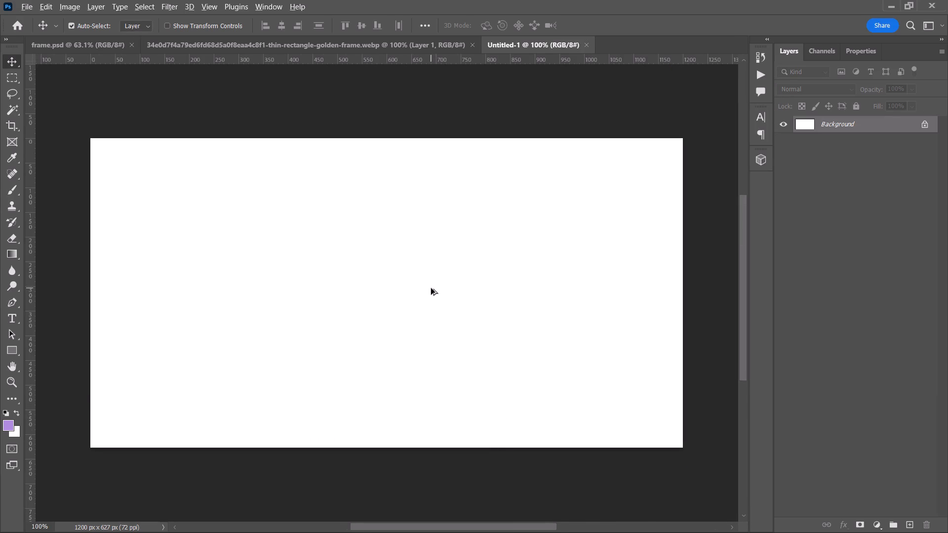
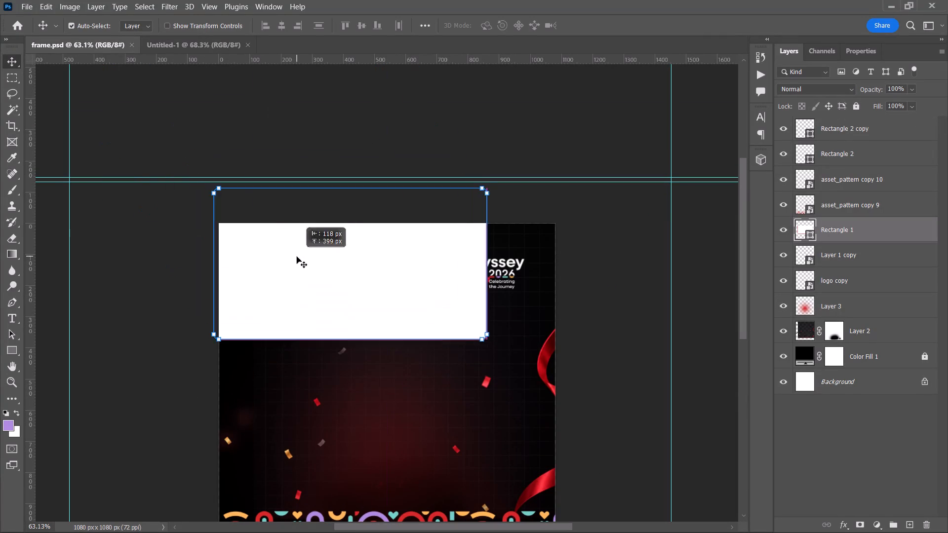
Undo the last move of the white photo rectangle in frame.psd.
key("ctrl+z")
left_click(671, 303)
Unlock the Color Fill 1 layer and copy it together with Layer 2 from frame.psd into the Untitled-1 document.
left_click(929, 354)
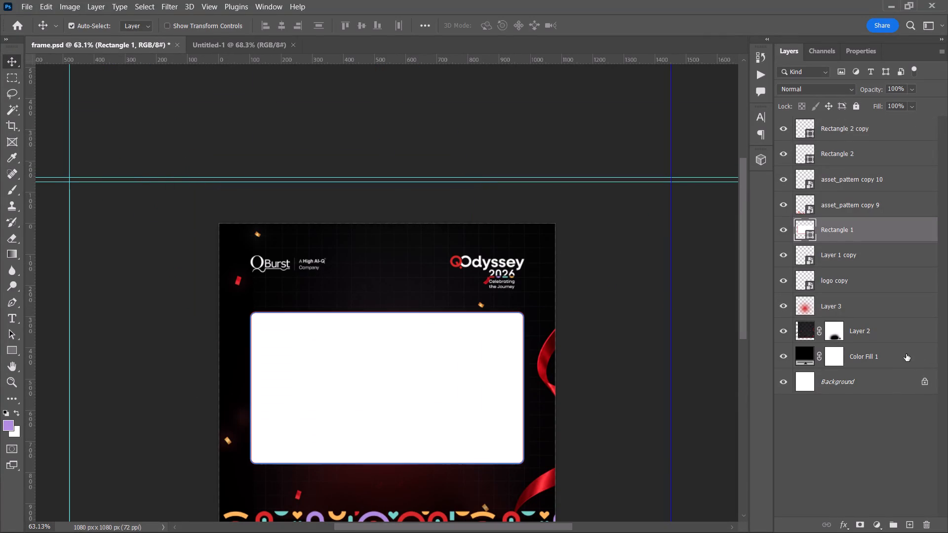
left_click(906, 354)
left_click(904, 325, "shift")
left_click_drag(883, 351, 218, 44)
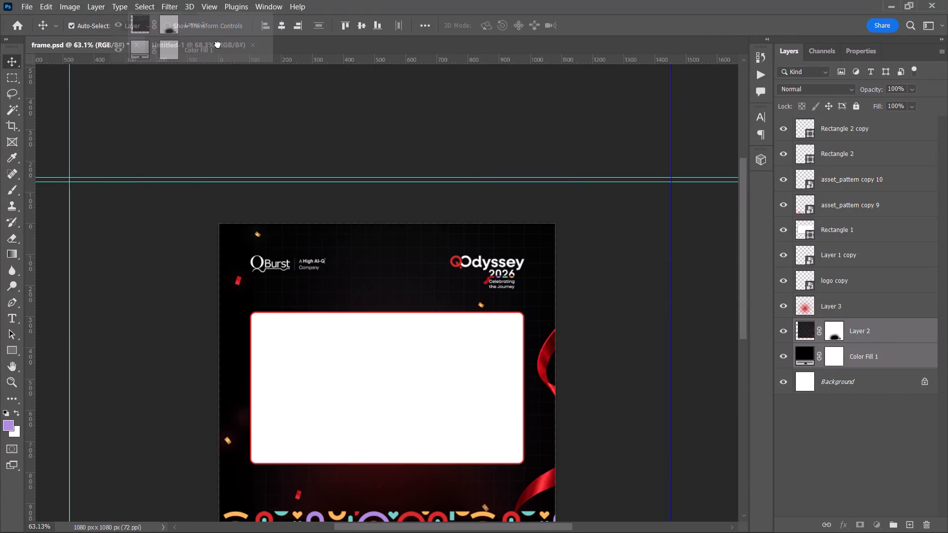
left_click_drag(218, 44, 418, 338)
scroll(444, 339, "down", 3, "alt")
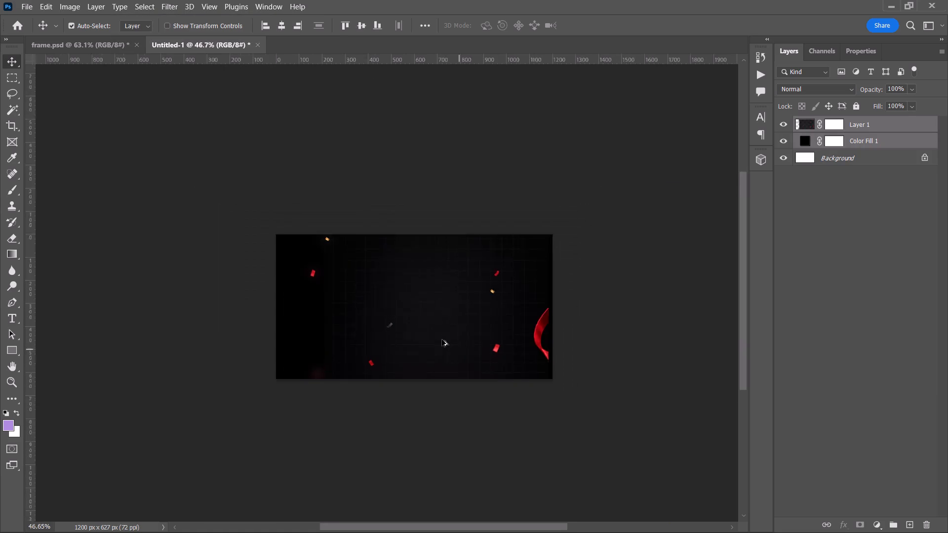
scroll(442, 340, "down", 3, "alt")
Convert the copied confetti background, Layer 1, with its mask into a smart object.
left_click(579, 225)
left_click(869, 128)
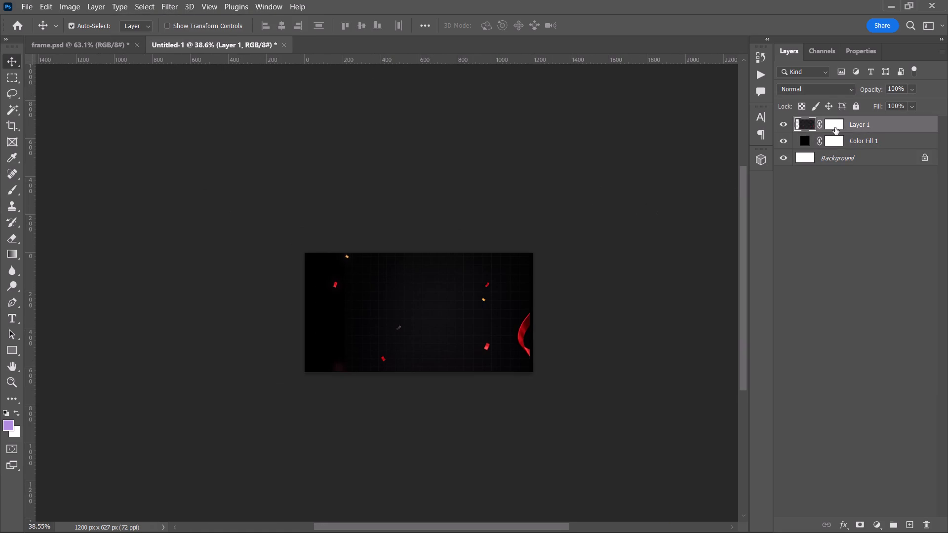
right_click(864, 121)
left_click(808, 182)
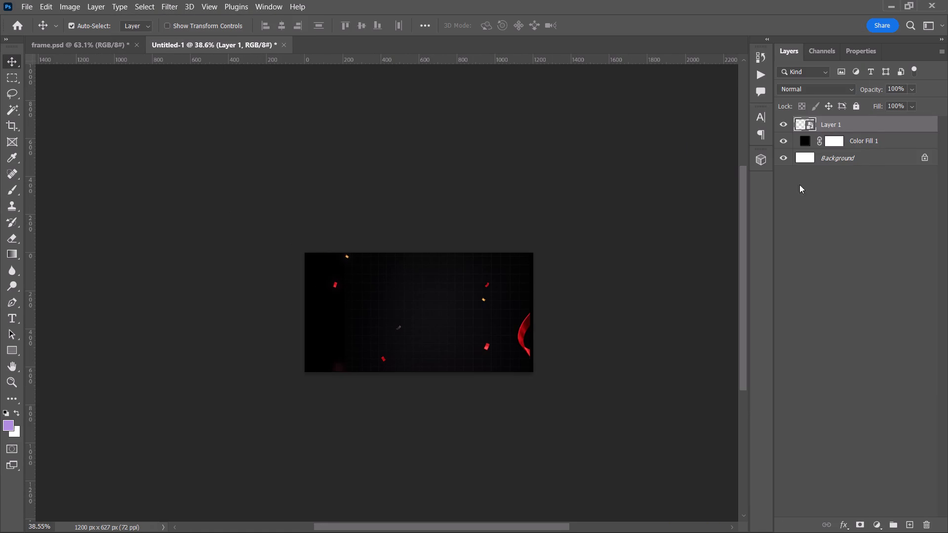
Scale Layer 1 to 109.76% and place it at X 618.51 px, Y 138.30 px so it spans the canvas width.
key("ctrl+t")
left_click_drag(425, 241, 420, 226)
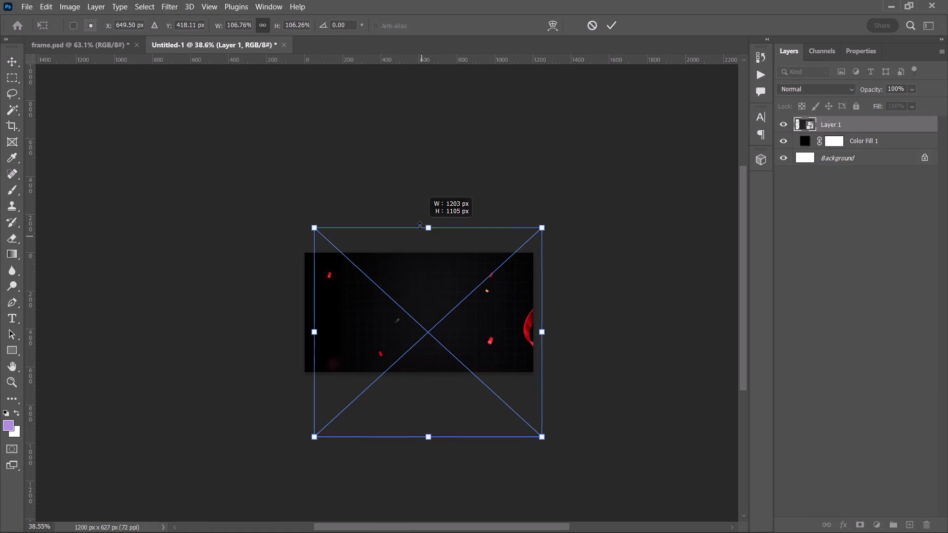
left_click_drag(420, 226, 419, 222)
left_click_drag(435, 279, 429, 234)
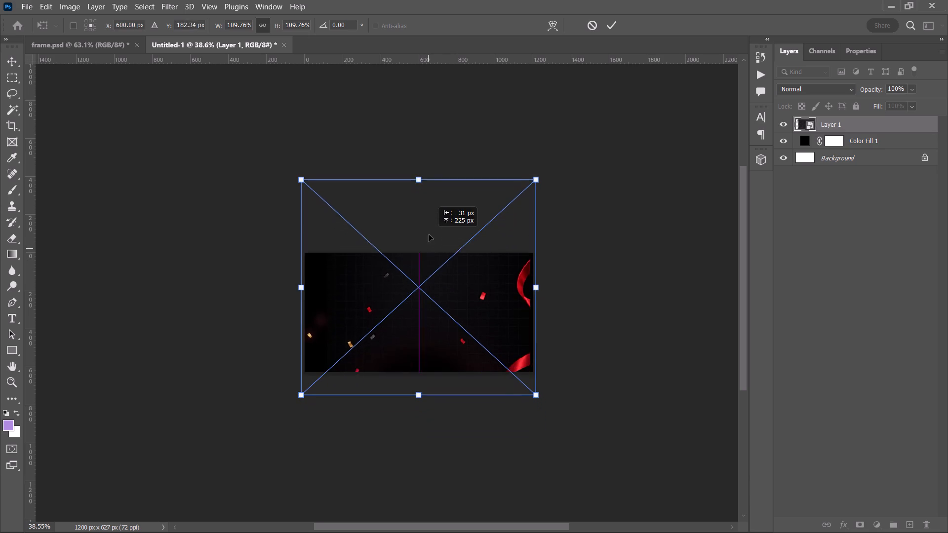
left_click_drag(429, 234, 433, 229)
left_click(608, 23)
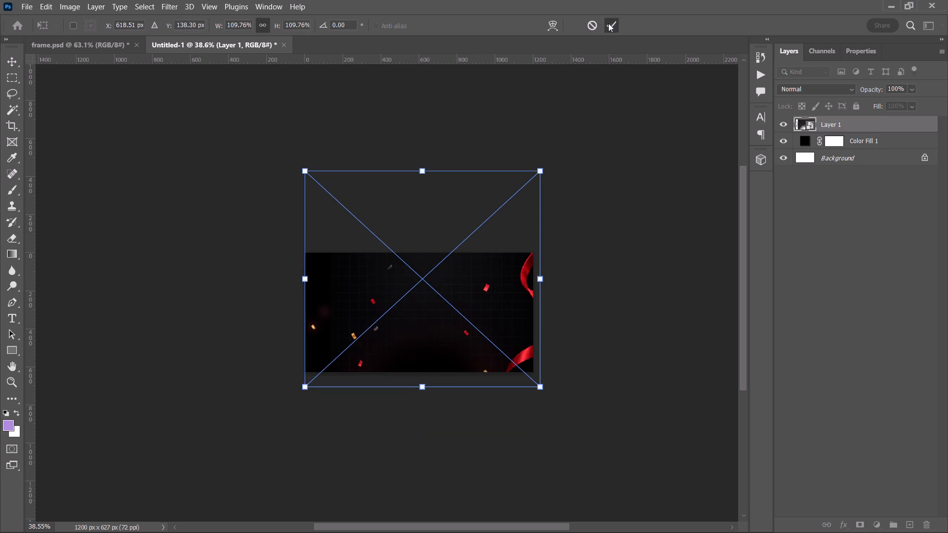
left_click(630, 175)
Add a white layer mask to the confetti background smart object, Layer 1.
scroll(501, 313, "up", 9, "alt")
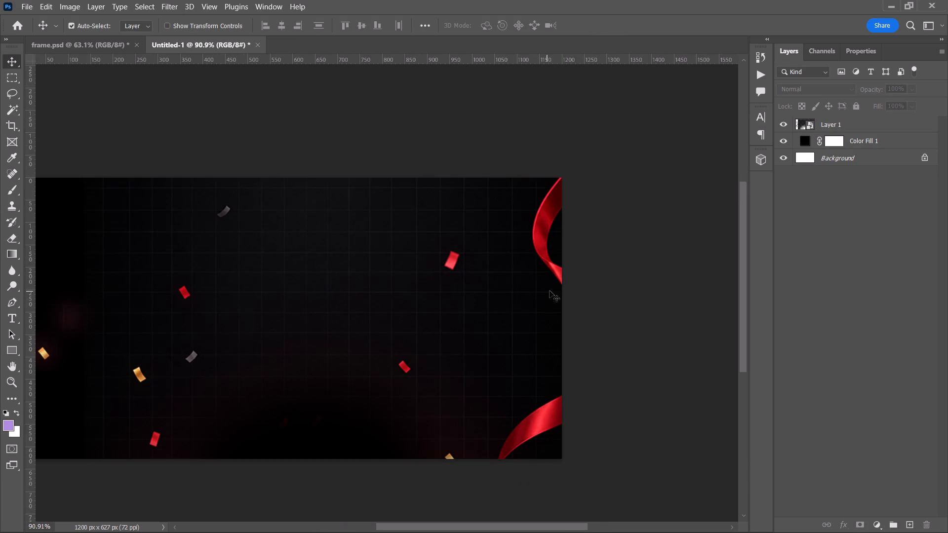
scroll(556, 281, "down", 6)
scroll(655, 298, "down", 4, "alt")
key("space")
left_click_drag(589, 283, 604, 279)
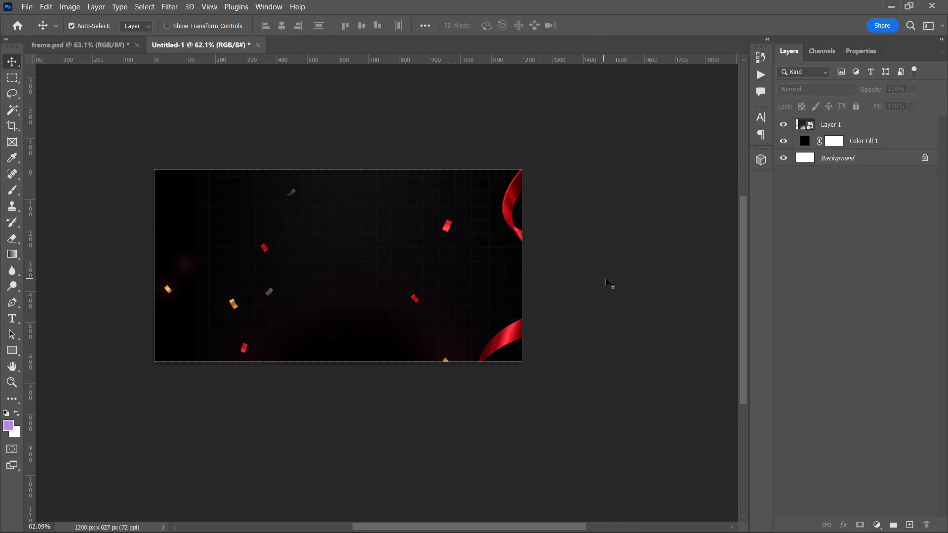
left_click(622, 270)
left_click(275, 193)
right_click(849, 126)
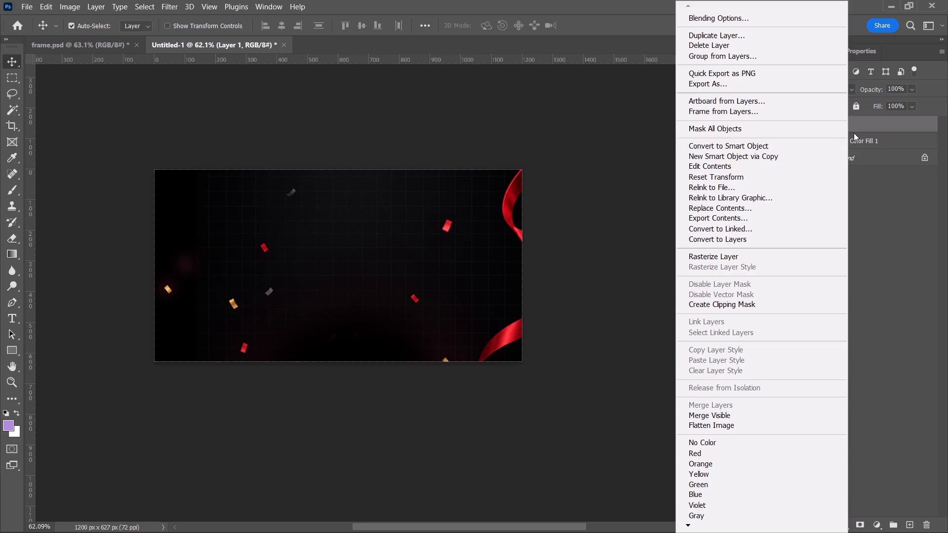
left_click(879, 251)
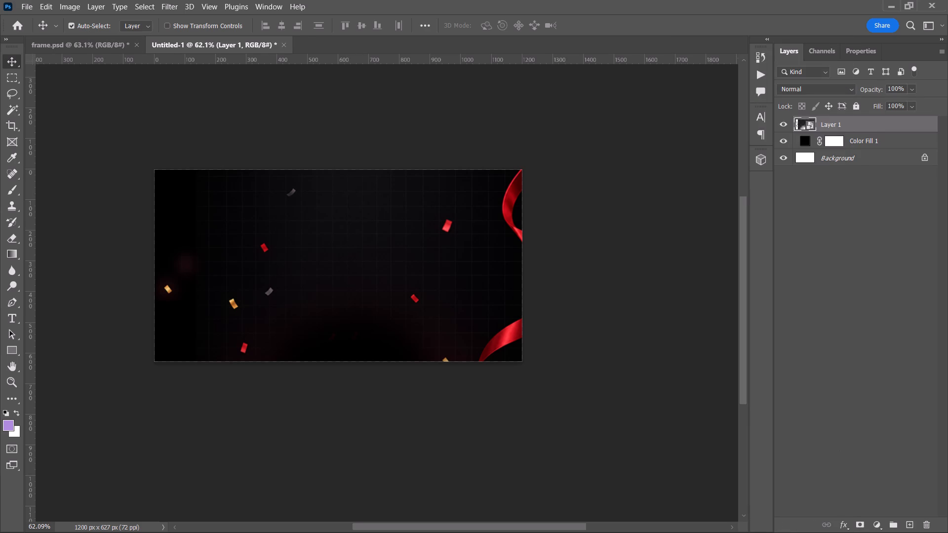
left_click(862, 527)
Paint black on Layer 1's mask with a 291 px brush down the canvas's left side to soften the background edge.
left_click(320, 271)
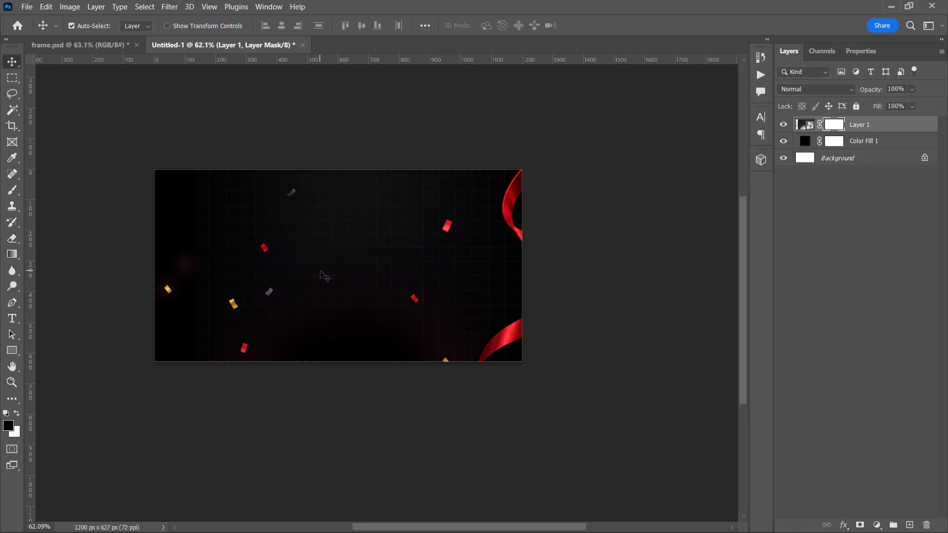
key("b")
left_click(183, 181)
left_click_drag(181, 179, 184, 196)
left_click(201, 174)
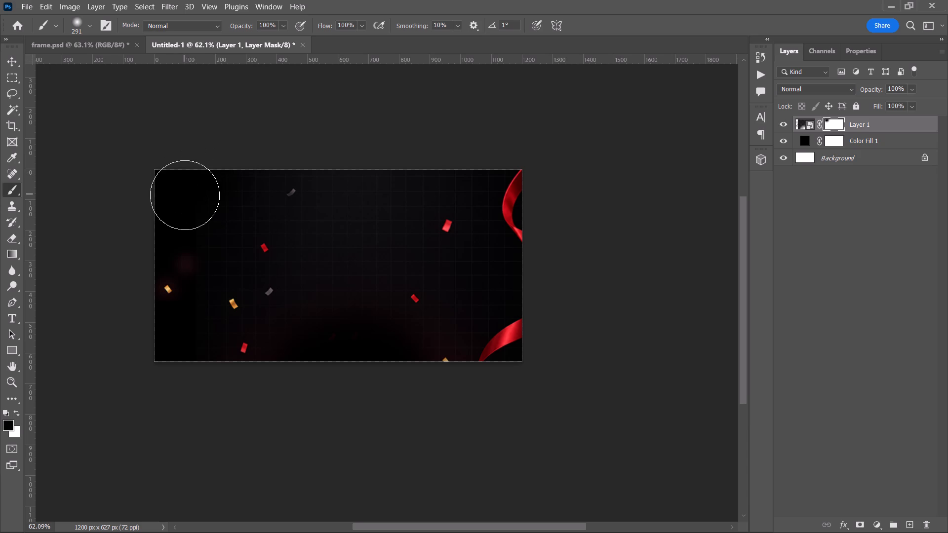
left_click(185, 195)
left_click(182, 228)
left_click(192, 262)
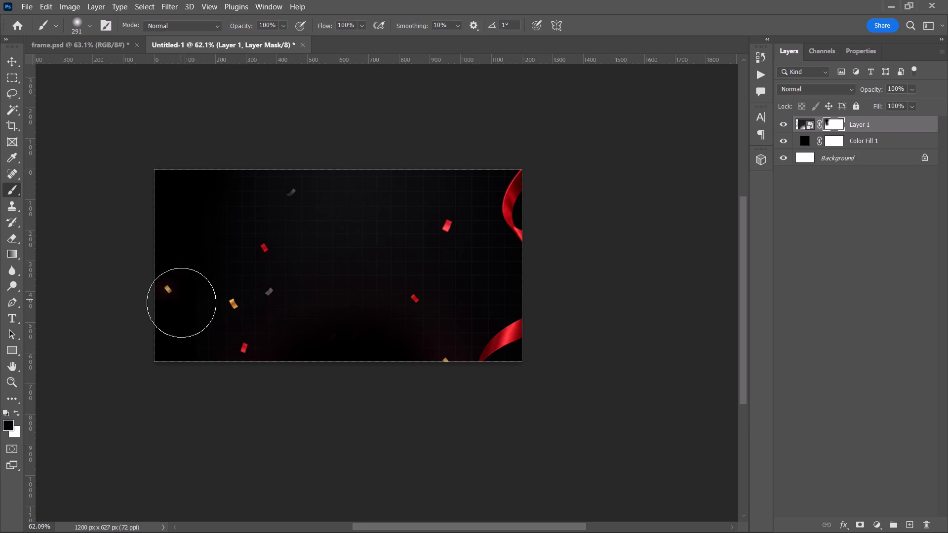
left_click(181, 340)
left_click(175, 353)
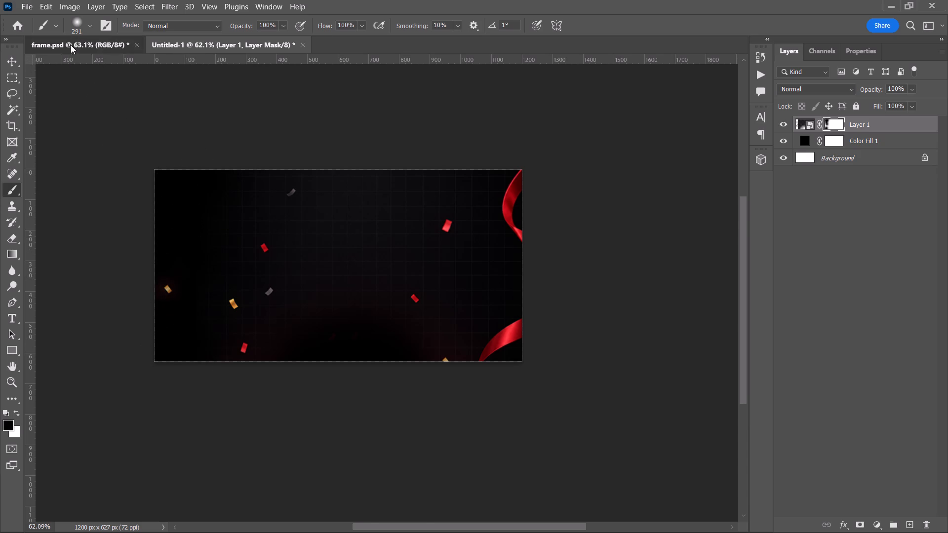
Copy the white photo rectangle, Rectangle 1, from frame.psd into Untitled-1 and snap it to the canvas centre.
left_click(71, 45)
left_click(118, 124)
left_click(505, 210)
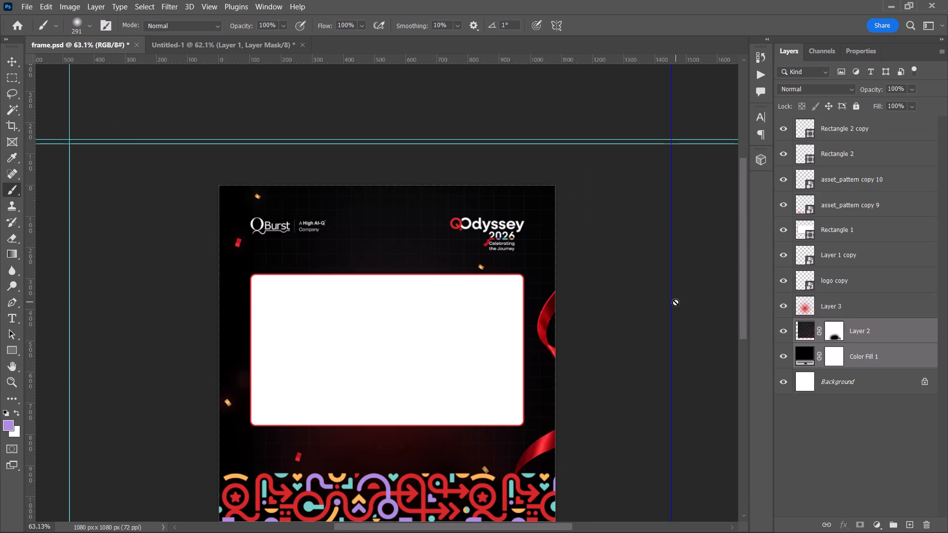
key("v")
left_click(636, 290)
left_click_drag(415, 300, 406, 297)
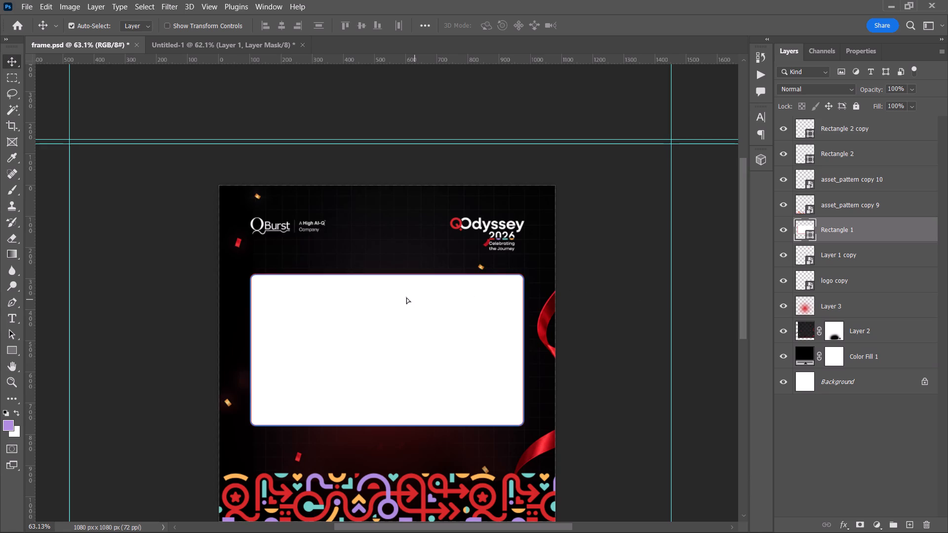
left_click_drag(406, 297, 285, 188)
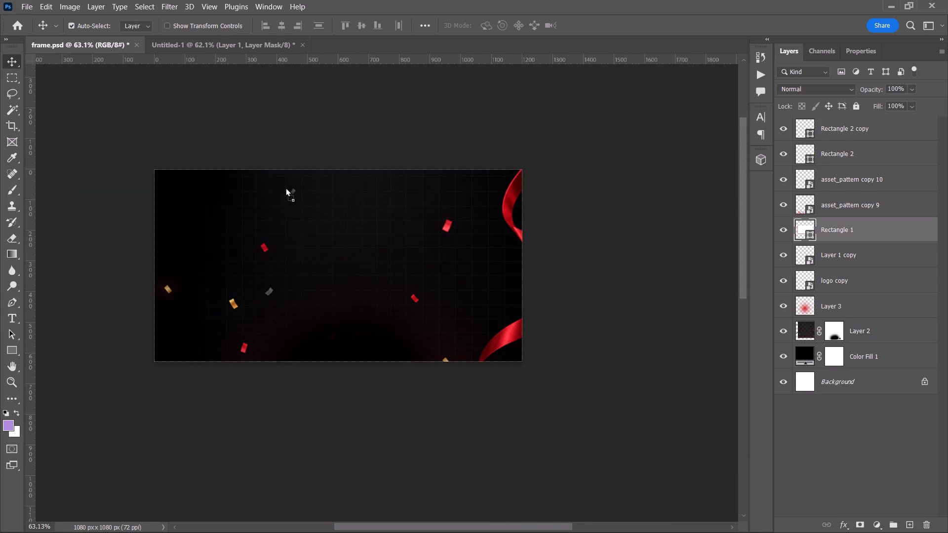
left_click_drag(285, 188, 327, 230)
left_click_drag(327, 230, 334, 266)
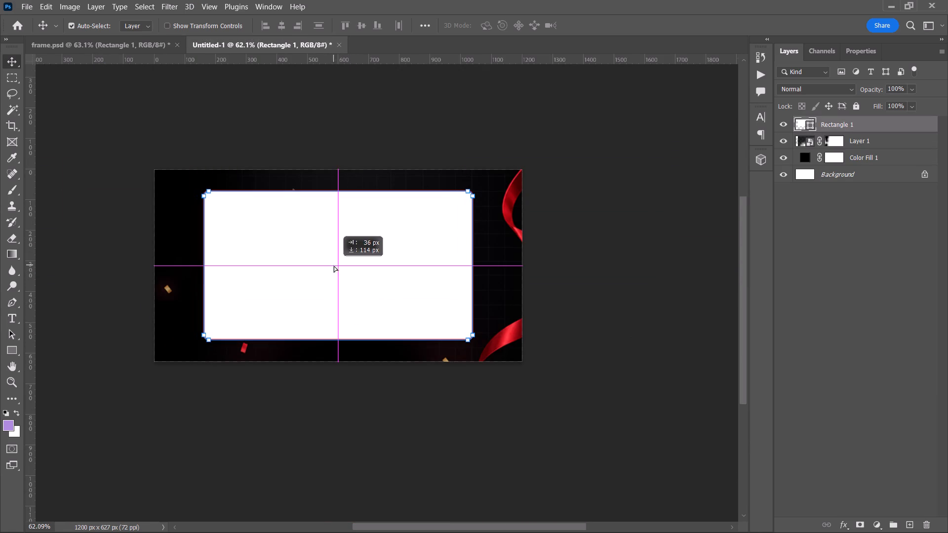
left_click_drag(334, 266, 337, 266)
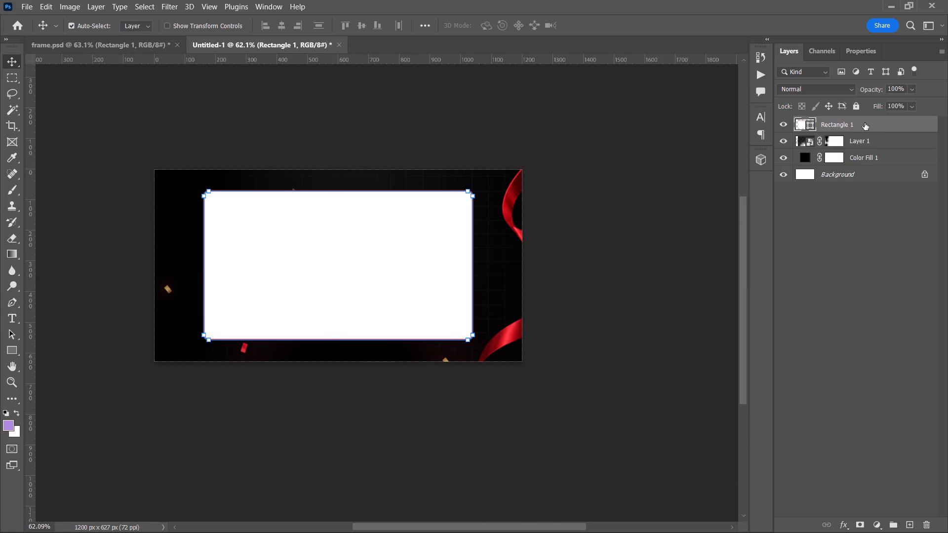
Scale the white photo rectangle to 85.19% and place it at X 600 px, Y 313.50 px.
key("ctrl+t")
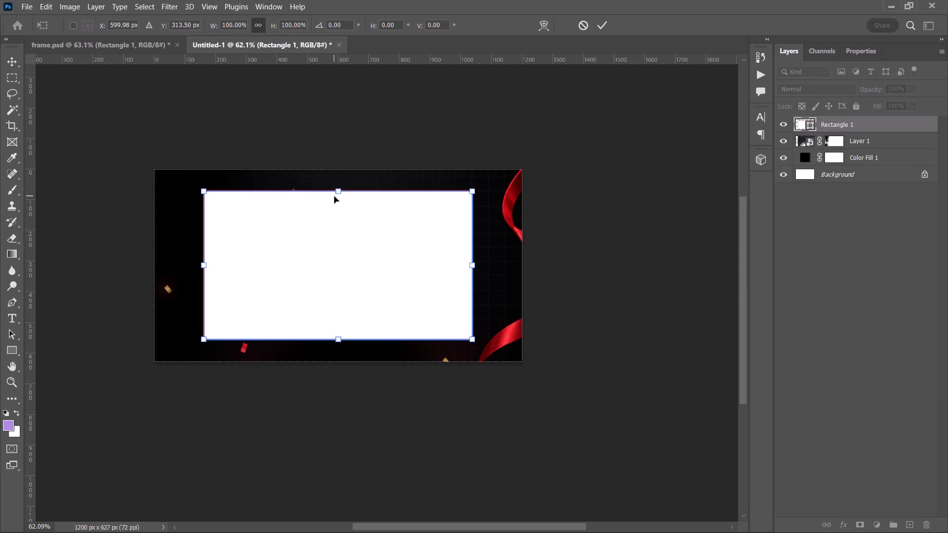
left_click_drag(336, 187, 332, 211)
left_click_drag(339, 211, 337, 225)
left_click(352, 257)
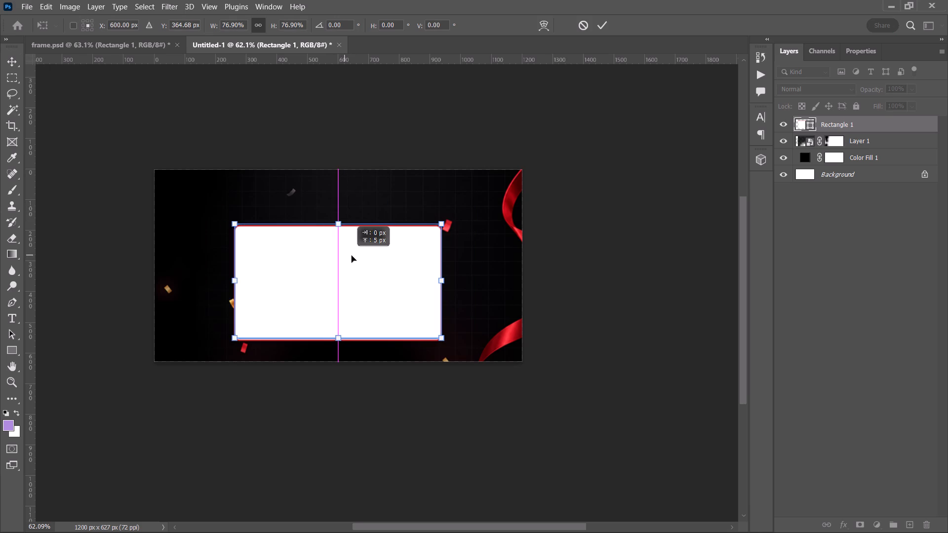
left_click_drag(338, 224, 337, 214)
left_click_drag(334, 237, 334, 243)
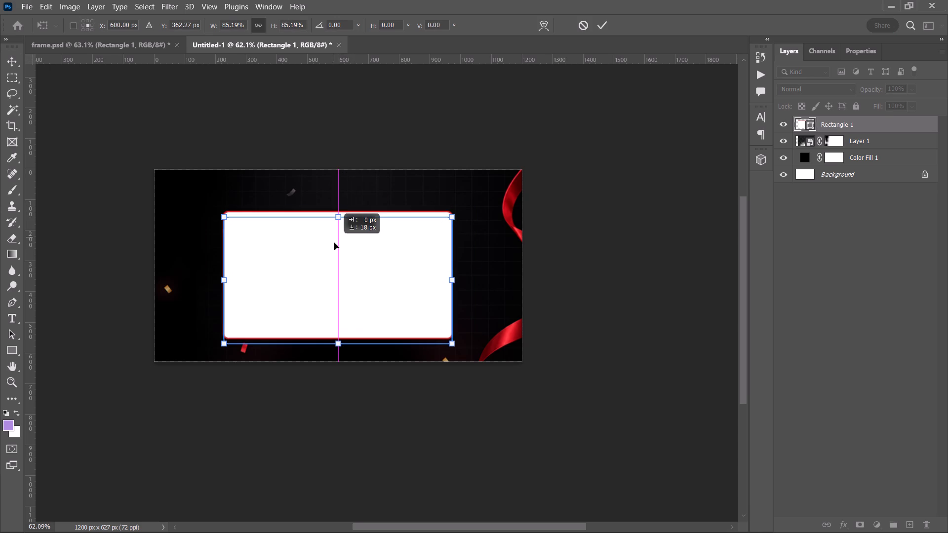
left_click_drag(334, 243, 337, 232)
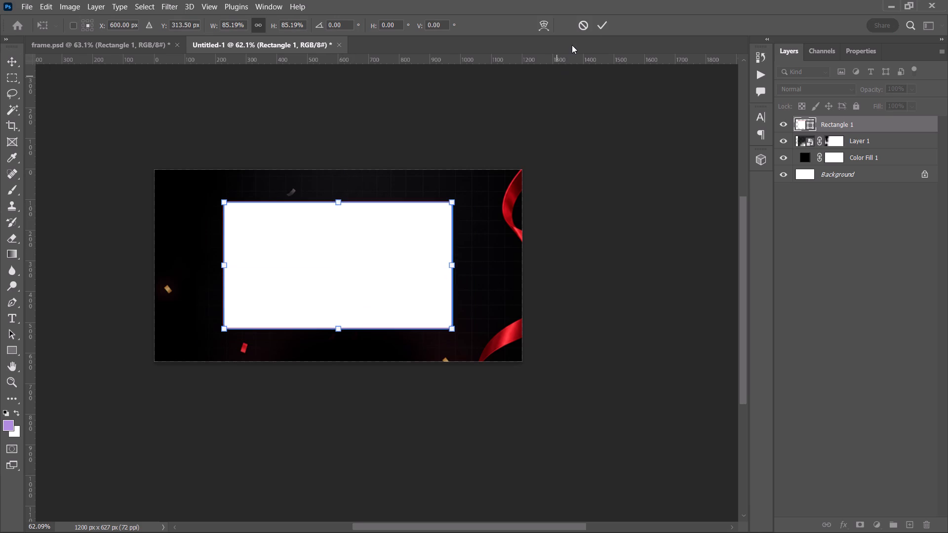
left_click(607, 20)
left_click(606, 215)
Align the white photo rectangle to the horizontal and vertical centres of the whole canvas.
left_click(310, 248)
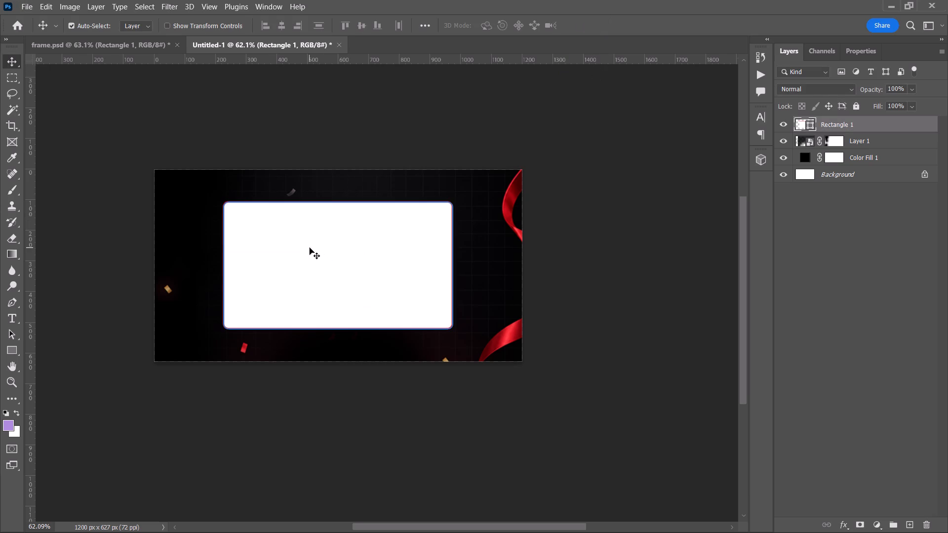
key("ctrl+a")
left_click(278, 24)
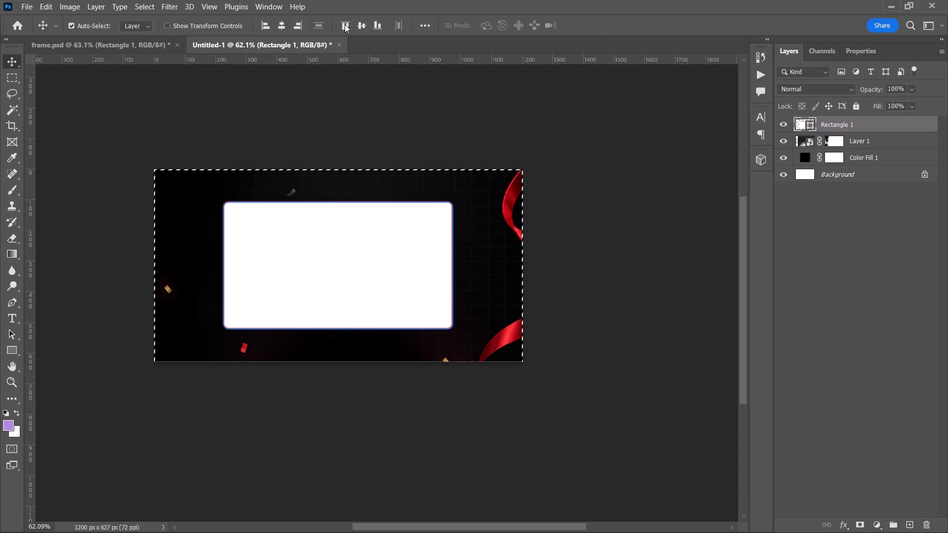
left_click(356, 24)
key("ctrl+d")
left_click(592, 166)
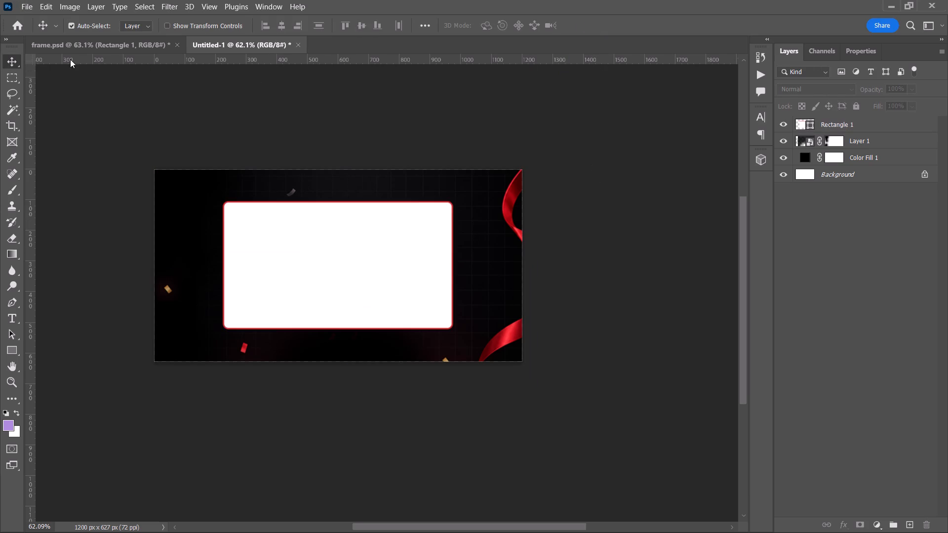
Copy the QBurst logo from frame.psd into Untitled-1 and place it in the canvas's upper-left corner, above the photo rectangle.
left_click(81, 53)
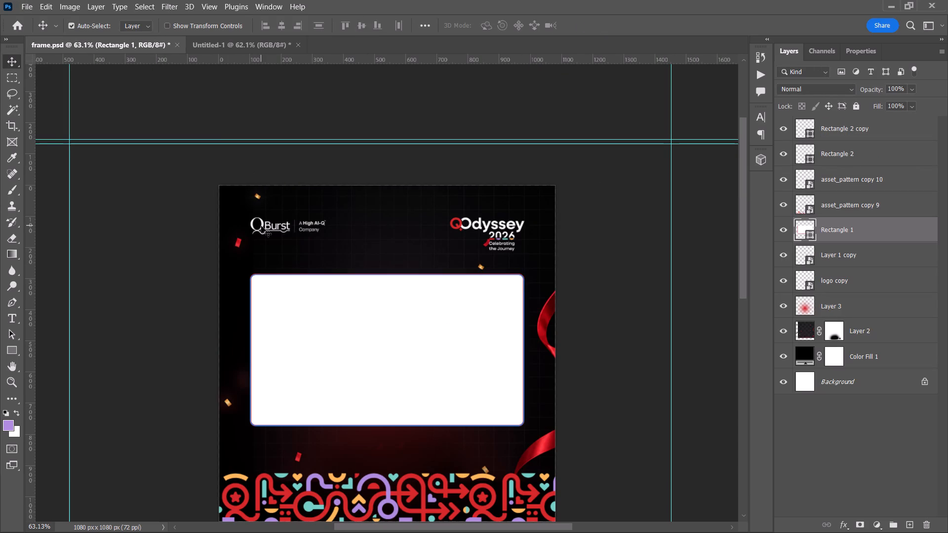
left_click_drag(262, 226, 198, 43)
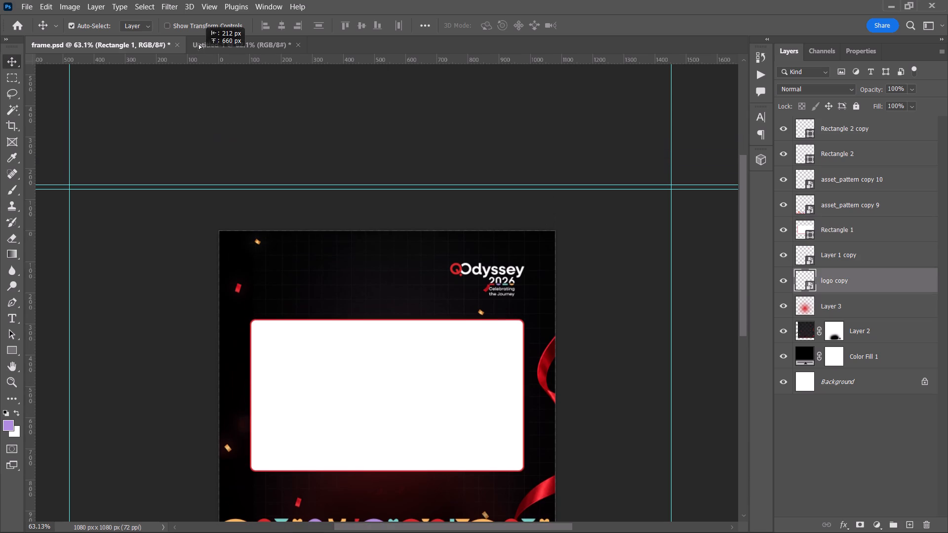
left_click_drag(198, 43, 199, 186)
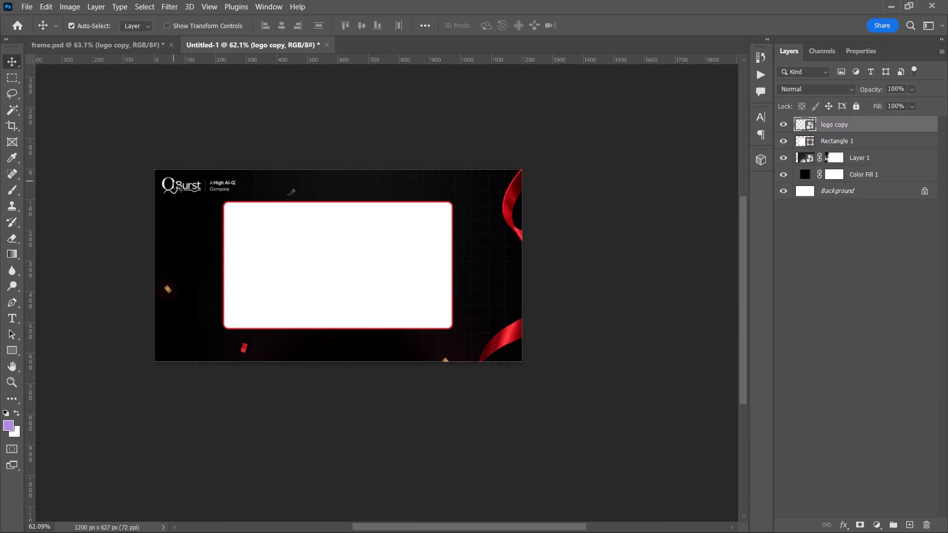
left_click_drag(174, 182, 191, 194)
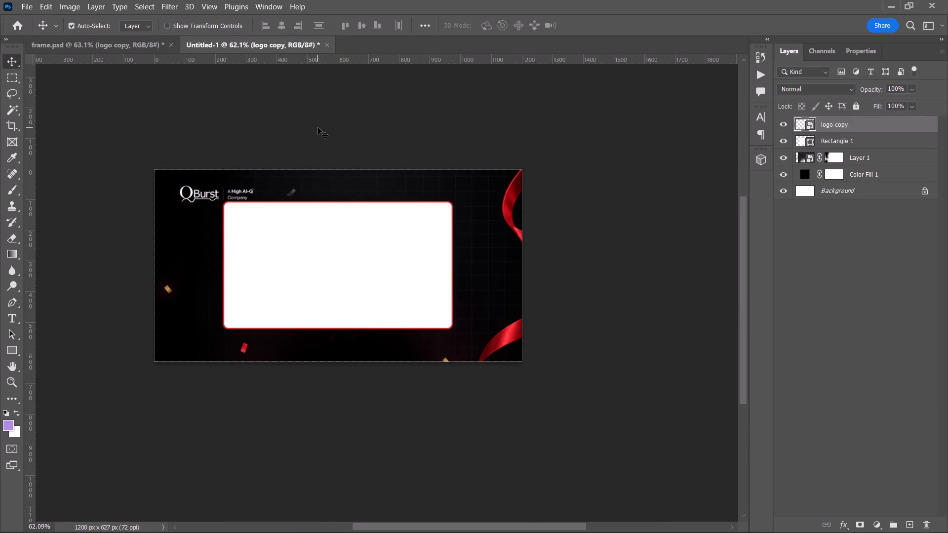
left_click(323, 126)
Scale the white photo rectangle to 92.47% and move it straight down until its top edge sits at about Y 169 px.
scroll(194, 212, "up", 4, "alt")
left_click(344, 248)
key("ctrl+t")
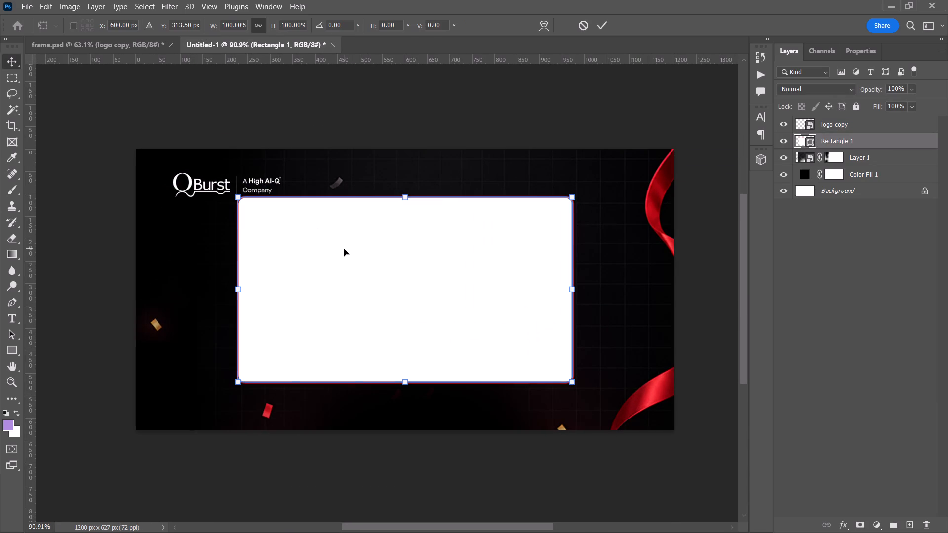
left_click_drag(405, 198, 404, 214)
left_click_drag(416, 251, 415, 261)
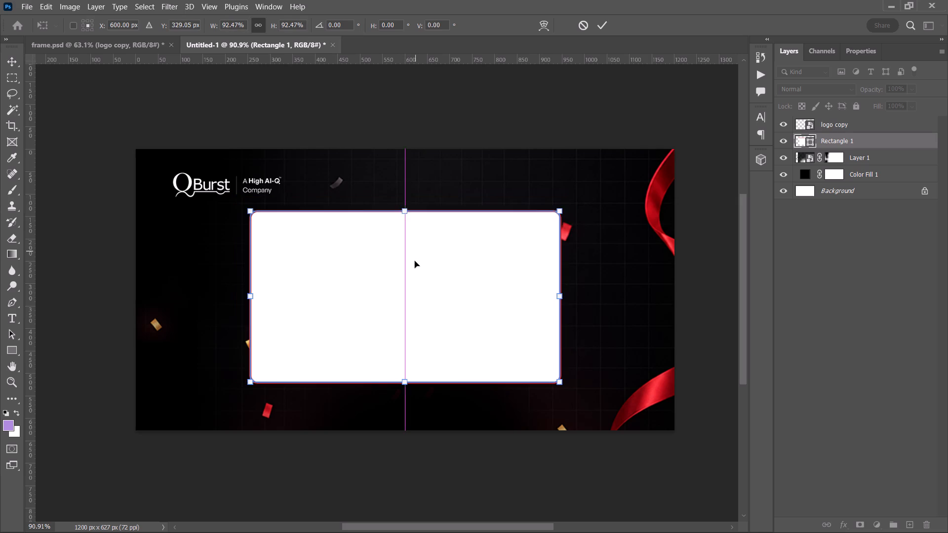
left_click_drag(415, 261, 413, 265)
left_click(602, 25)
left_click(532, 117)
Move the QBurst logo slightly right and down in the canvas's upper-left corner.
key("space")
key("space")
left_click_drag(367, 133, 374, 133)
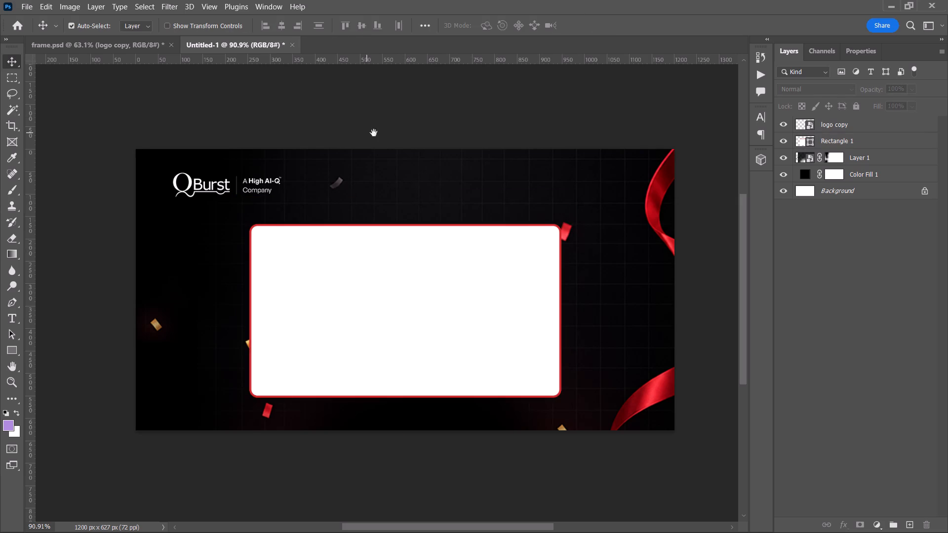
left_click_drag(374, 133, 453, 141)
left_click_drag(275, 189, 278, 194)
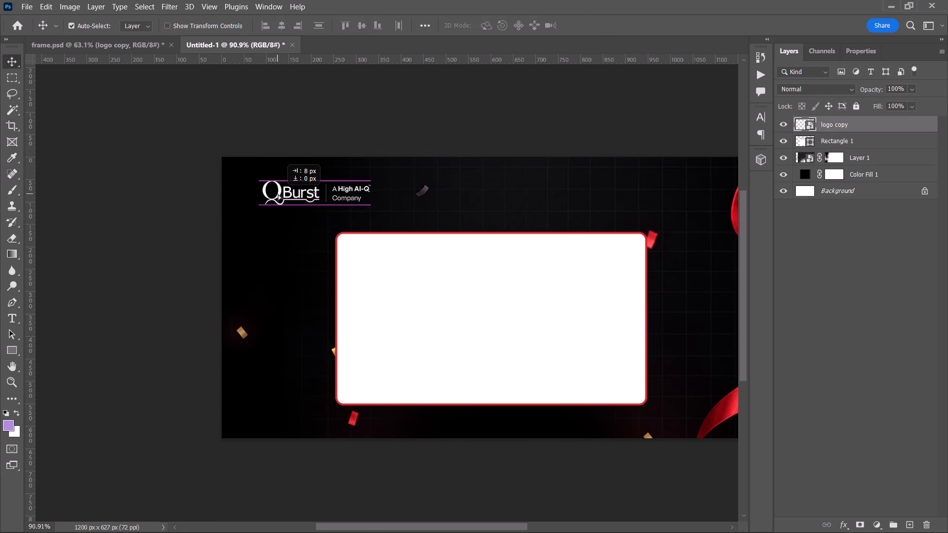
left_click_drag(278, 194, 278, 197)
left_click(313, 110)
Draw a white 80 x 80 px spacing square and snap it into the canvas's upper-left corner.
key("u")
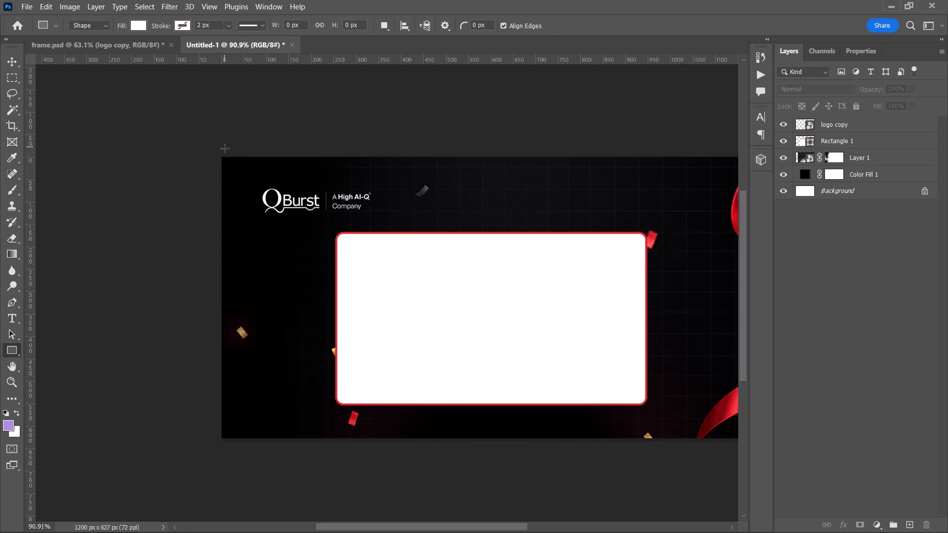
left_click_drag(221, 157, 270, 190)
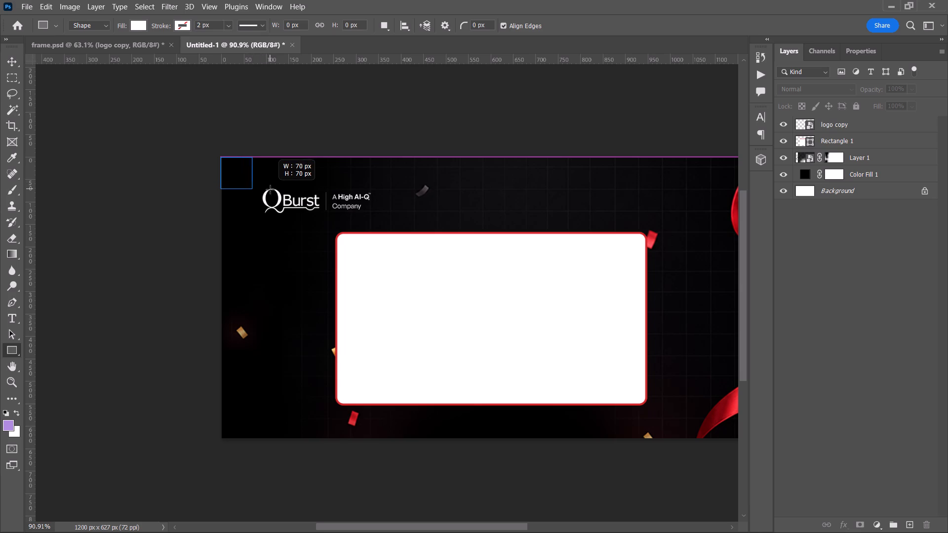
left_click_drag(270, 190, 283, 193)
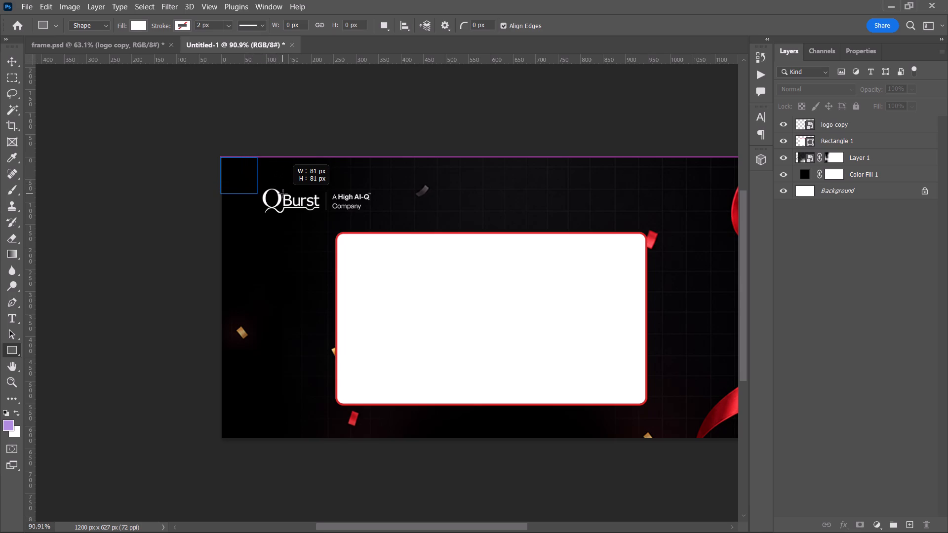
left_click_drag(283, 193, 279, 193)
left_click(6, 59)
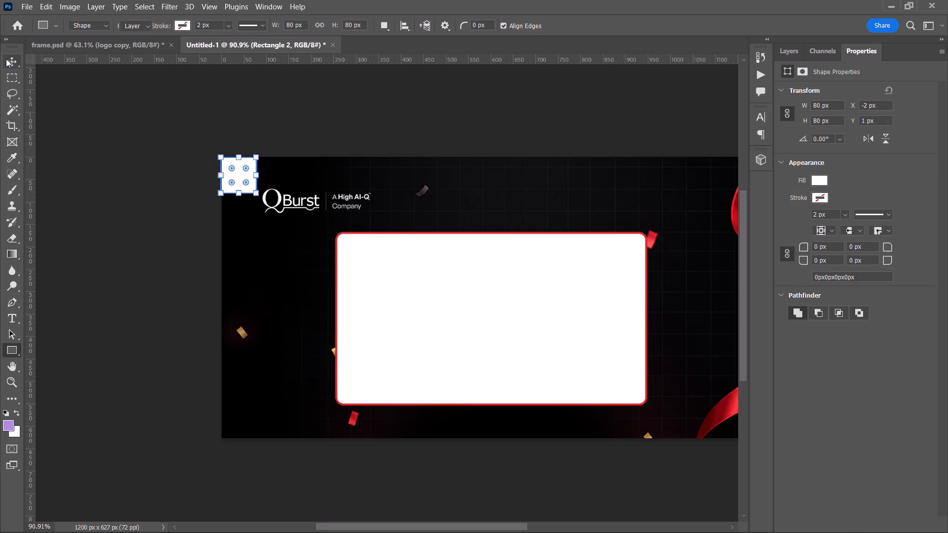
scroll(221, 185, "up", 12, "alt")
left_click_drag(216, 151, 222, 151)
Snap the QBurst logo to the spacing square's lower-right corner, at X 80 px, Y 80 px.
left_click_drag(358, 234, 340, 250)
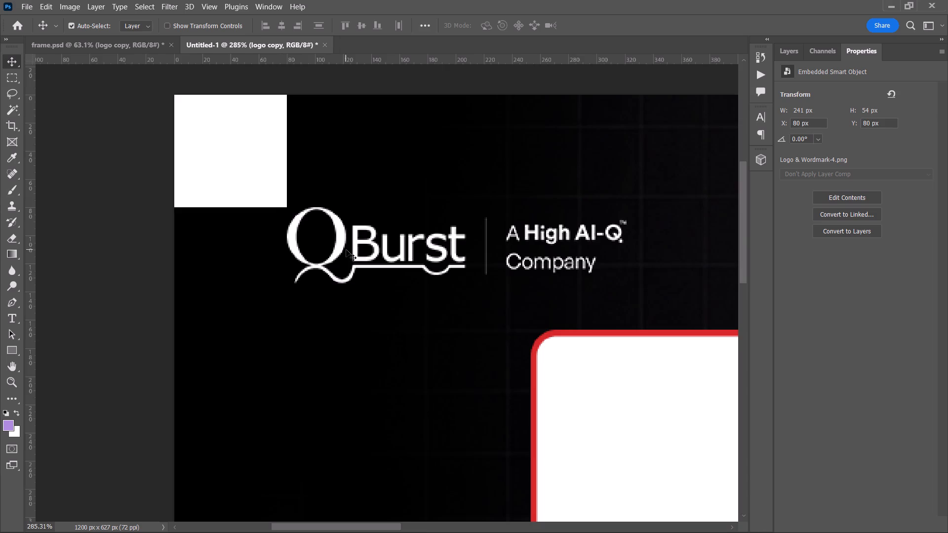
Move the white spacing square into the canvas's upper-right corner, at X 1120 px, Y 0 px.
scroll(346, 250, "down", 12, "alt")
key("space")
key("space")
left_click_drag(543, 234, 316, 247)
left_click_drag(132, 226, 373, 247)
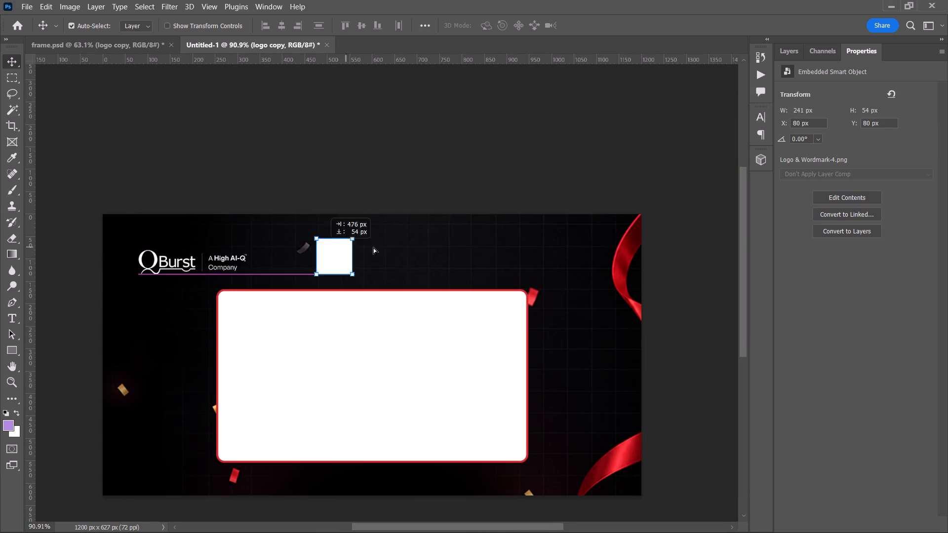
left_click_drag(373, 247, 636, 229)
Copy the Odyssey 2026 logo from frame.psd into Untitled-1 and snap it to the spacing square, at X 882 px, Y 80 px.
left_click(158, 43)
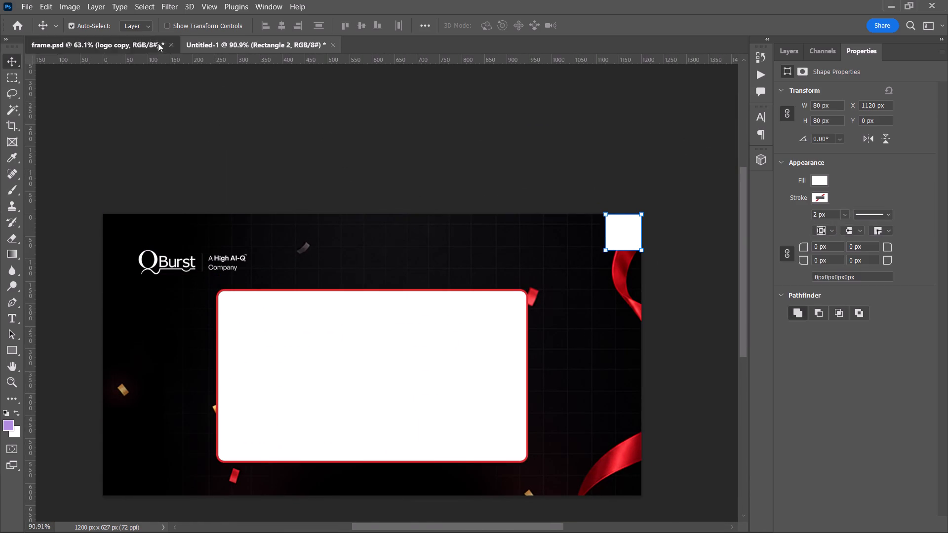
left_click_drag(460, 223, 223, 45)
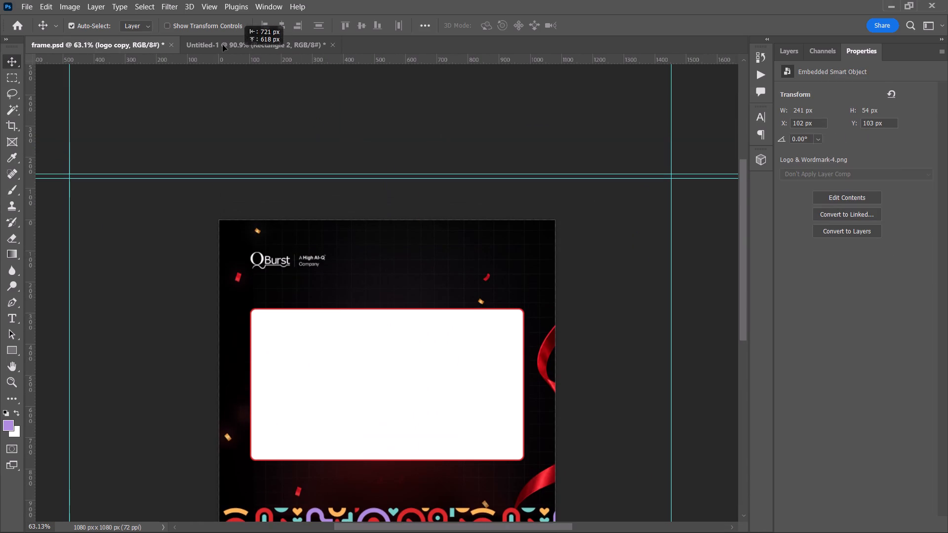
left_click_drag(223, 45, 567, 267)
scroll(577, 263, "up", 3, "alt")
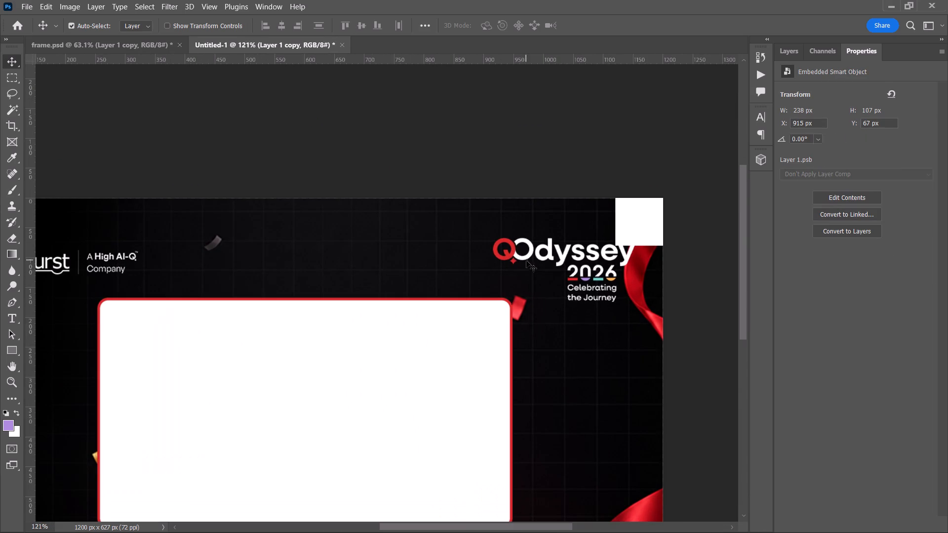
left_click_drag(513, 250, 490, 254)
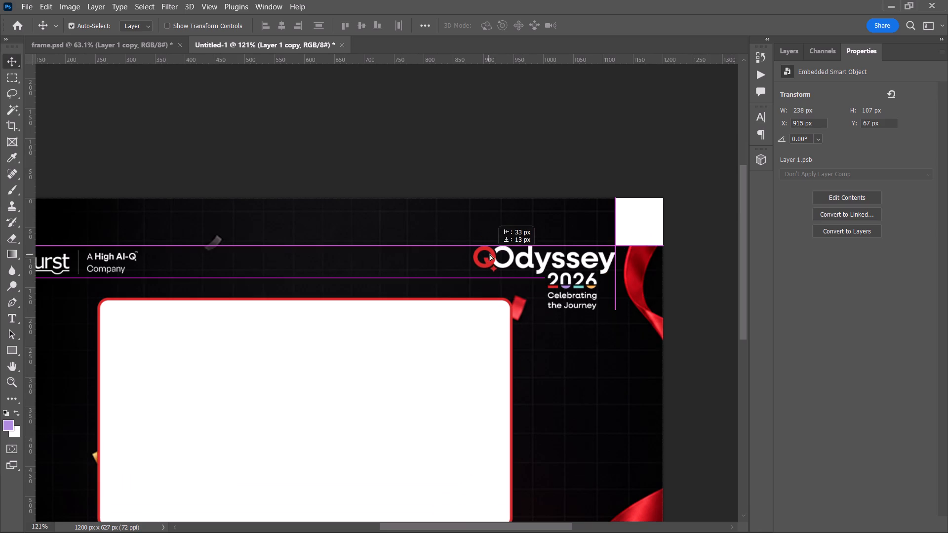
left_click_drag(490, 254, 490, 255)
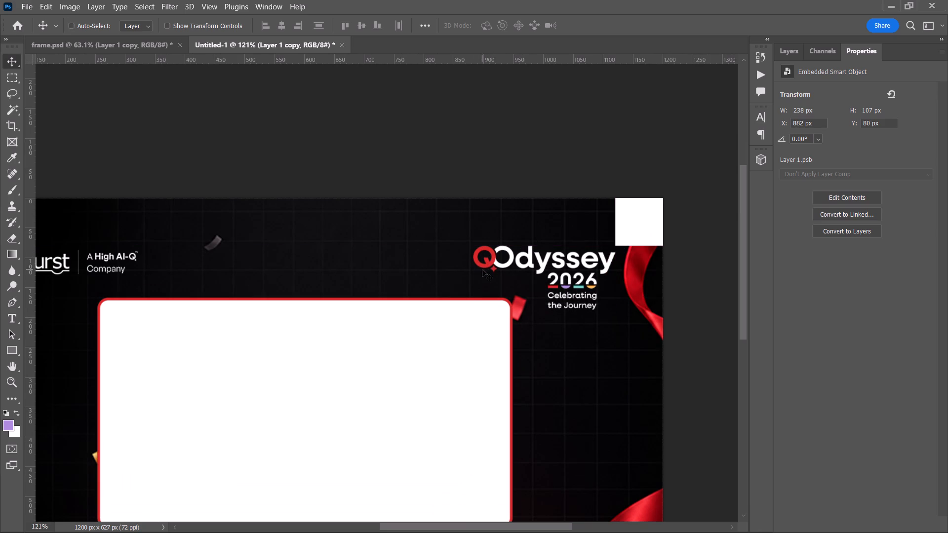
Scale the Odyssey 2026 logo down to about 201 x 90 px, keeping its upper-right corner against the spacing square.
key("ctrl+t")
left_click_drag(474, 313, 497, 304)
left_click(613, 14)
left_click(613, 25)
left_click(585, 269)
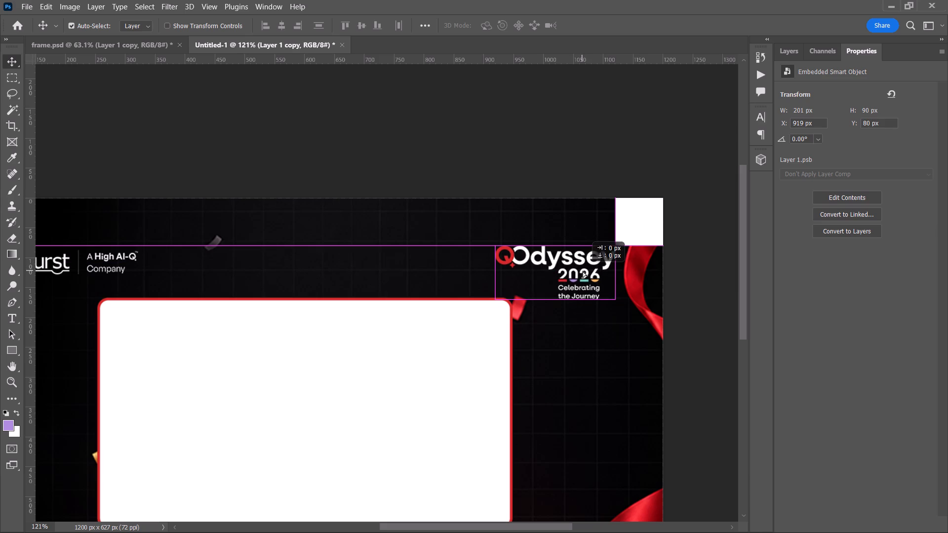
left_click(595, 148)
Delete the white spacing square from the canvas's upper-right corner.
scroll(593, 152, "down", 3, "alt")
scroll(531, 147, "down", 6)
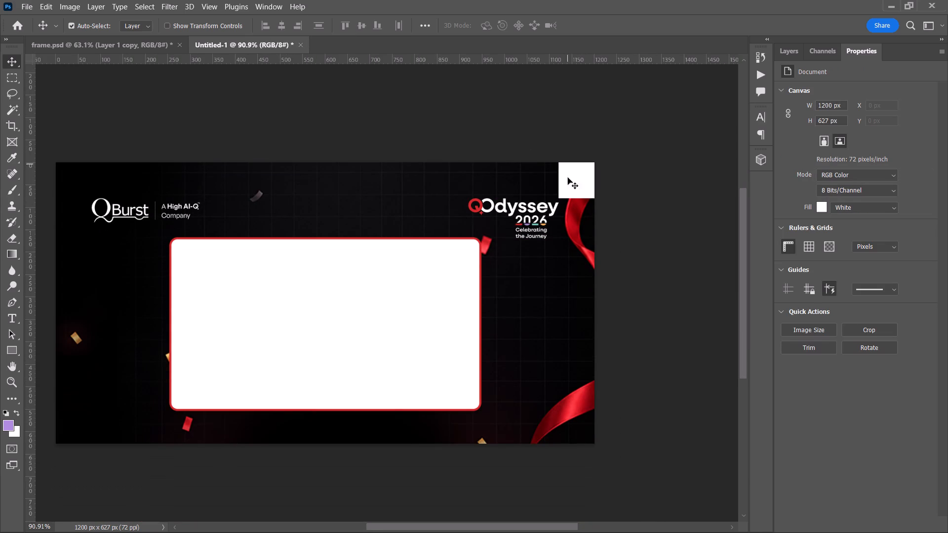
left_click(571, 190)
key("BackSpace")
Scale the white photo rectangle down proportionally from its bottom edge, keeping its top edge and horizontal centre in place.
scroll(621, 199, "down", 7)
scroll(671, 208, "down", 3)
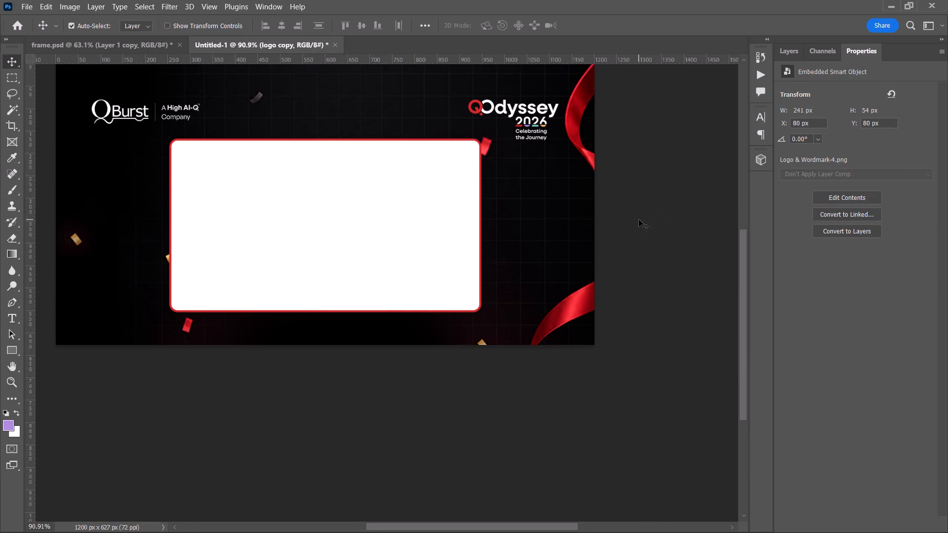
scroll(639, 220, "down", 3, "alt")
left_click(353, 232)
key("ctrl+t")
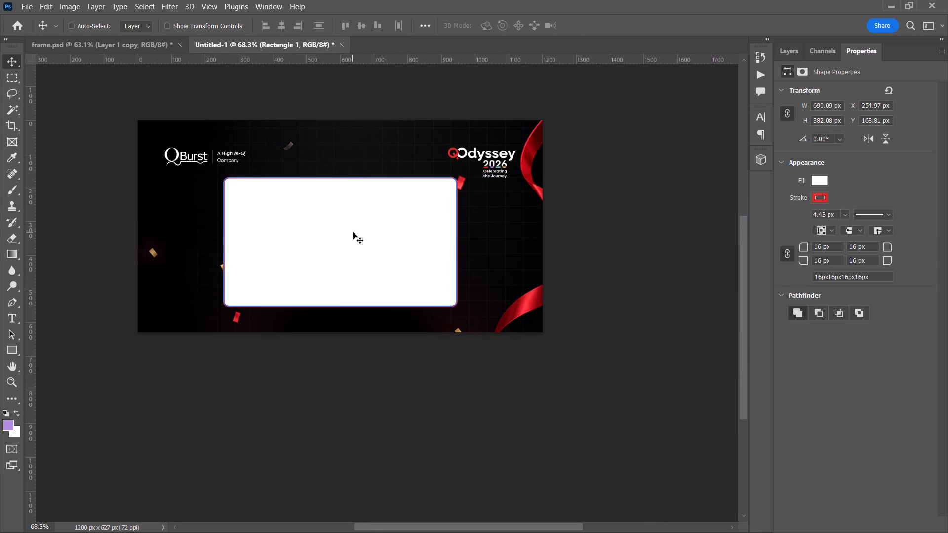
left_click_drag(336, 309, 340, 298)
left_click(606, 19)
left_click(627, 188)
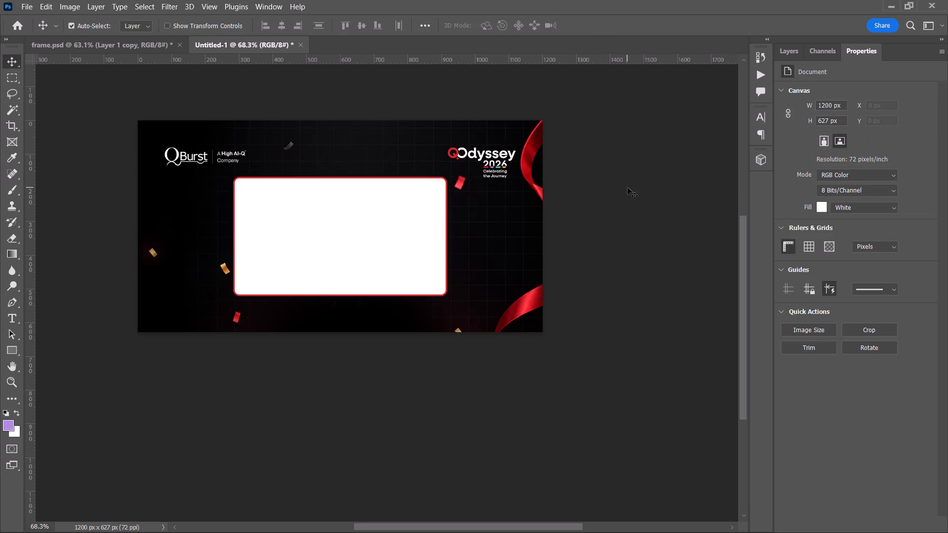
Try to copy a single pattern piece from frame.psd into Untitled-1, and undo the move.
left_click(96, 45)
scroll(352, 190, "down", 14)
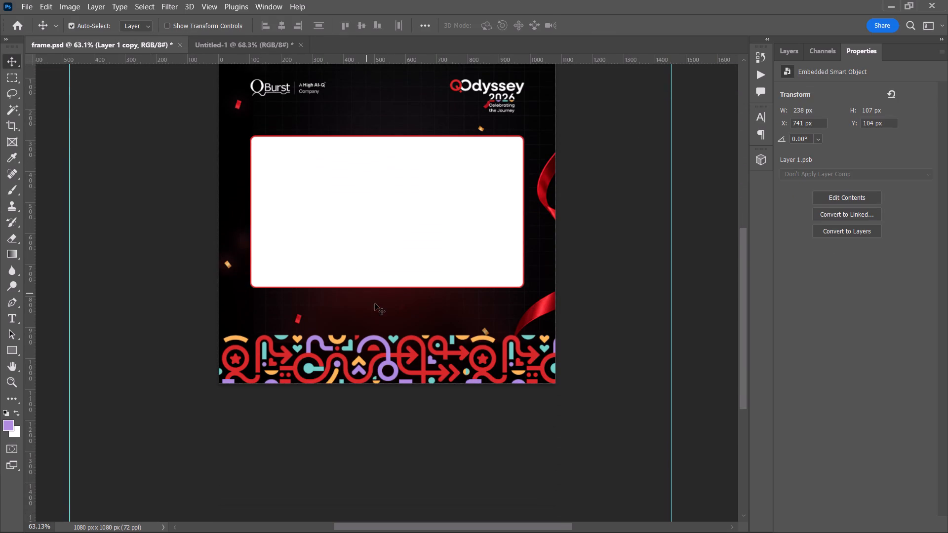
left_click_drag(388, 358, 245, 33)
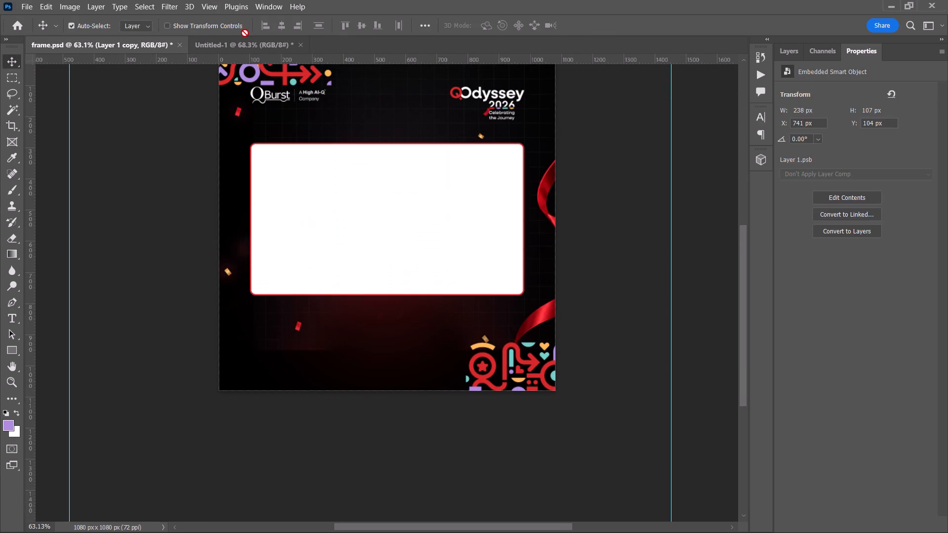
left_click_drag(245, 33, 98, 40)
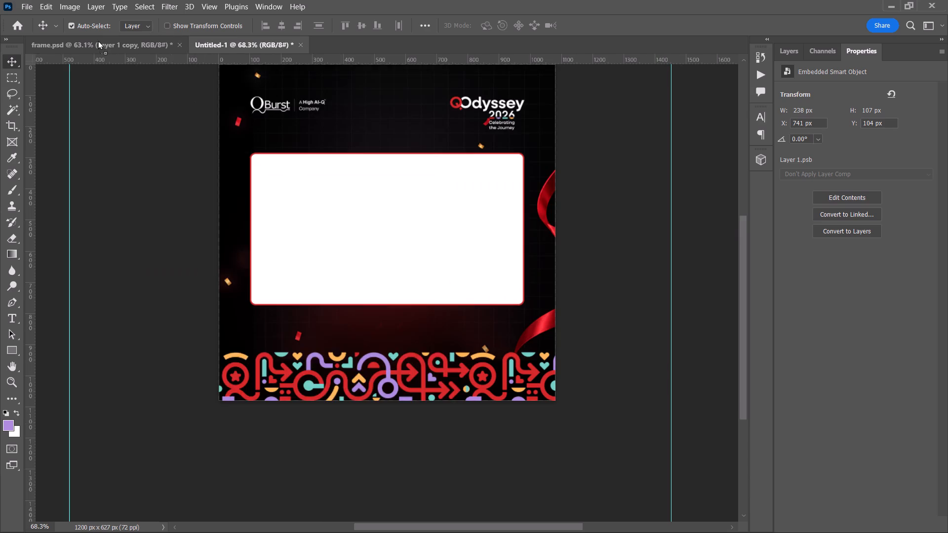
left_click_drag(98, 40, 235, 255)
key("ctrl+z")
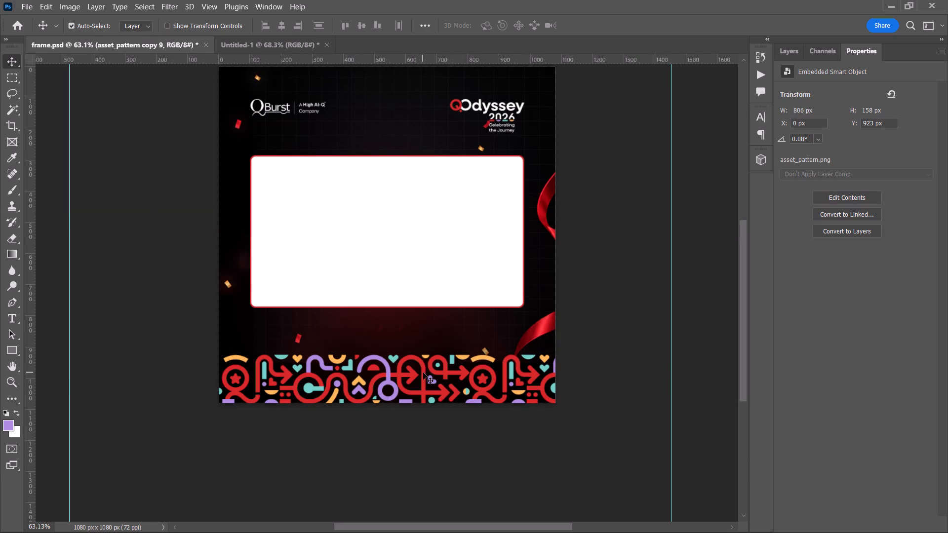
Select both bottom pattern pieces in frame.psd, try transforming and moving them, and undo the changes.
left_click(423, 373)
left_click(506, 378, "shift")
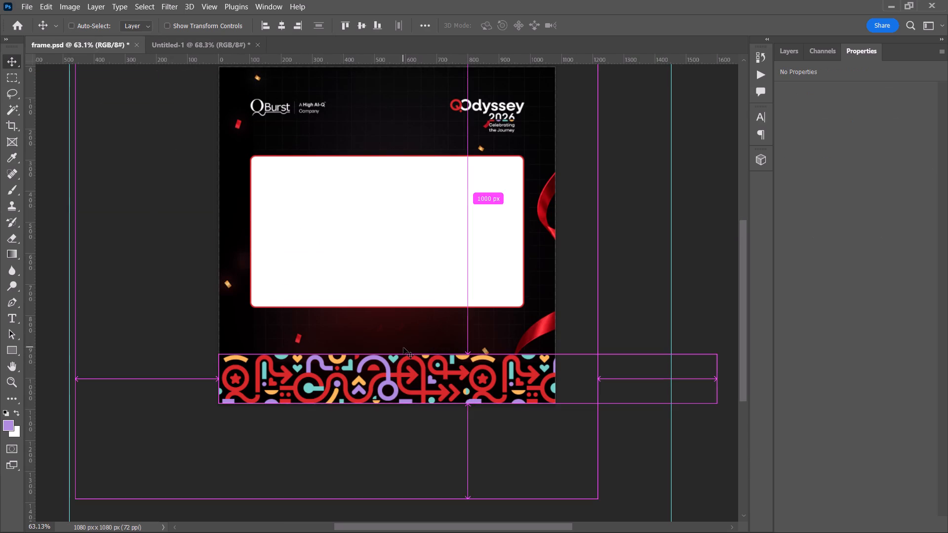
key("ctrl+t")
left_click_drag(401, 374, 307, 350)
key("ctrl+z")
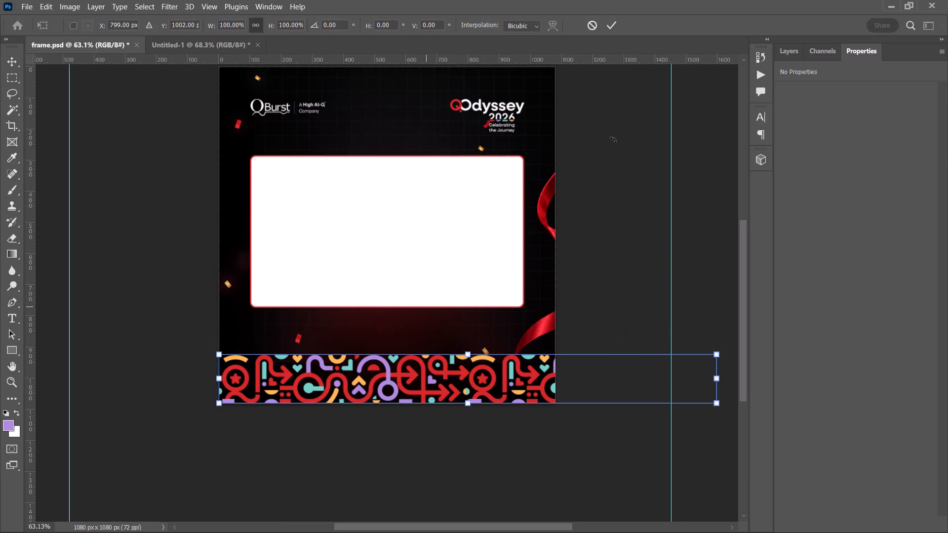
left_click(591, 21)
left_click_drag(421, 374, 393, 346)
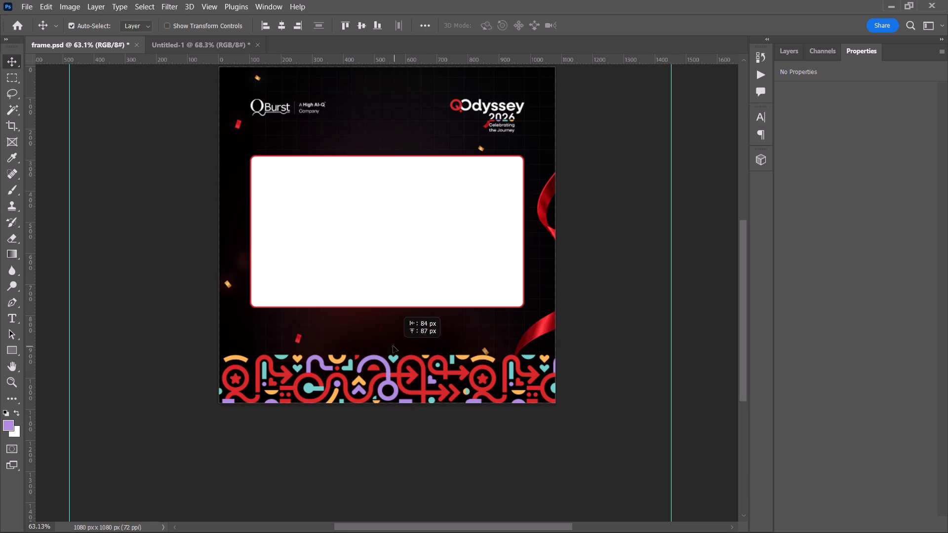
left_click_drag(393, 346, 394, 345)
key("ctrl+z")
Copy both pattern pieces from frame.psd into Untitled-1 and place them along the canvas's bottom edge.
left_click(420, 364)
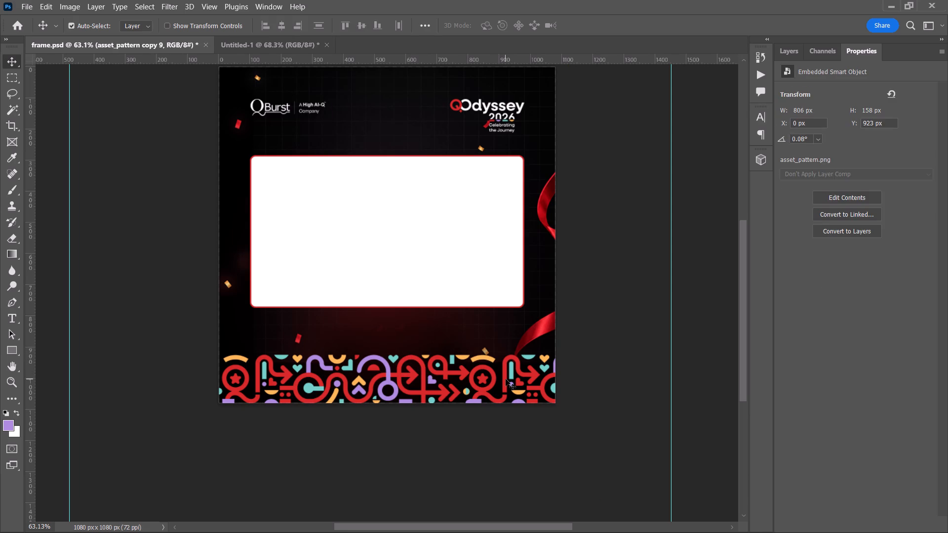
left_click(506, 379, "shift")
left_click_drag(422, 370, 174, 38)
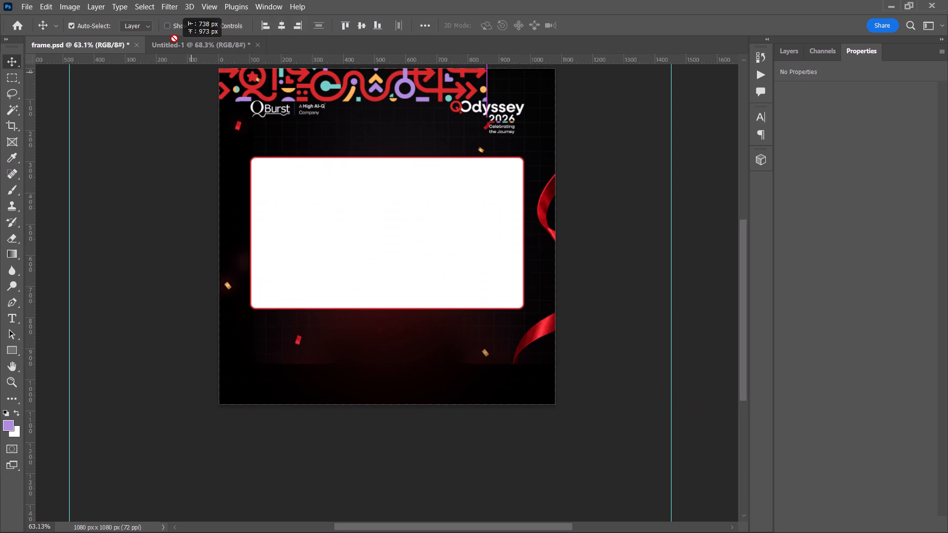
left_click_drag(174, 38, 327, 314)
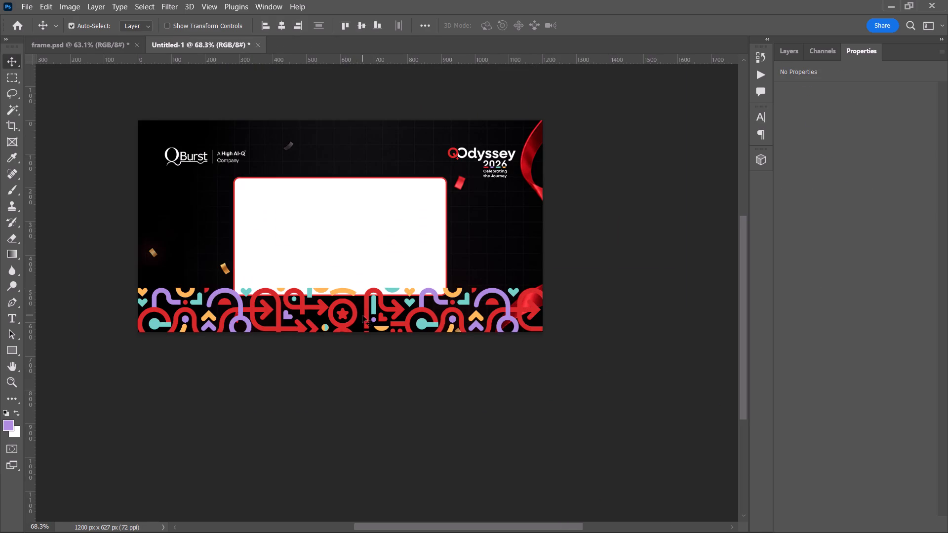
left_click_drag(354, 317, 372, 330)
Scale both pattern pieces to about 75% so they span the 1200 px canvas width, and raise them about 31 px.
key("ctrl+t")
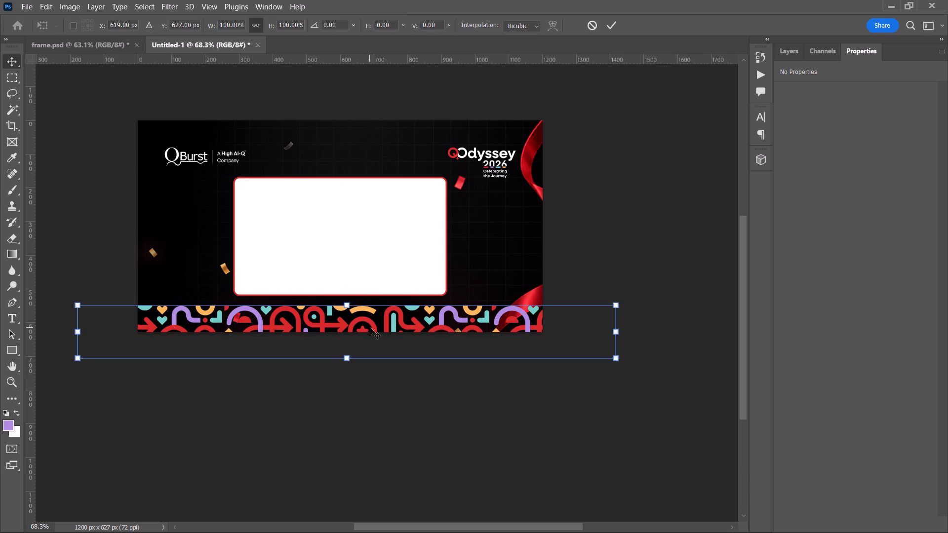
left_click_drag(440, 314, 474, 312)
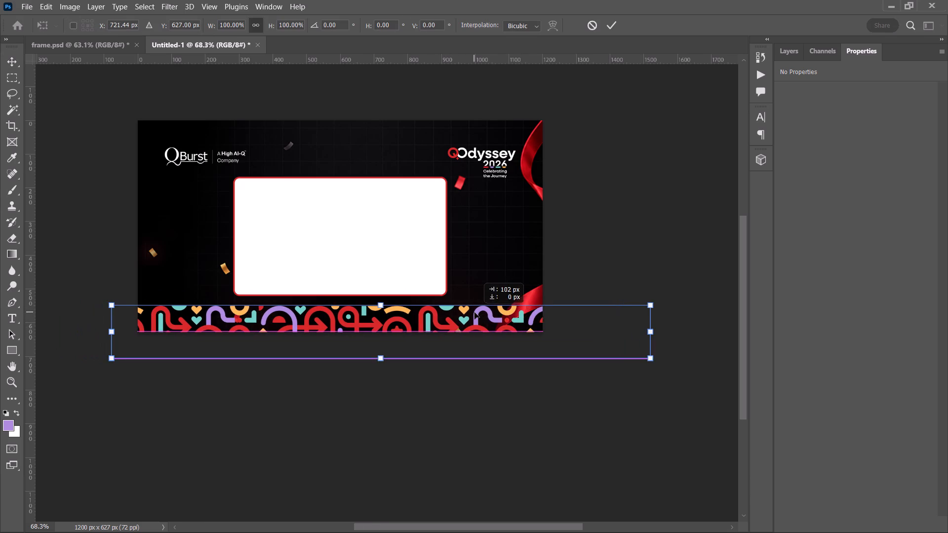
left_click_drag(474, 312, 503, 315)
left_click_drag(674, 334, 599, 319)
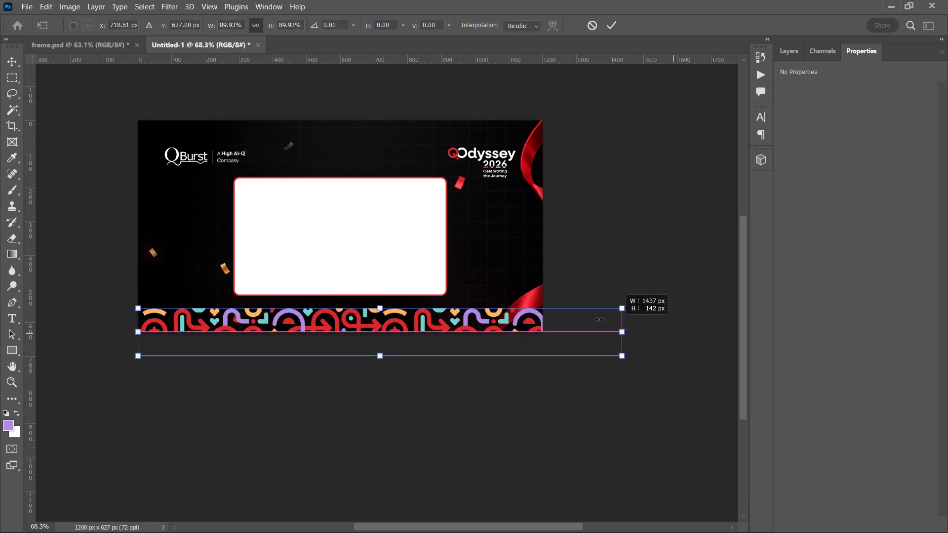
left_click_drag(599, 319, 541, 311)
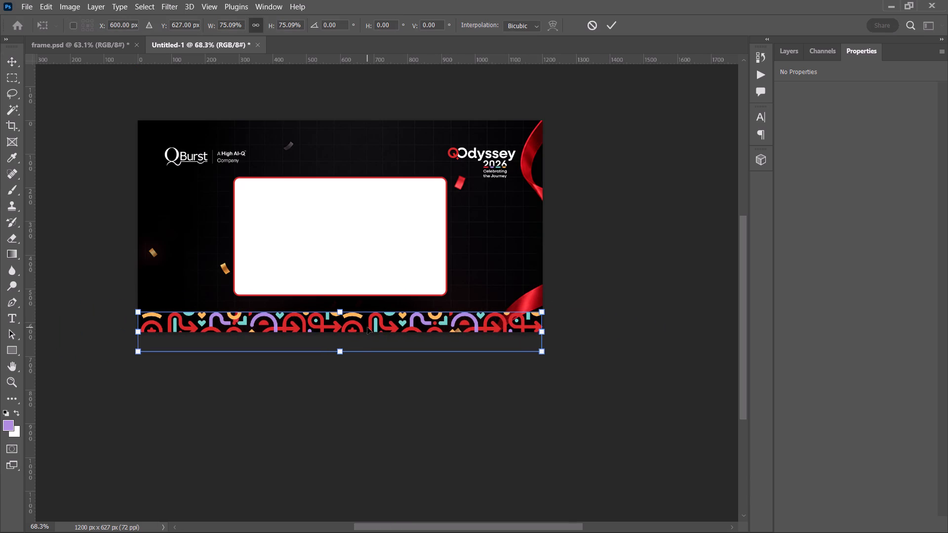
left_click_drag(367, 327, 367, 316)
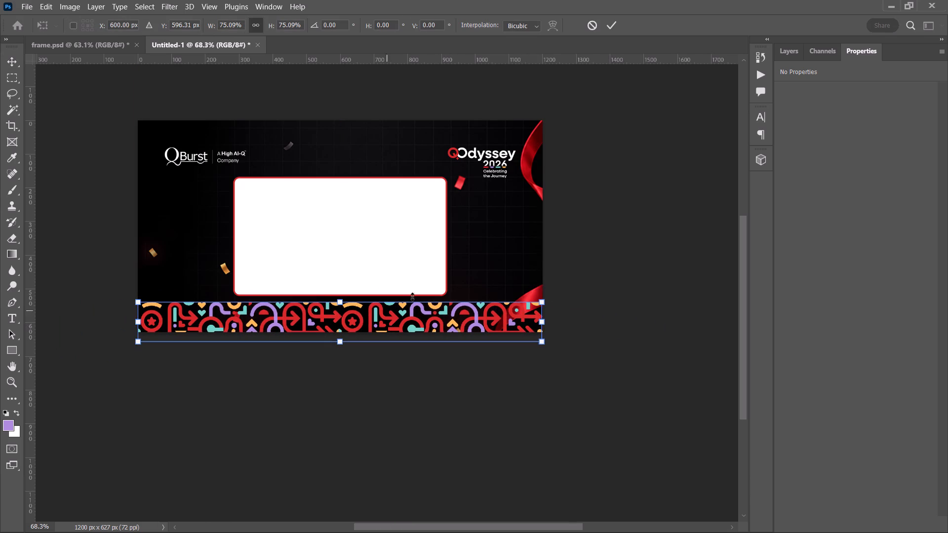
left_click(607, 23)
left_click(619, 174)
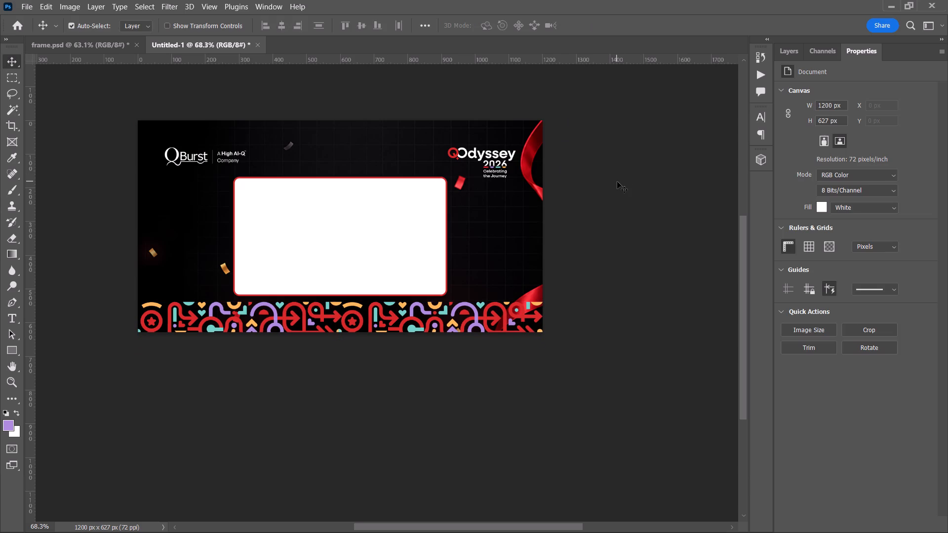
Compare with frame.psd, scale Untitled-1's ribbon background image to about 90%, and shift it towards the canvas's right edge.
left_click(49, 43)
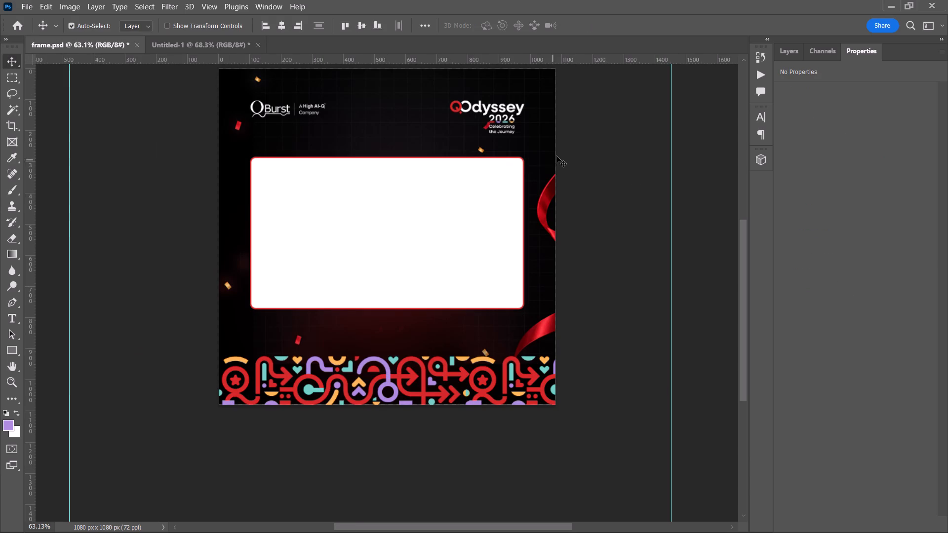
left_click(227, 41)
left_click(537, 286)
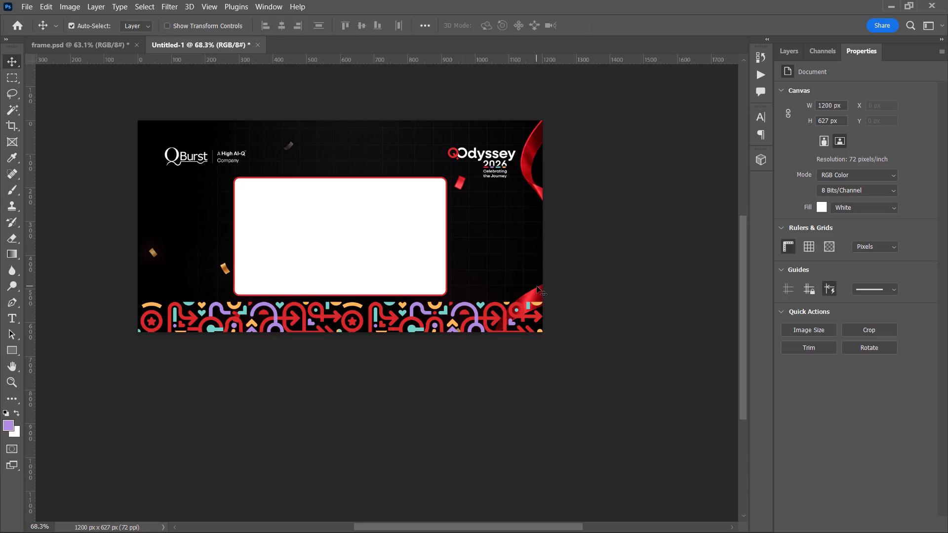
key("ctrl+t")
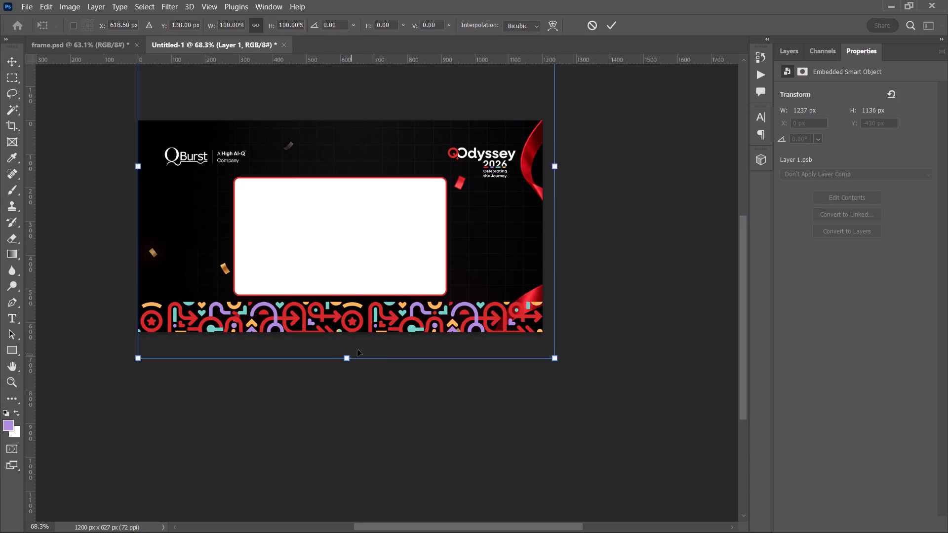
left_click_drag(513, 261, 513, 249)
key("ctrl+z")
left_click_drag(353, 357, 352, 355)
left_click_drag(352, 355, 356, 318)
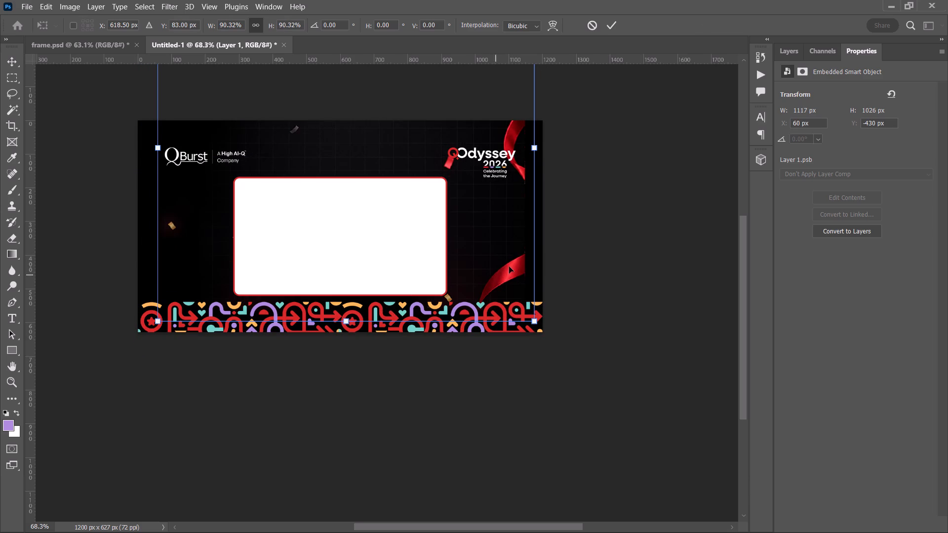
left_click_drag(513, 266, 531, 267)
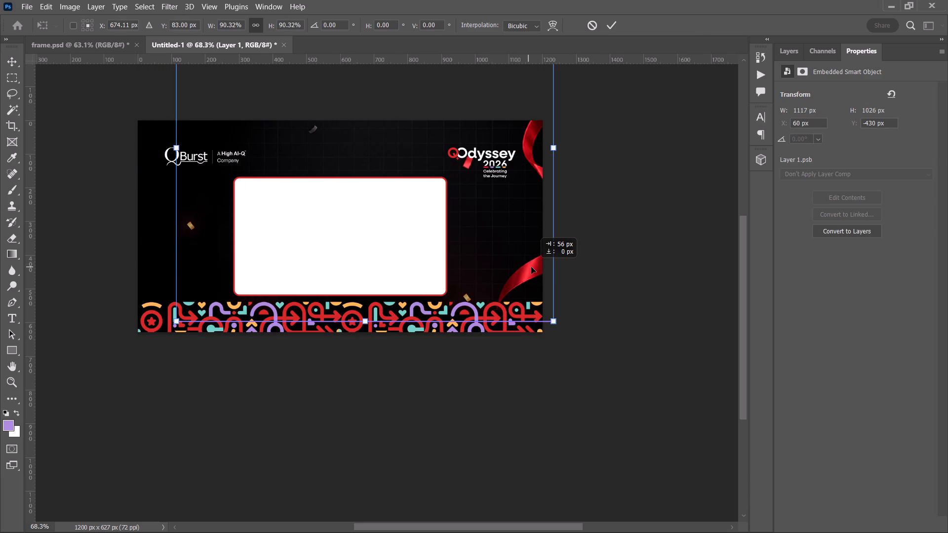
left_click_drag(531, 267, 527, 267)
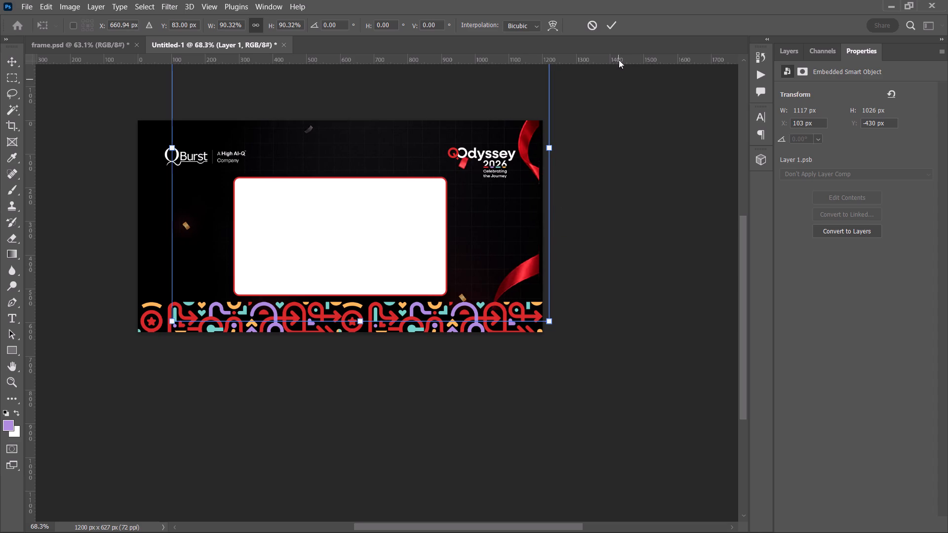
left_click(615, 22)
left_click(632, 124)
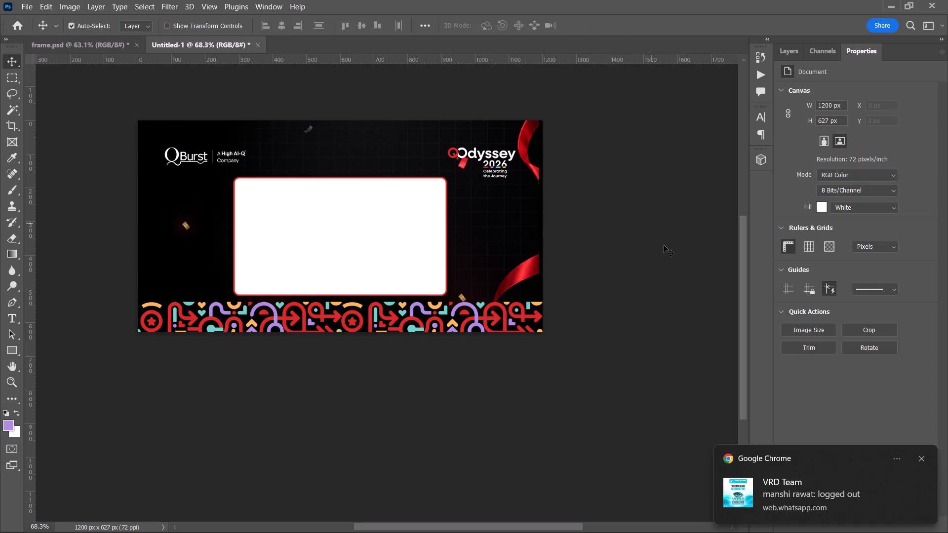
Dismiss the notification and shift the background image slightly right so its ribbon meets the canvas's right edge.
left_click(917, 458)
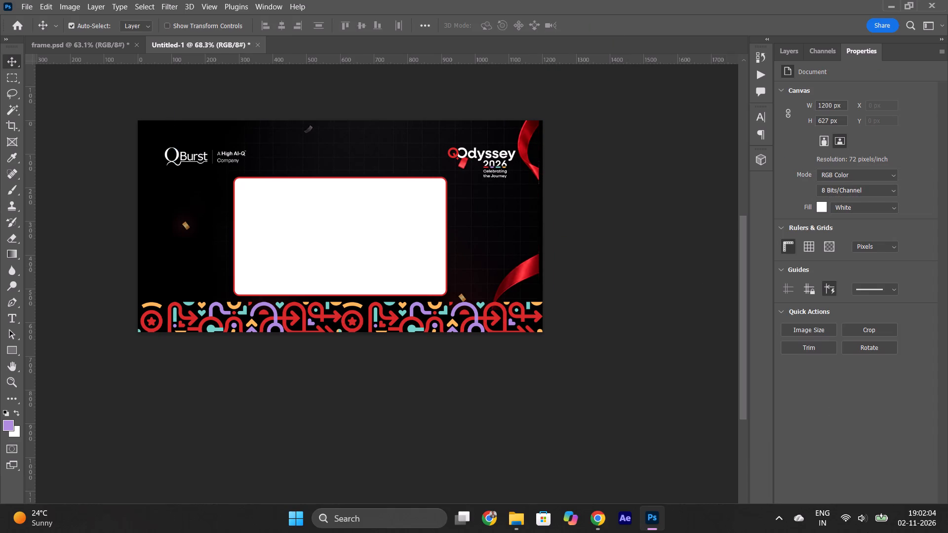
left_click(627, 330)
left_click_drag(534, 173, 541, 173)
left_click(588, 174)
left_click(547, 174)
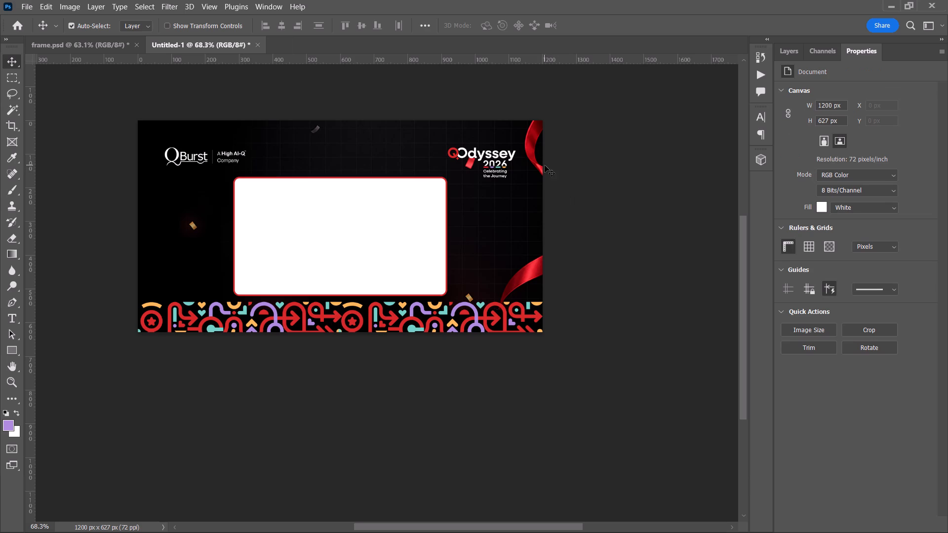
left_click(598, 172)
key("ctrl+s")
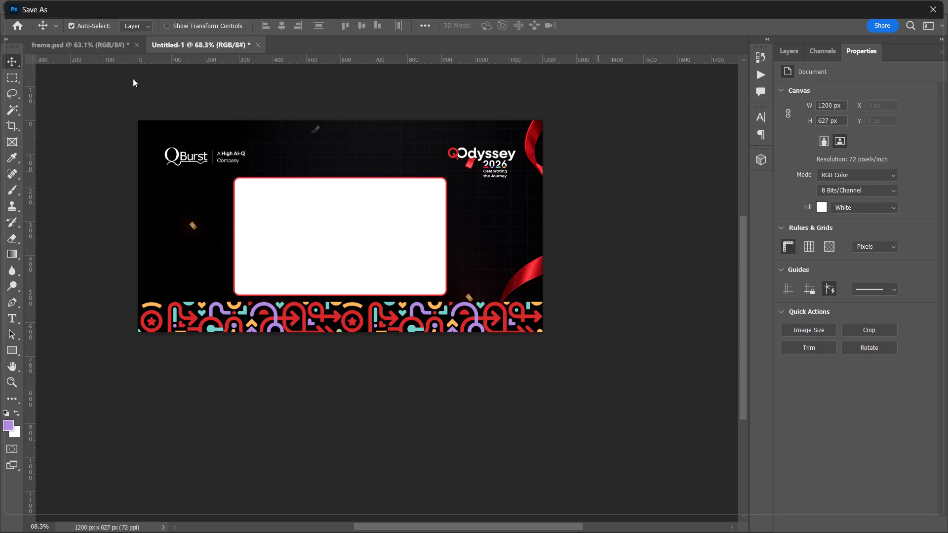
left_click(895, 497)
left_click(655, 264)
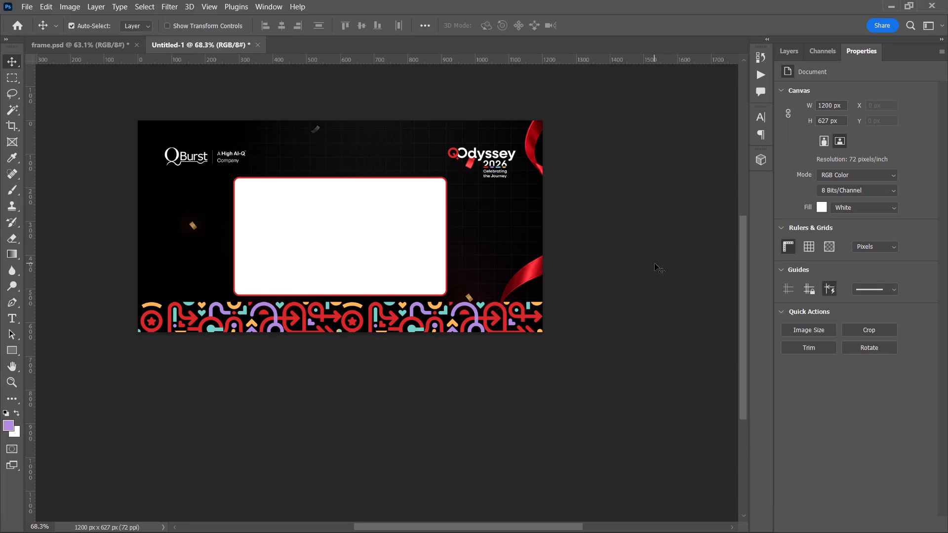
Scale the white photo rectangle down to about 577 x 319 px and move it slightly up, keeping it horizontally centred.
scroll(643, 262, "up", 4)
left_click(385, 250)
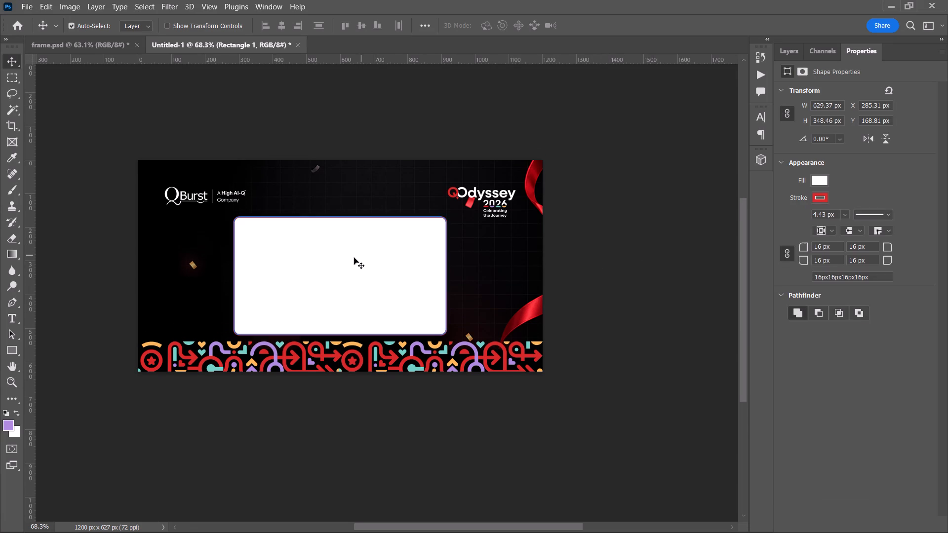
key("ctrl+t")
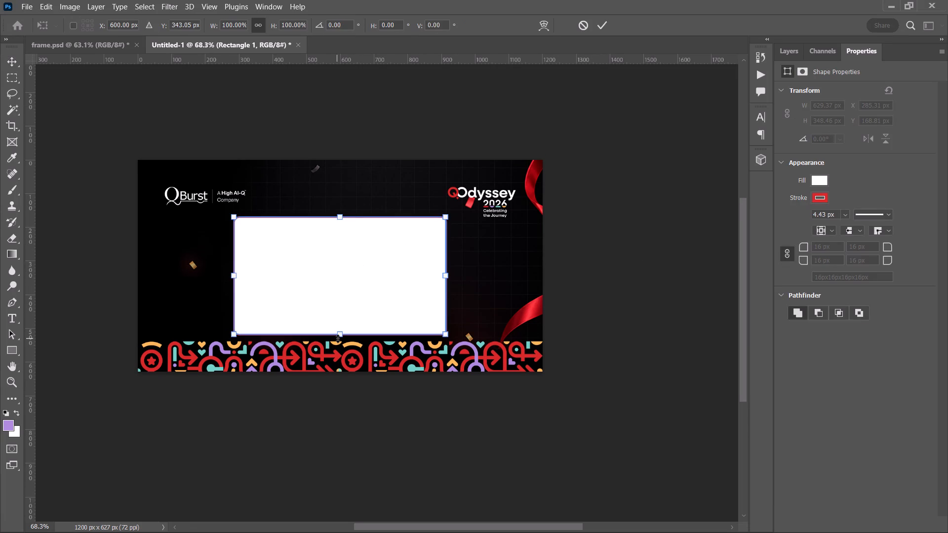
left_click_drag(335, 341, 339, 331)
left_click_drag(345, 293, 344, 288)
left_click(600, 22)
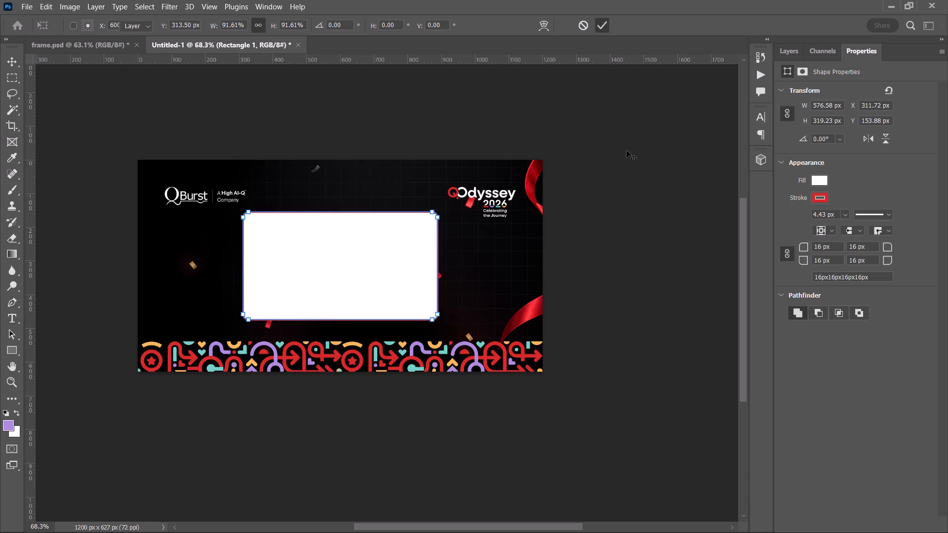
left_click(631, 157)
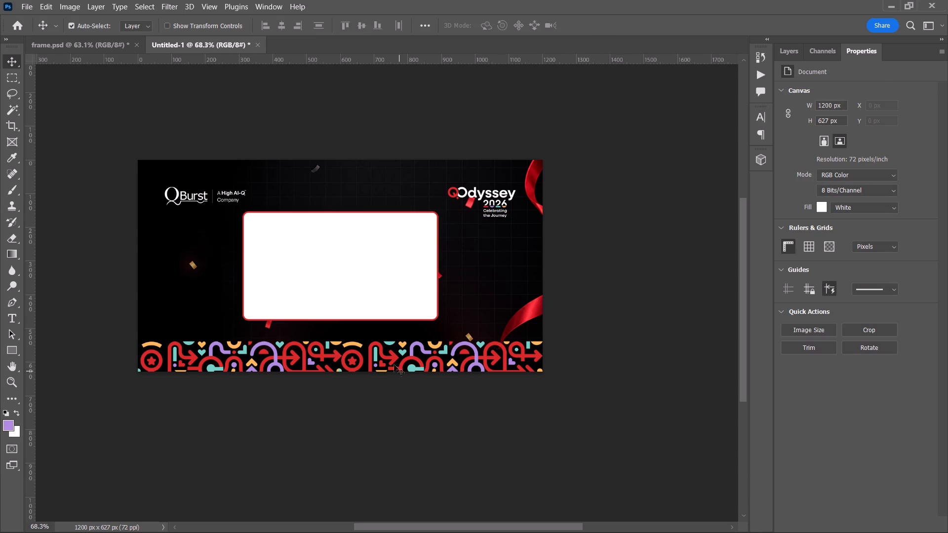
Select the asset_pattern copy 9 and asset_pattern copy 10 layers and nudge them up about 30 px.
left_click(372, 360)
left_click(789, 50)
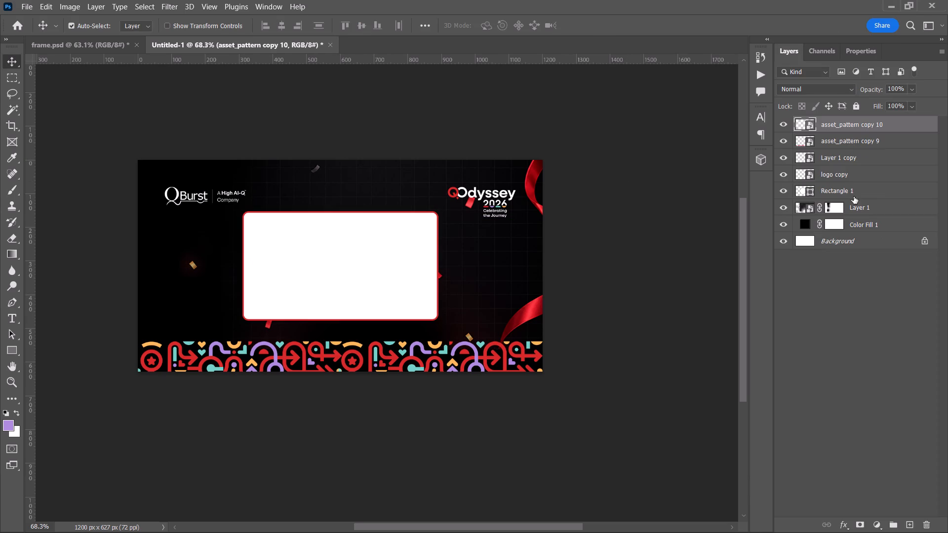
left_click(875, 137, "shift")
key("shift+Up")
key("shift+Up")
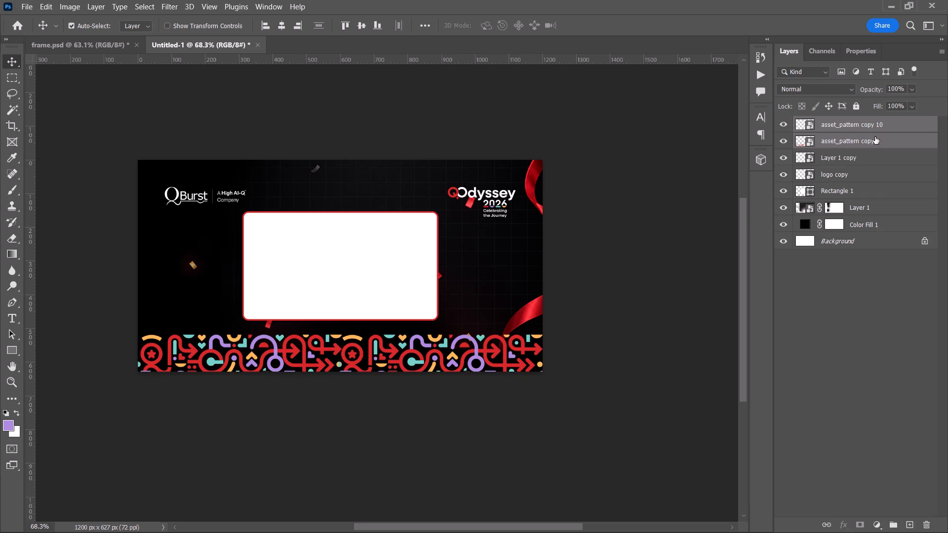
key("shift+Up")
key("shift+Up")
key("shift+Down")
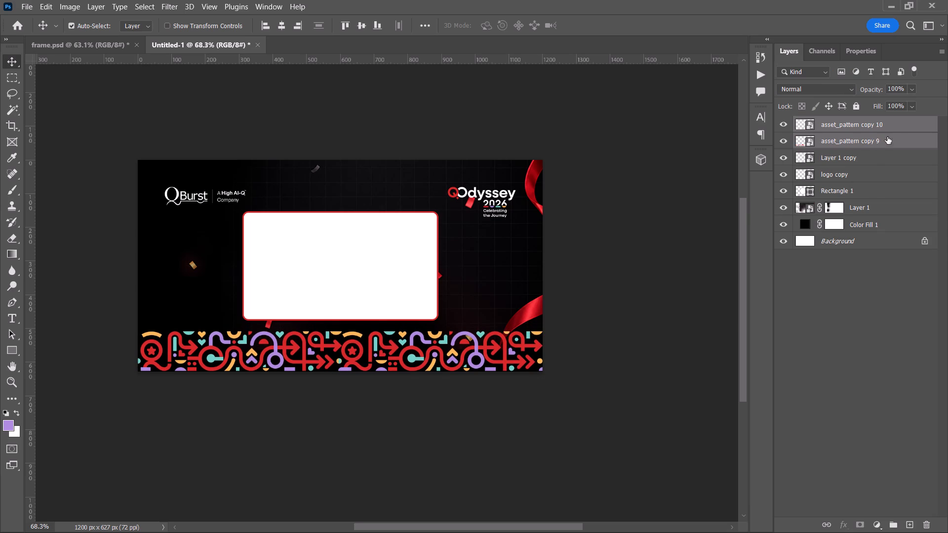
left_click(657, 292)
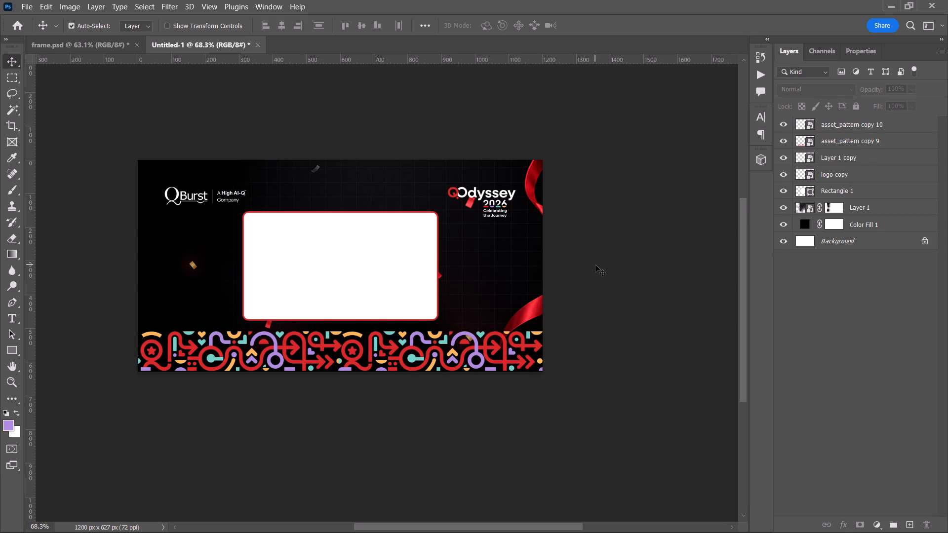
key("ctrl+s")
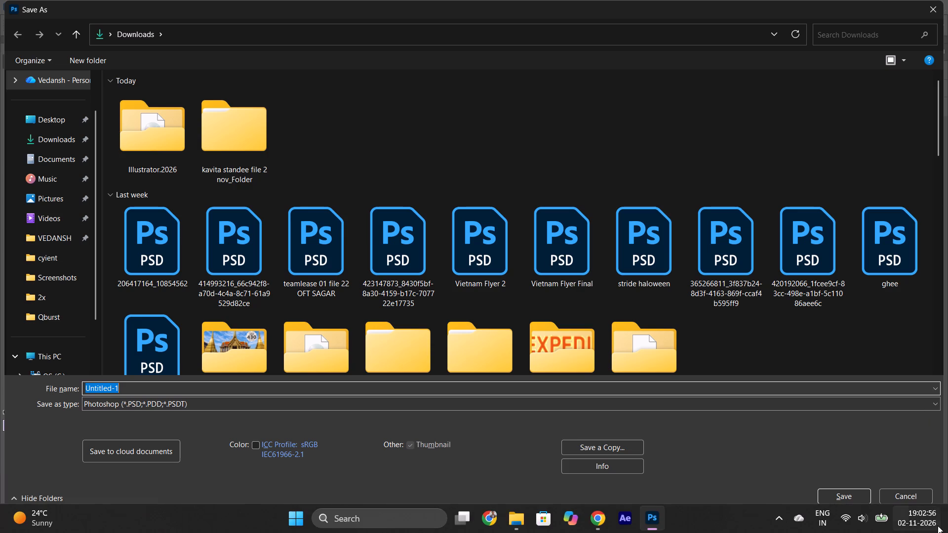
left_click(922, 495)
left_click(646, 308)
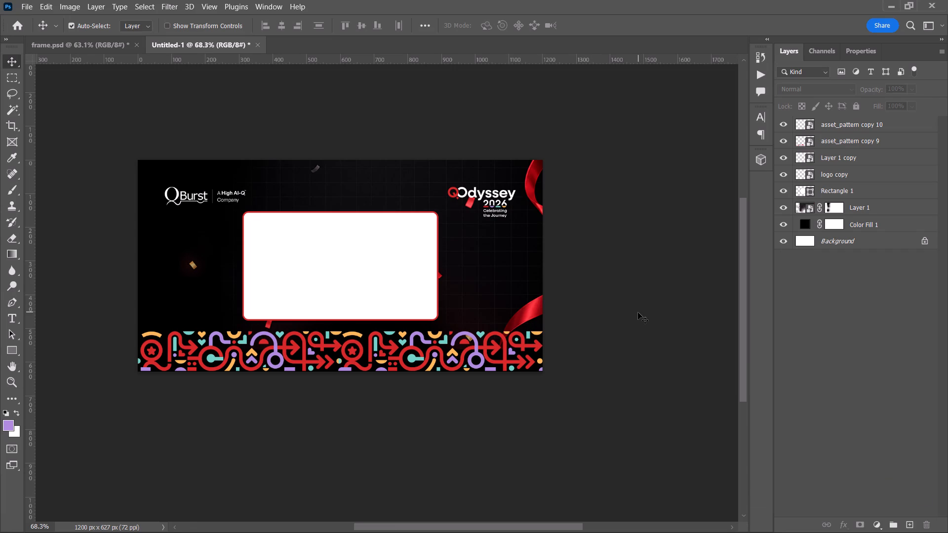
Scale the Odyssey 2026 logo down slightly, keeping its top-right corner in place.
left_click(456, 195)
key("ctrl+t")
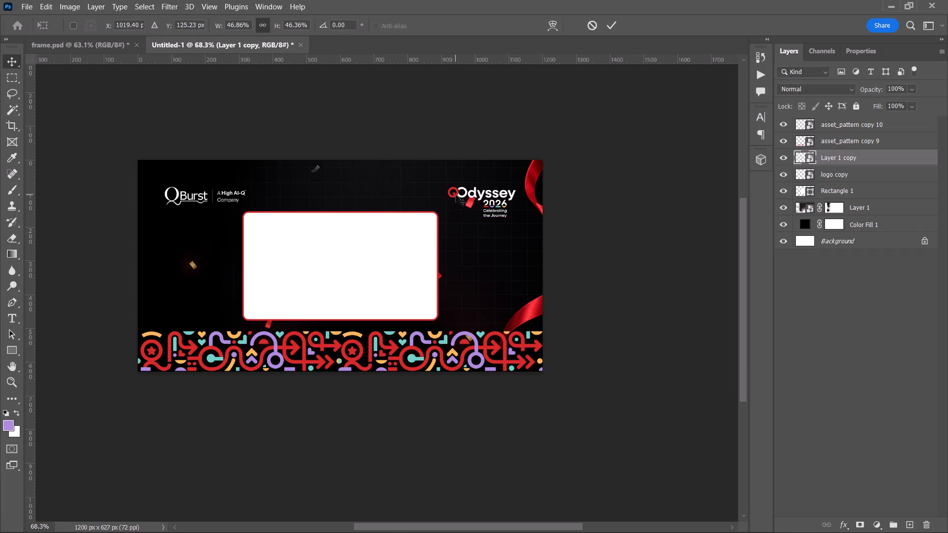
left_click(445, 203)
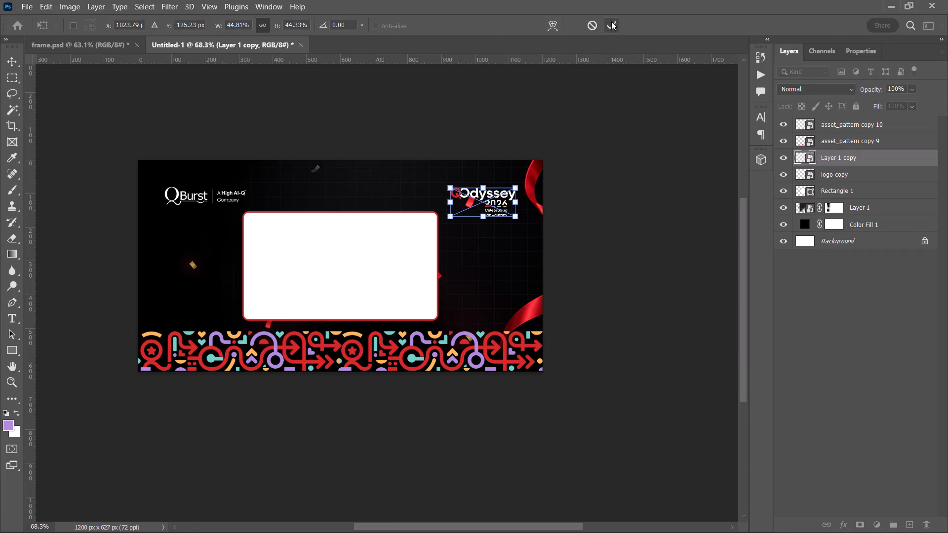
key("ctrl+z")
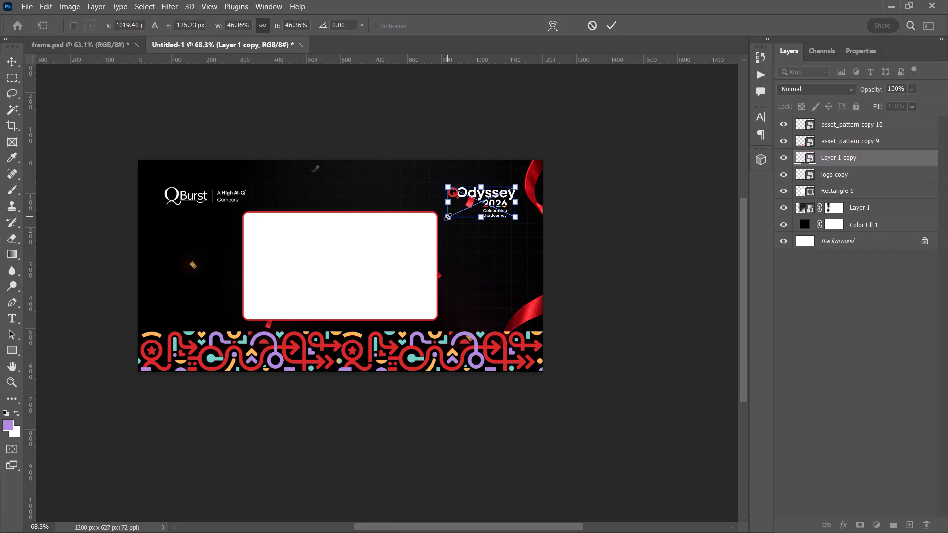
left_click_drag(448, 217, 452, 216)
left_click(615, 26)
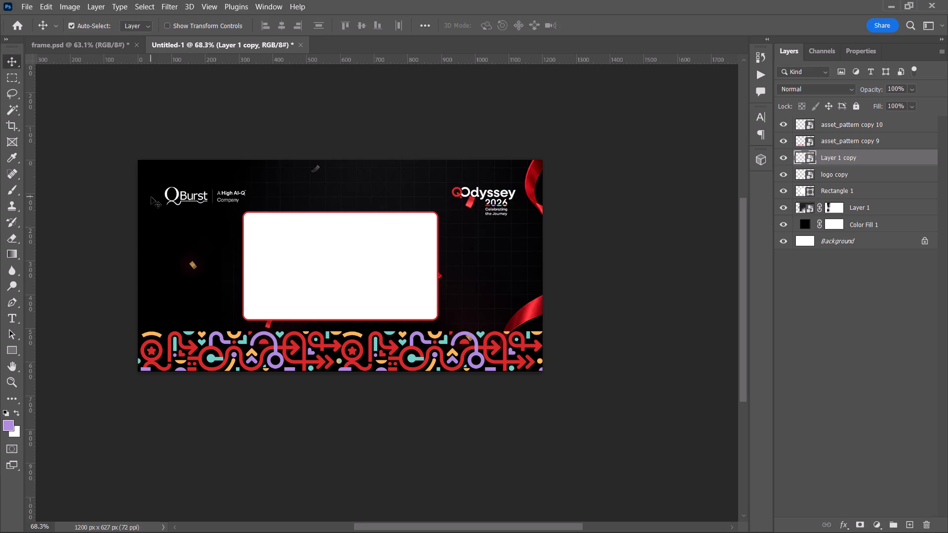
Scale the QBurst logo down slightly, keeping its top-left corner in place.
left_click(176, 196)
key("ctrl+t")
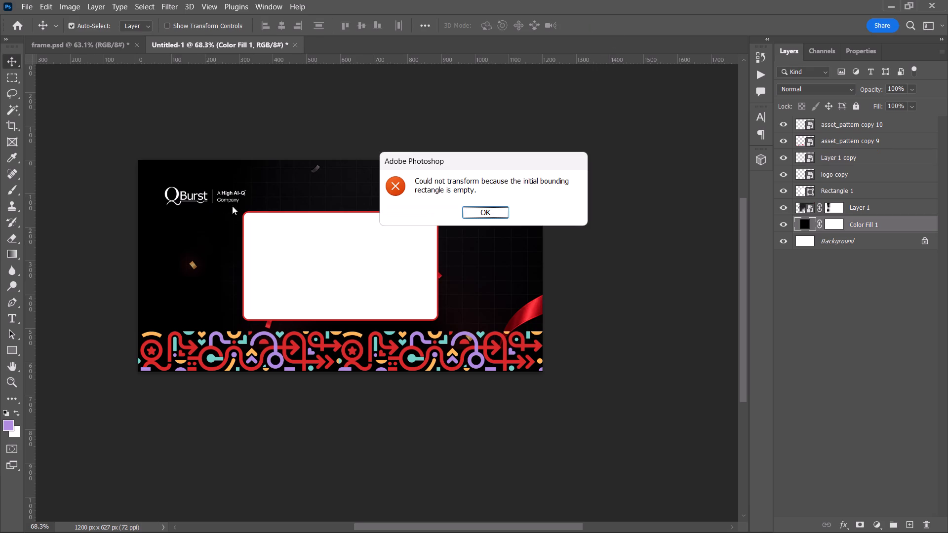
left_click(502, 211)
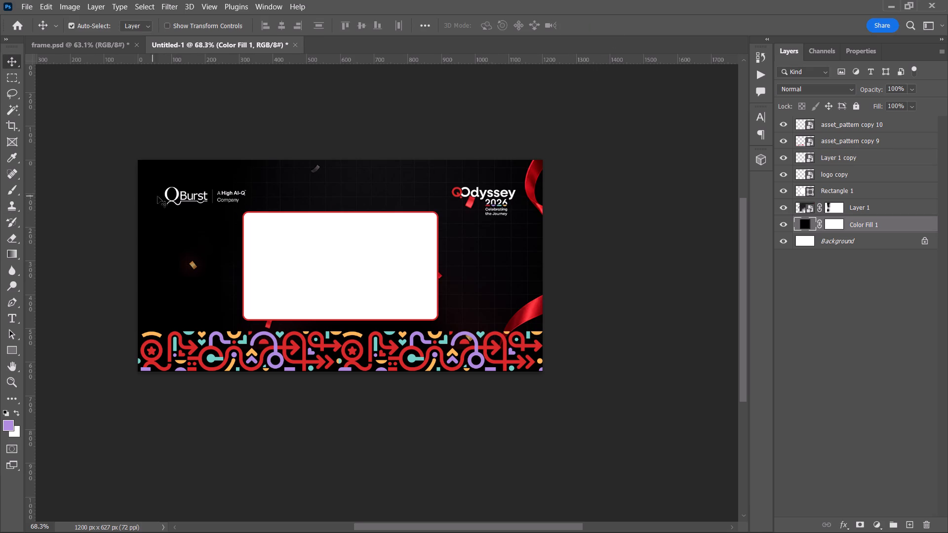
left_click(178, 196)
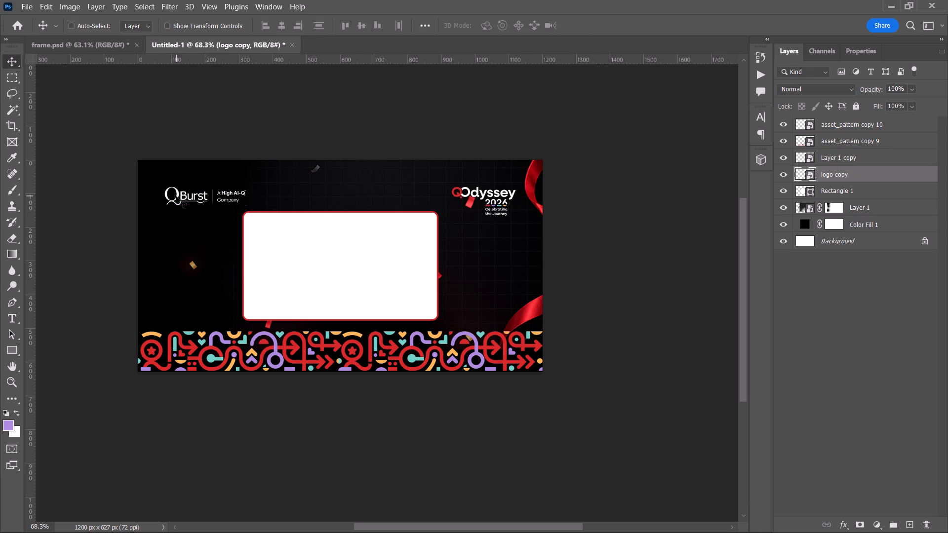
key("ctrl+t")
left_click_drag(248, 207, 237, 199)
left_click(608, 23)
left_click(627, 180)
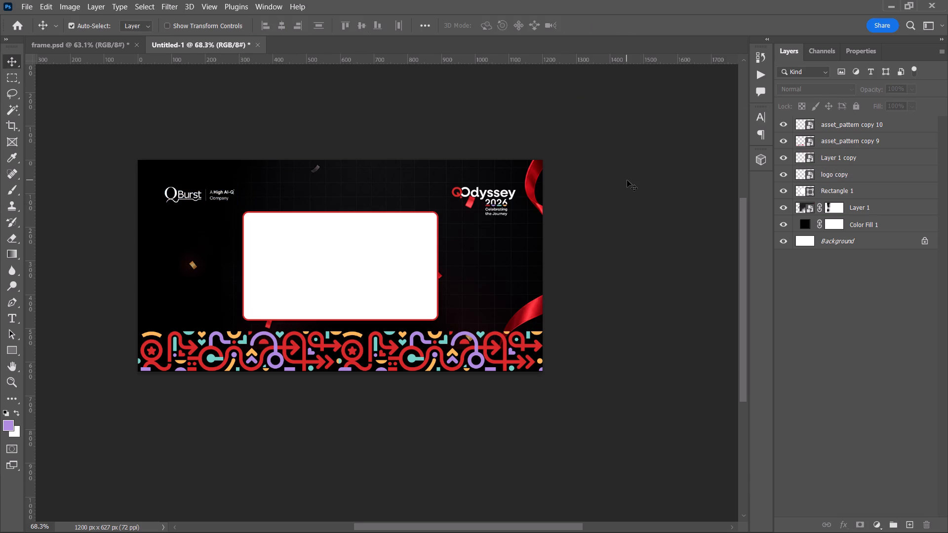
Nudge the white photo rectangle up about 8 px.
left_click(270, 268)
key("shift+Up")
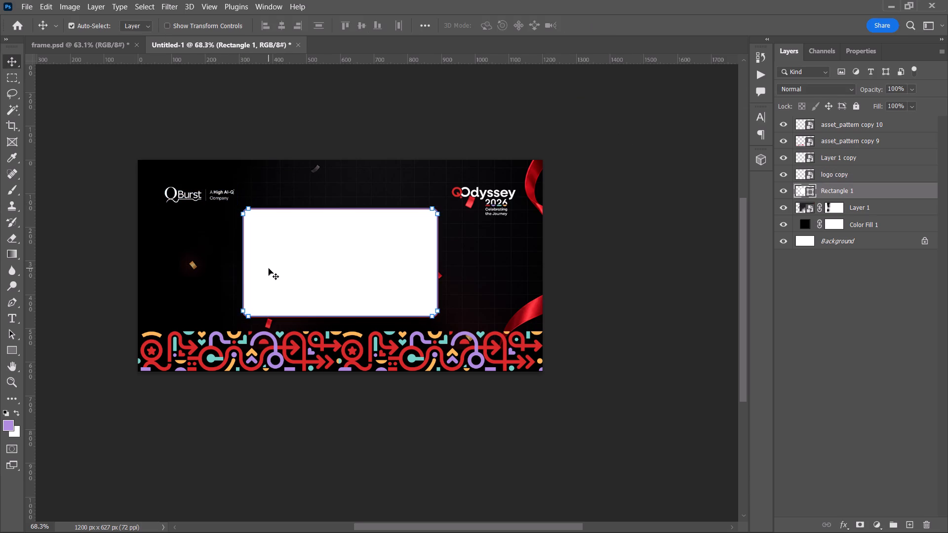
key("Down")
key("Down")
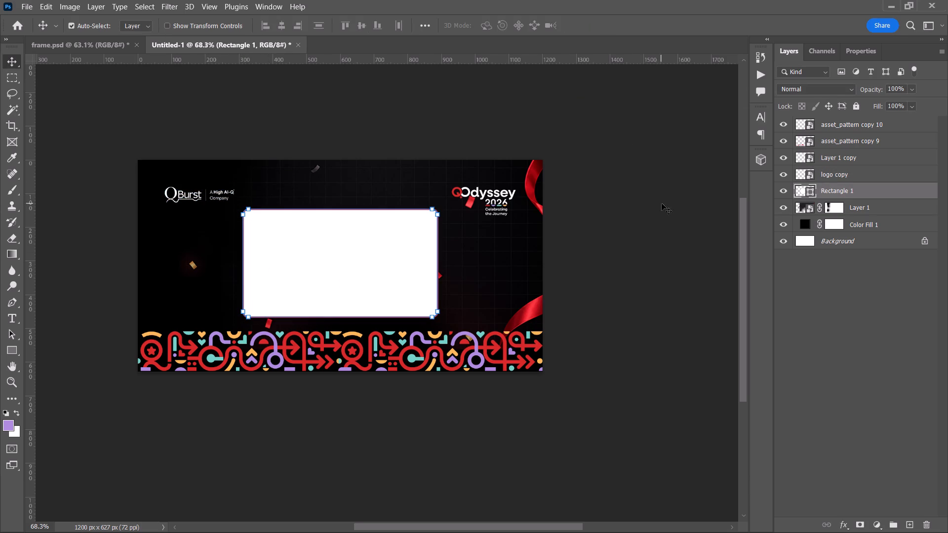
left_click(644, 199)
left_click(363, 277)
Save the square frame.psd document and return to the untitled 1200 x 627 px landscape document.
left_click(105, 44)
key("space")
left_click_drag(498, 133, 465, 214)
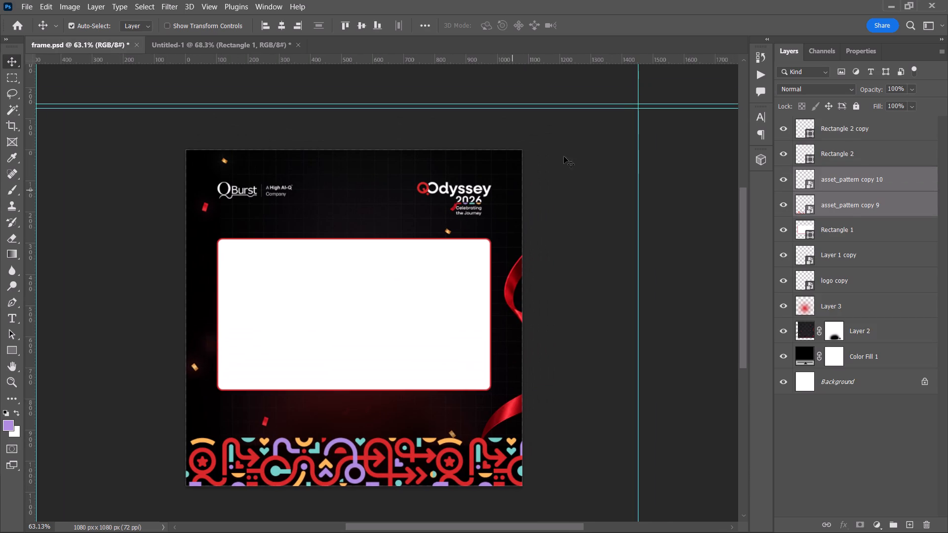
left_click(584, 136)
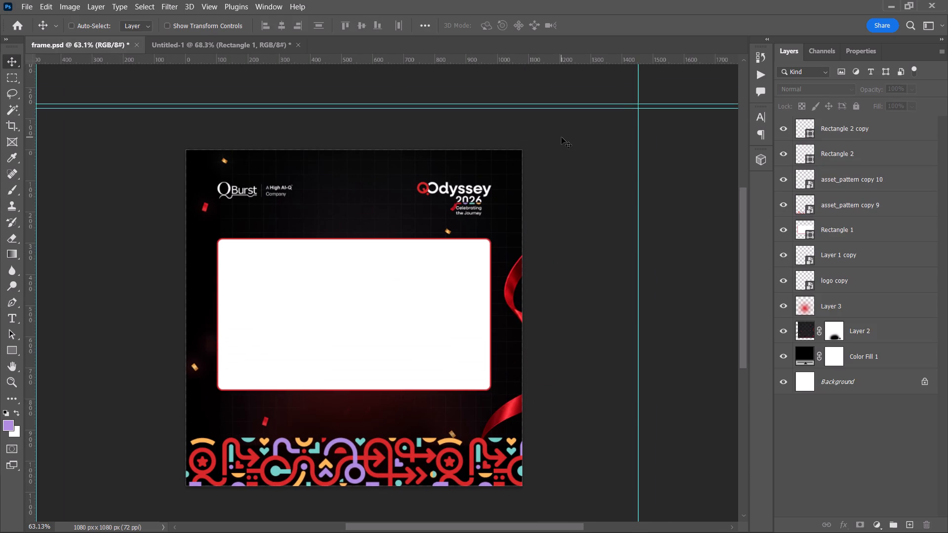
key("ctrl+s")
left_click(174, 39)
key("ctrl+s")
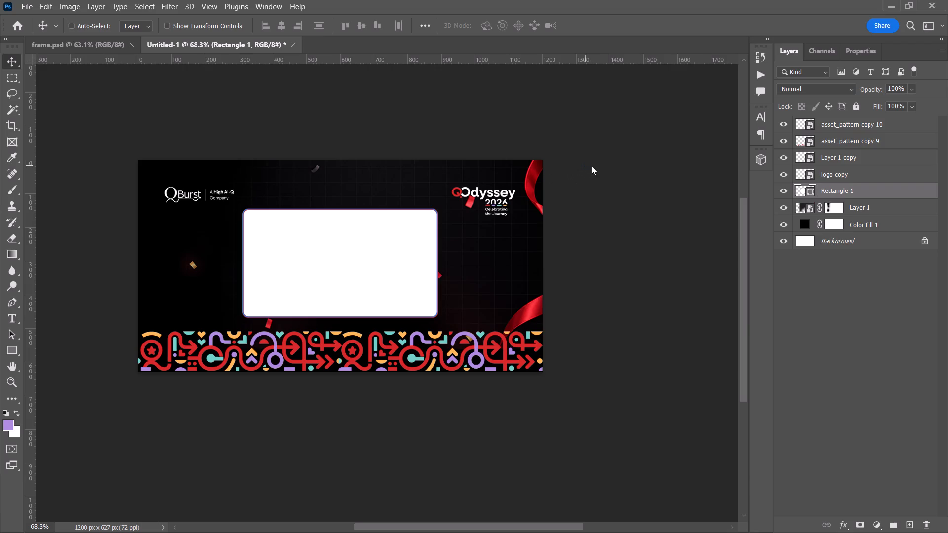
left_click(885, 495)
Widen the white photo rectangle to about 645 px, keeping its height, and centre it horizontally on the canvas.
left_click(291, 244)
key("ctrl+t")
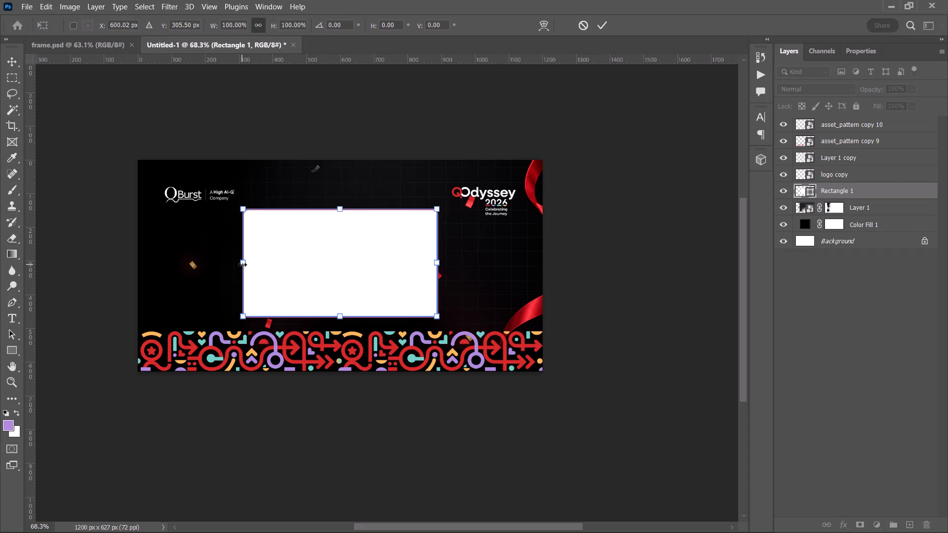
left_click_drag(242, 265, 209, 265, "shift")
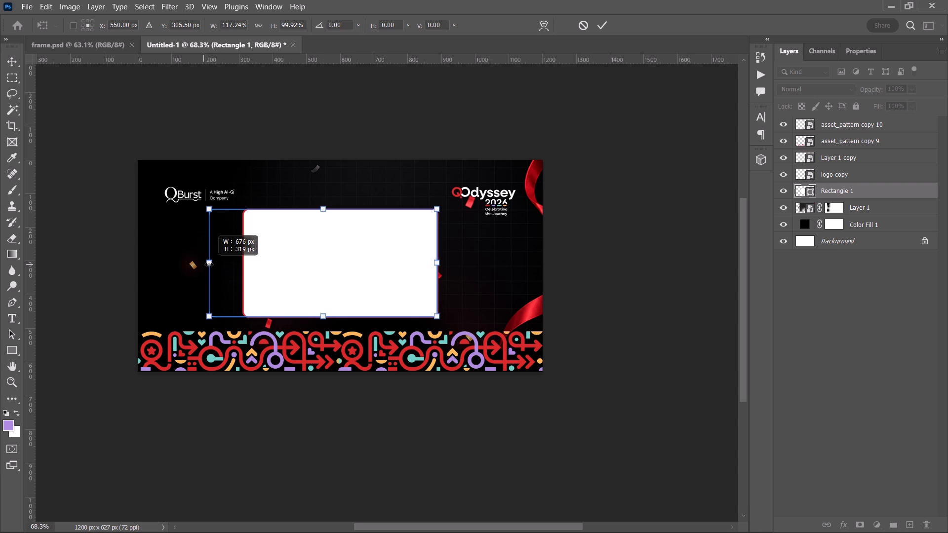
left_click_drag(209, 265, 219, 266, "shift")
left_click(605, 24)
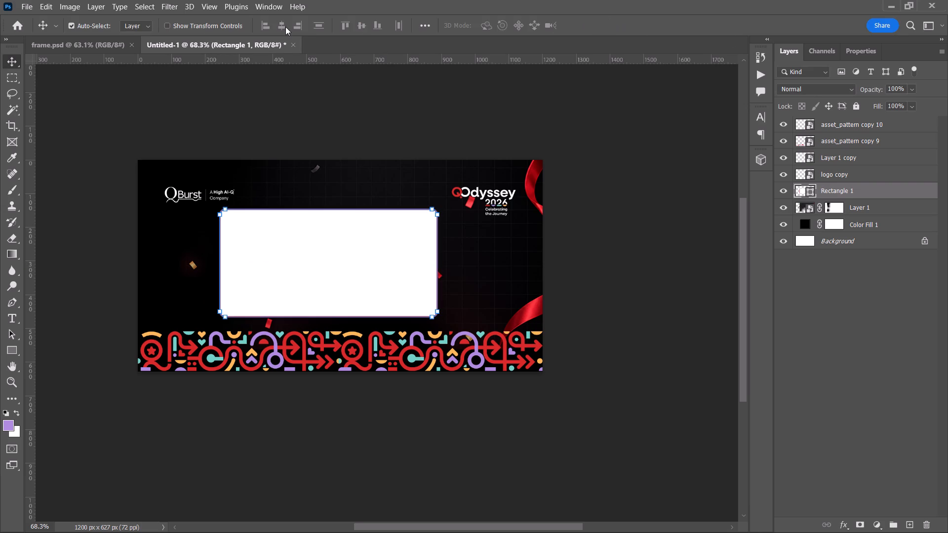
key("ctrl+s")
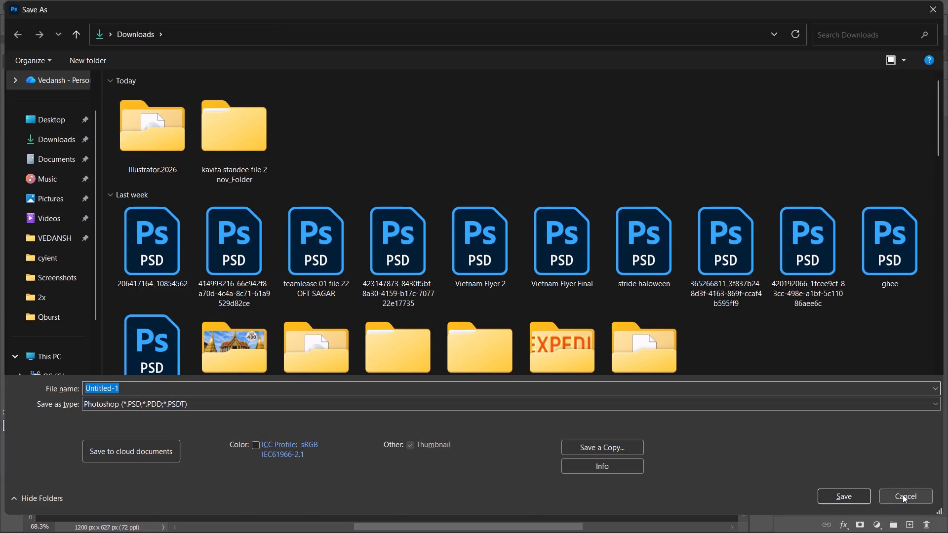
left_click(901, 494)
key("ctrl+a")
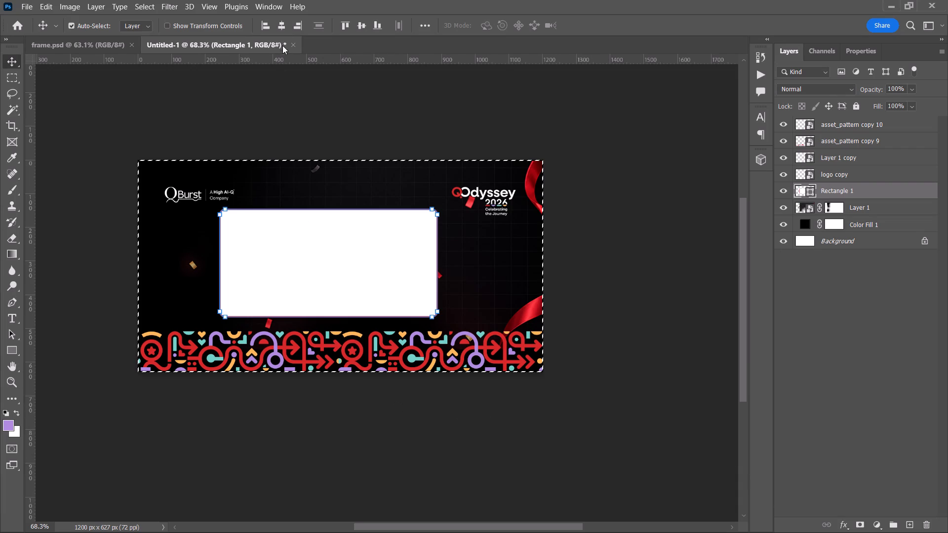
left_click(278, 25)
left_click(610, 169)
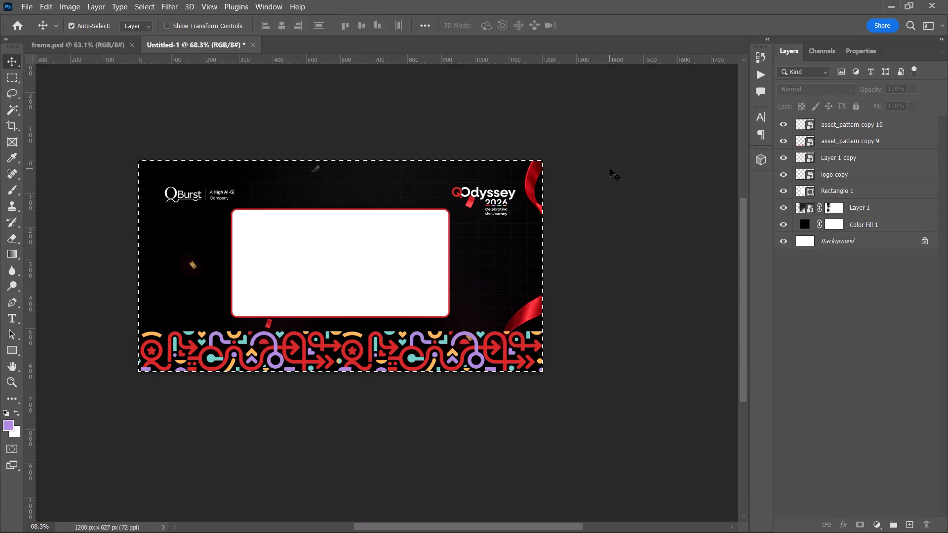
key("ctrl+d")
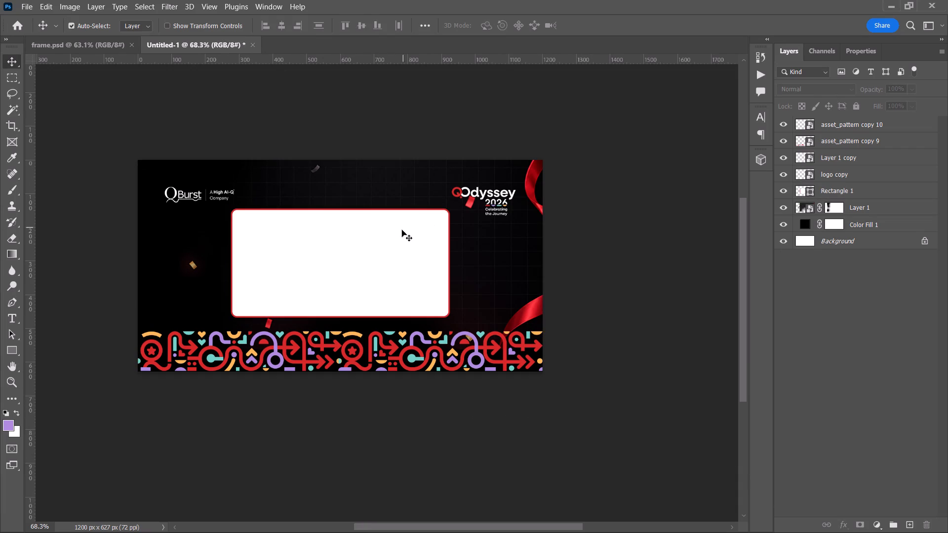
Nudge the white photo rectangle down 10 px.
left_click(381, 252)
key("shift+Down")
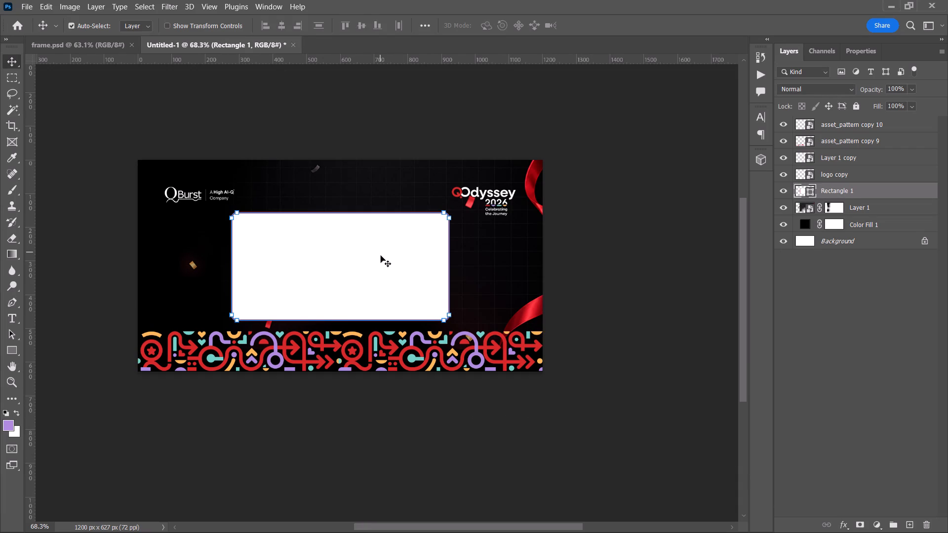
left_click(588, 198)
key("ctrl+s")
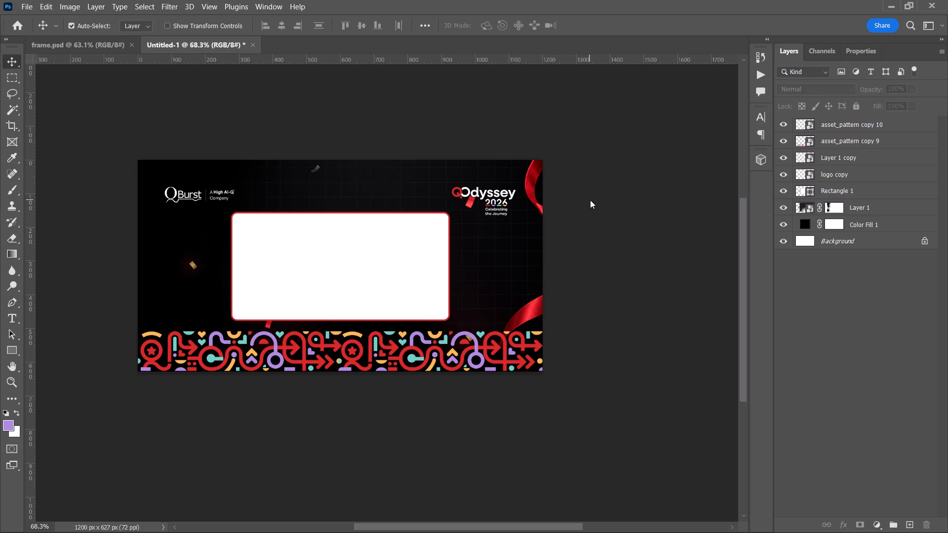
left_click(924, 493)
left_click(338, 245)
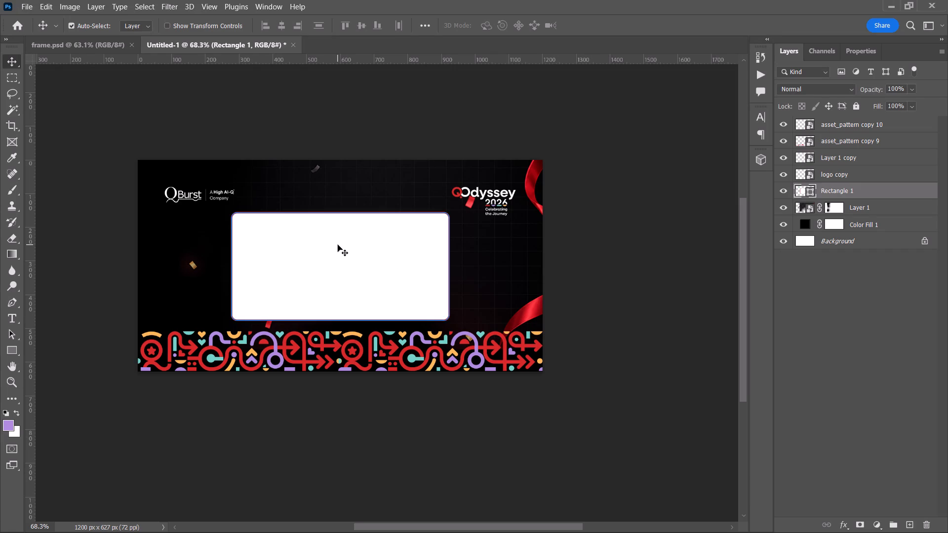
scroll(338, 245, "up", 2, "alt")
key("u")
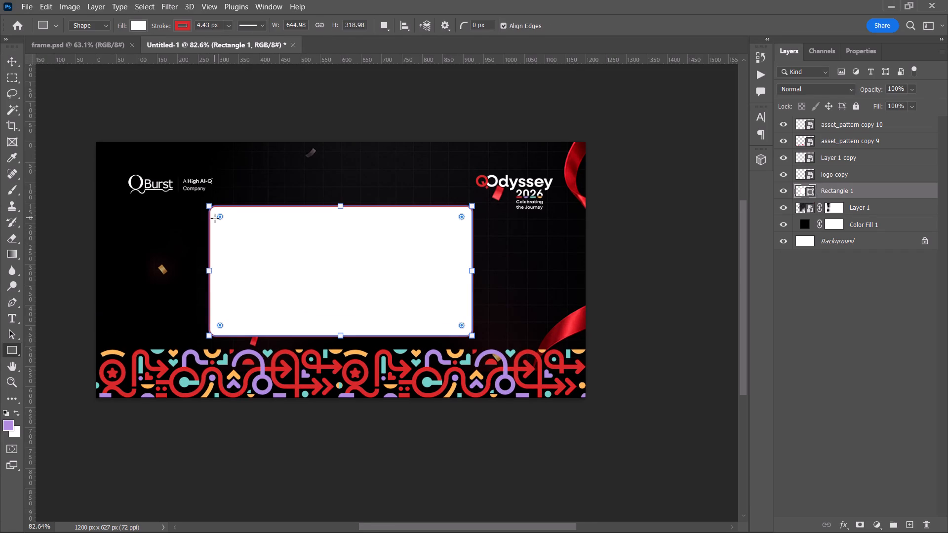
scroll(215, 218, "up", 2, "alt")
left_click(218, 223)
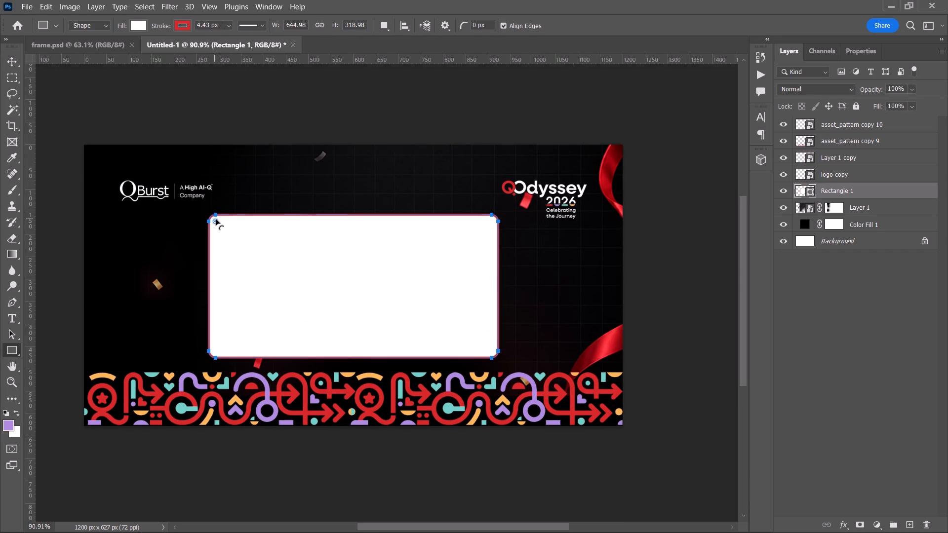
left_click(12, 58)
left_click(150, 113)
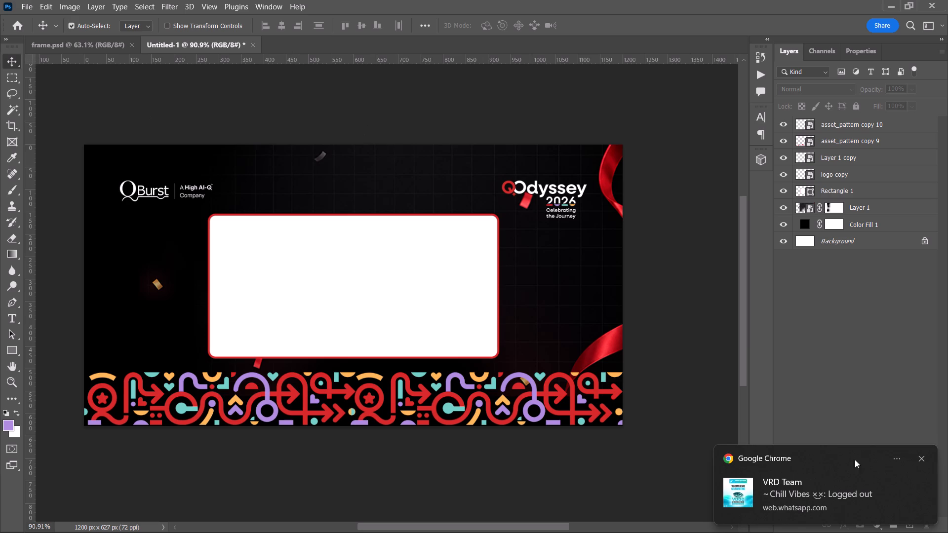
Dismiss the notification and save the landscape document as a PSD named "frame 1200" in the Qburst folder.
left_click(923, 454)
key("ctrl+s")
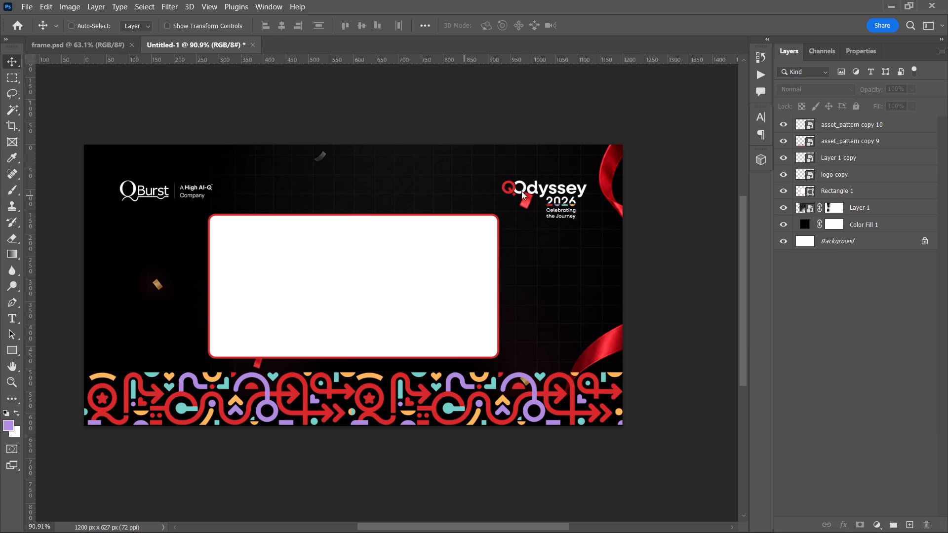
left_click(79, 305)
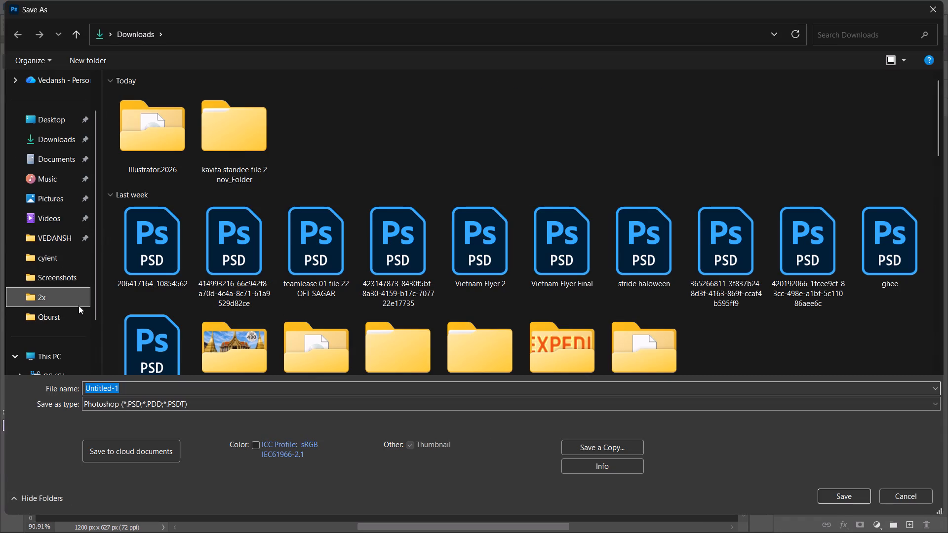
left_click(70, 321)
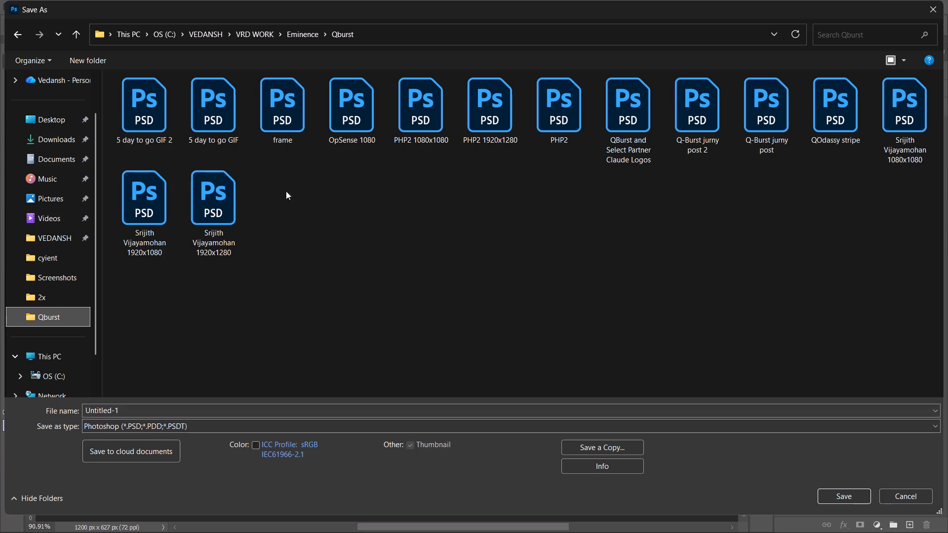
left_click(271, 106)
left_click(198, 410)
key("space")
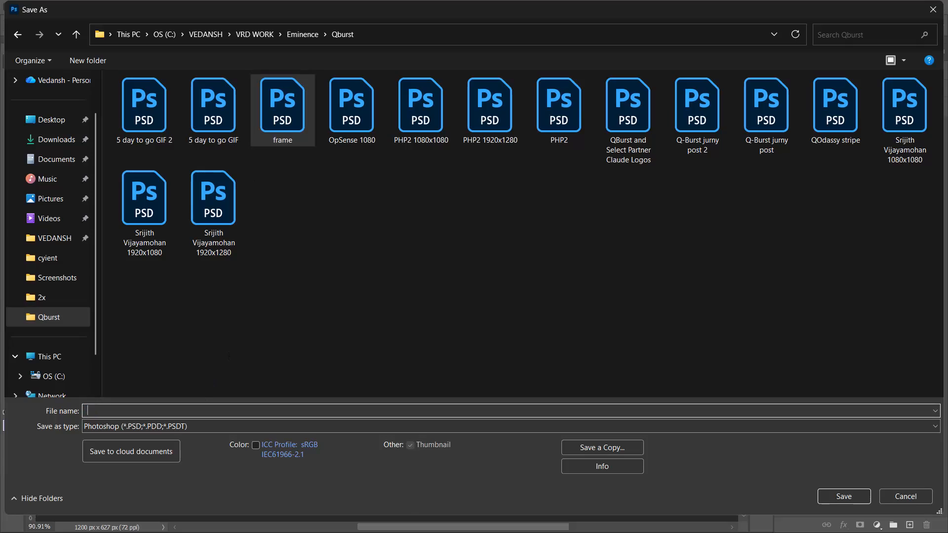
left_click(297, 114)
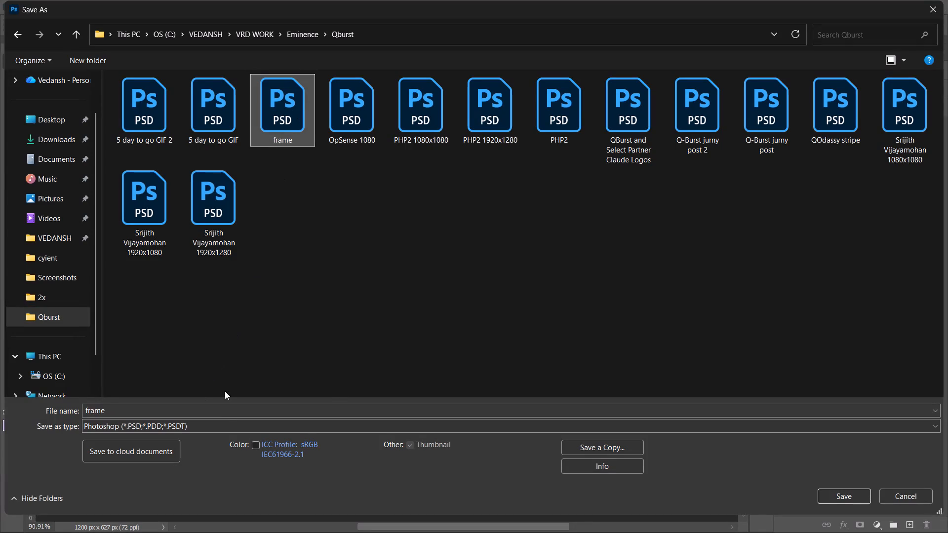
left_click(225, 410)
key("Right")
key("Right")
key("space")
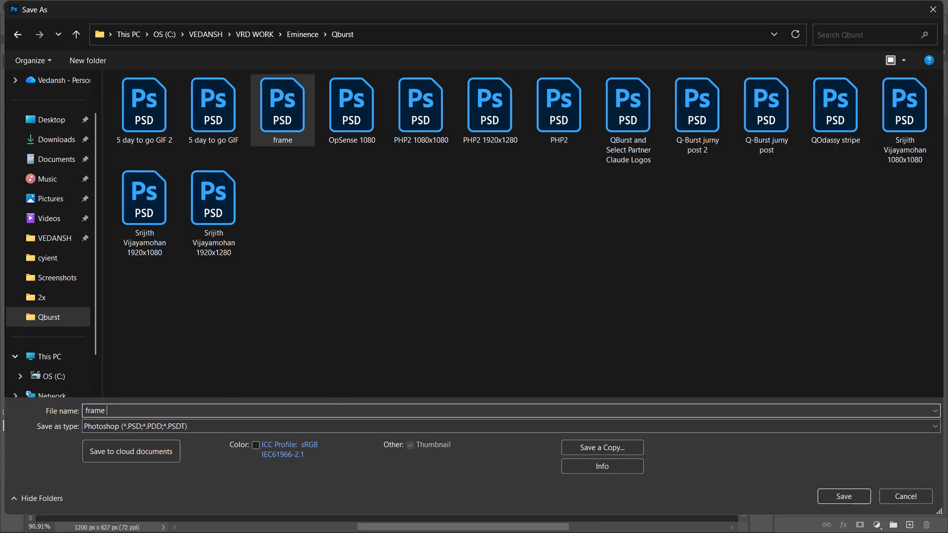
type("1200")
key("Return")
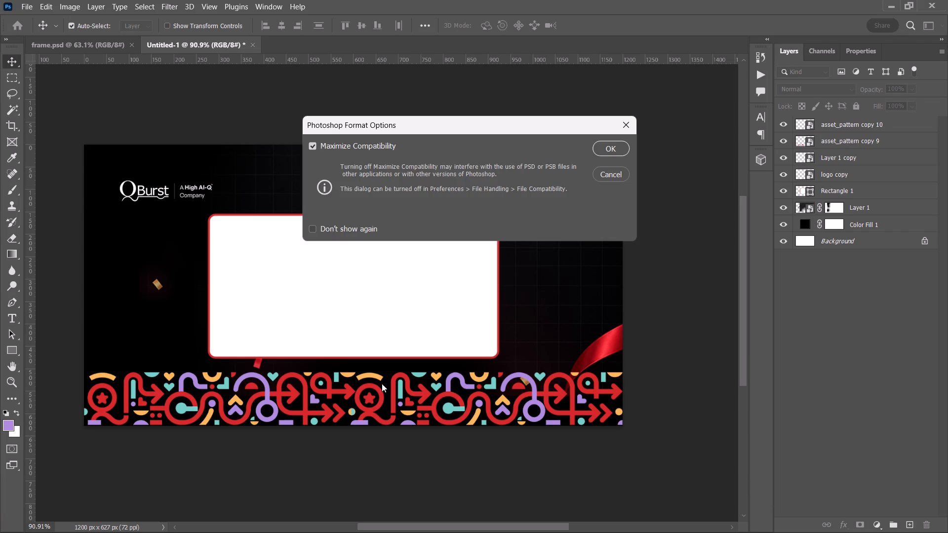
key("Return")
left_click(659, 271)
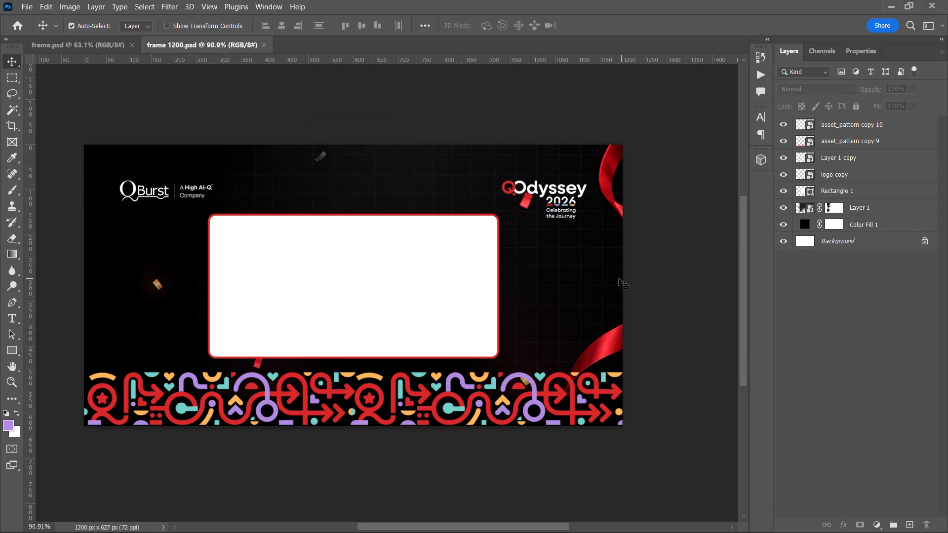
Scale the two bottom pattern strips together to about 80% and place them flush in the canvas's bottom-left corner.
left_click(447, 263)
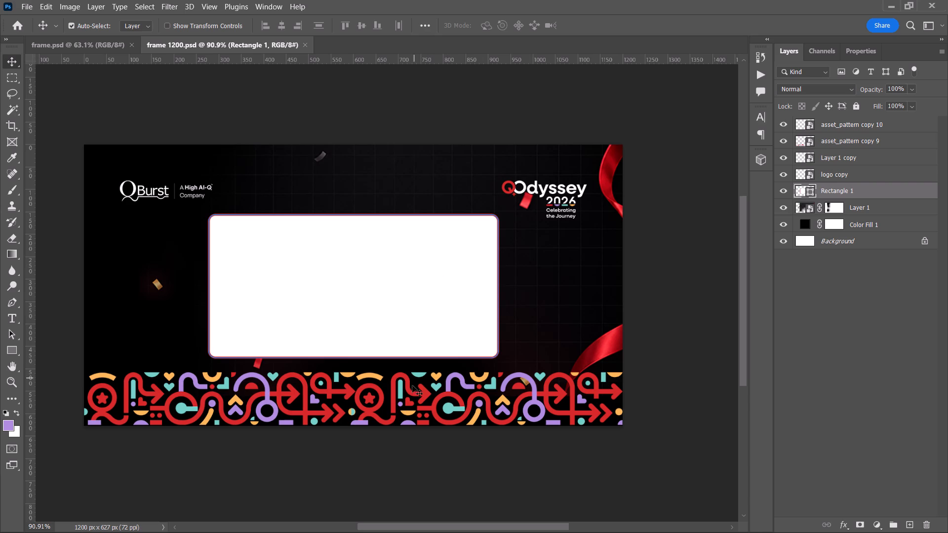
left_click(395, 407)
left_click(901, 140, "shift")
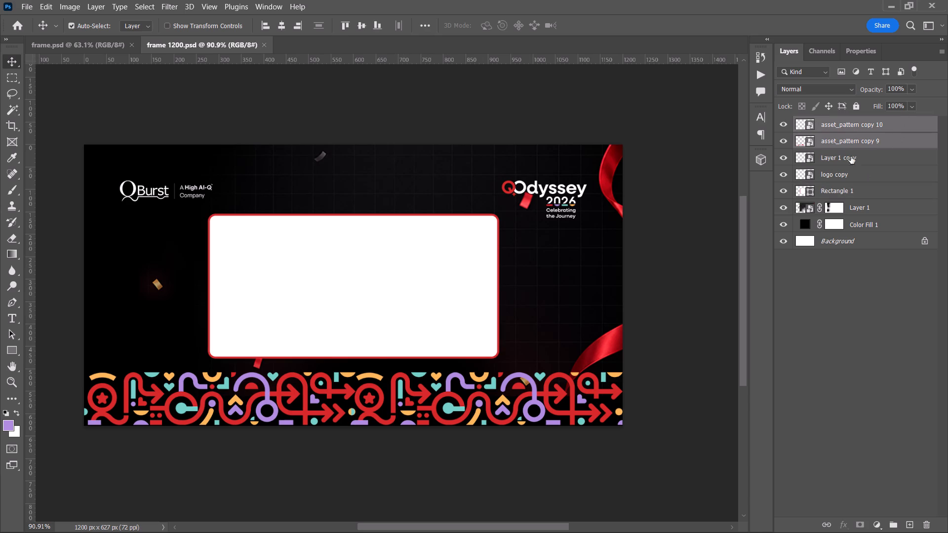
key("ctrl+t")
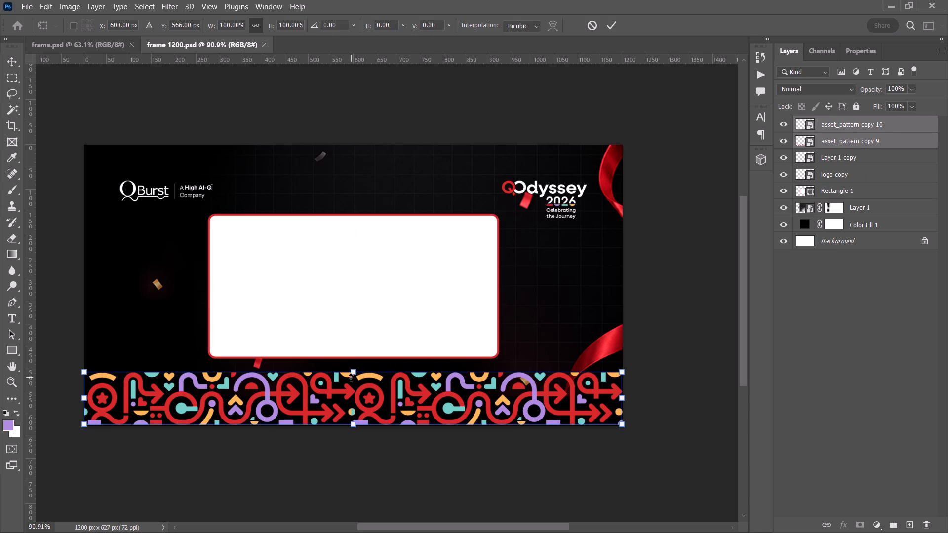
left_click_drag(353, 375, 350, 382)
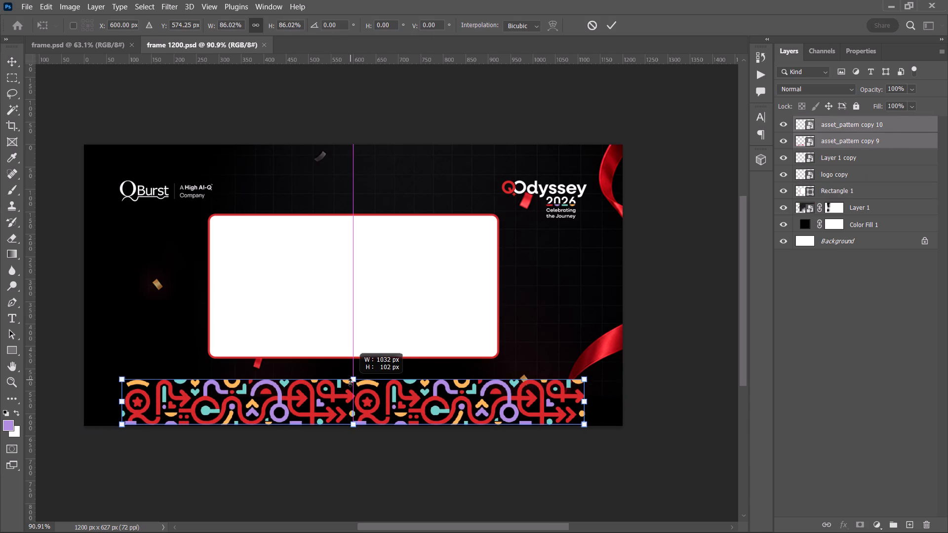
left_click_drag(350, 382, 349, 385)
left_click_drag(349, 400, 309, 403)
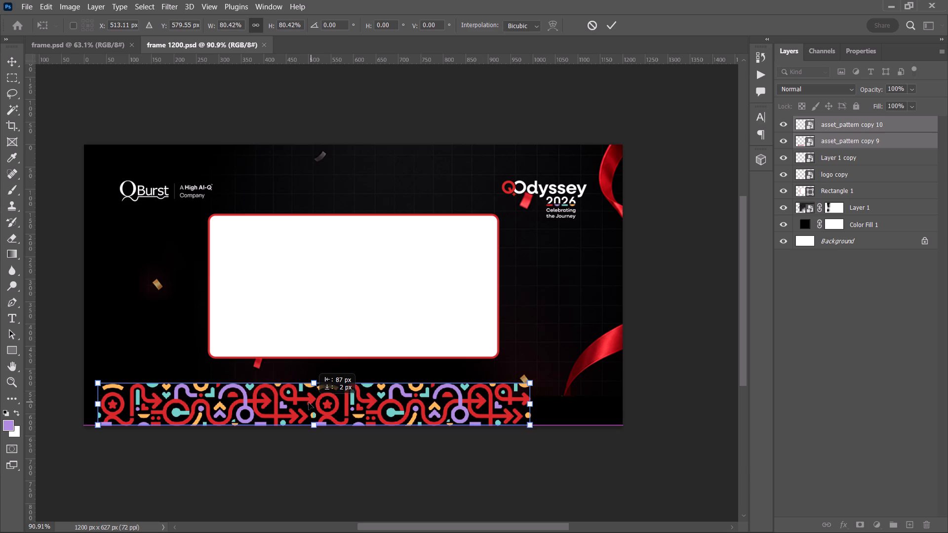
left_click_drag(309, 403, 297, 403)
left_click_drag(317, 404, 388, 405, "alt")
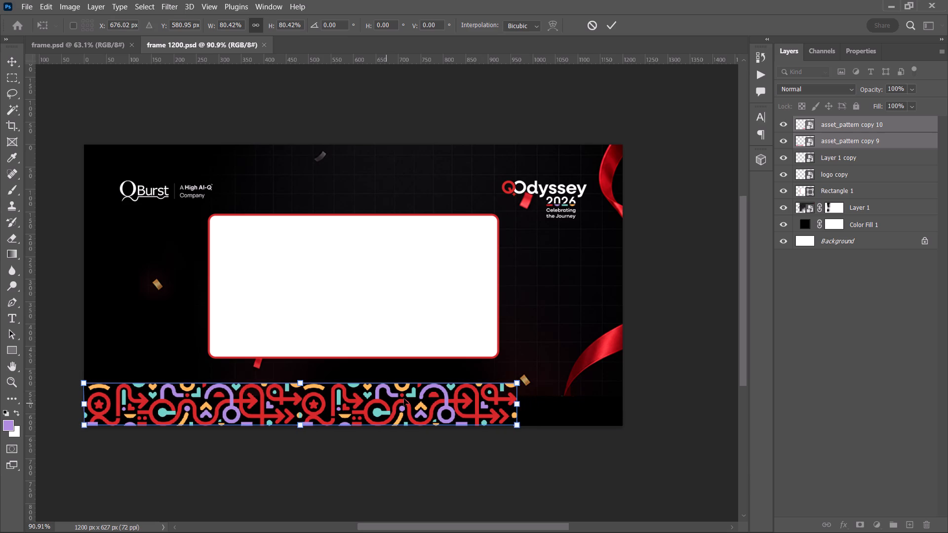
left_click(611, 25)
Duplicate the scaled pattern strips and shift the copy right so the pattern repeats seamlessly to the canvas's right edge.
left_click_drag(397, 406, 622, 404, "alt")
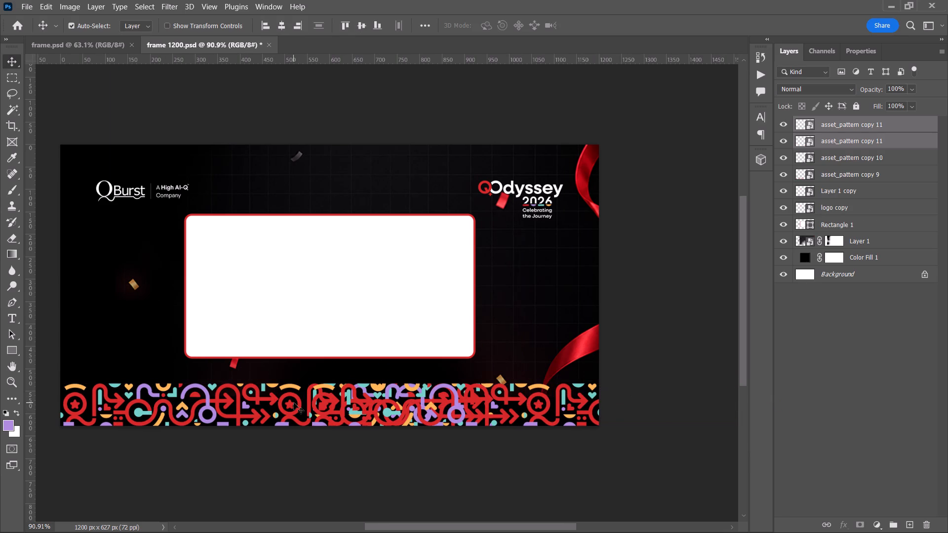
left_click_drag(371, 403, 550, 401)
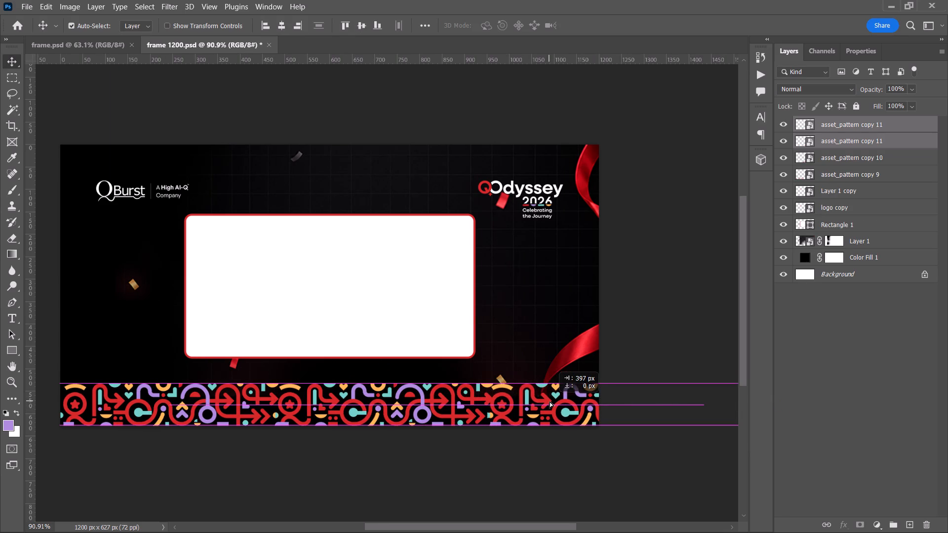
left_click_drag(550, 401, 552, 401)
left_click(618, 274)
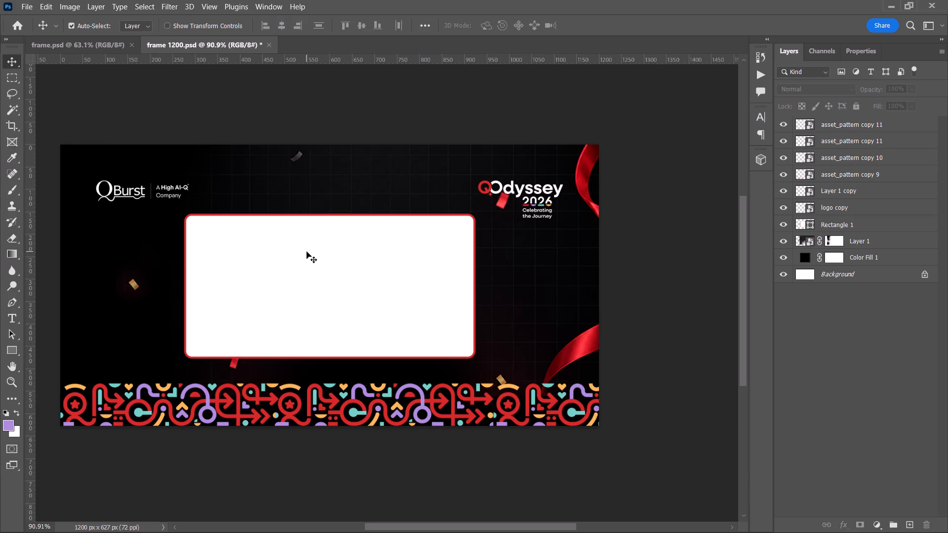
Move the white photo rectangle down slightly towards the pattern band.
left_click_drag(307, 252, 307, 257)
left_click(697, 220)
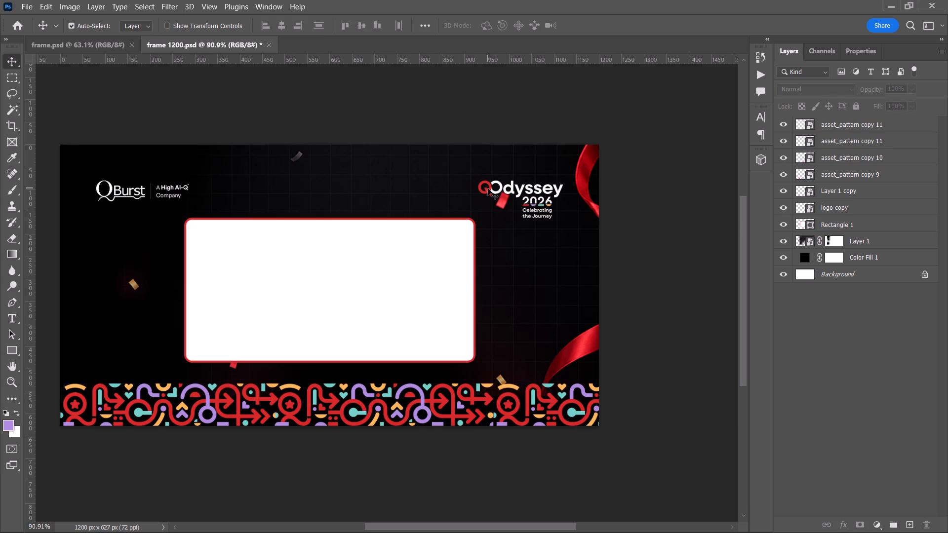
Scale the Odyssey 2026 logo down to about 35%, keeping its top-right corner in place.
left_click(488, 189)
left_click(494, 190)
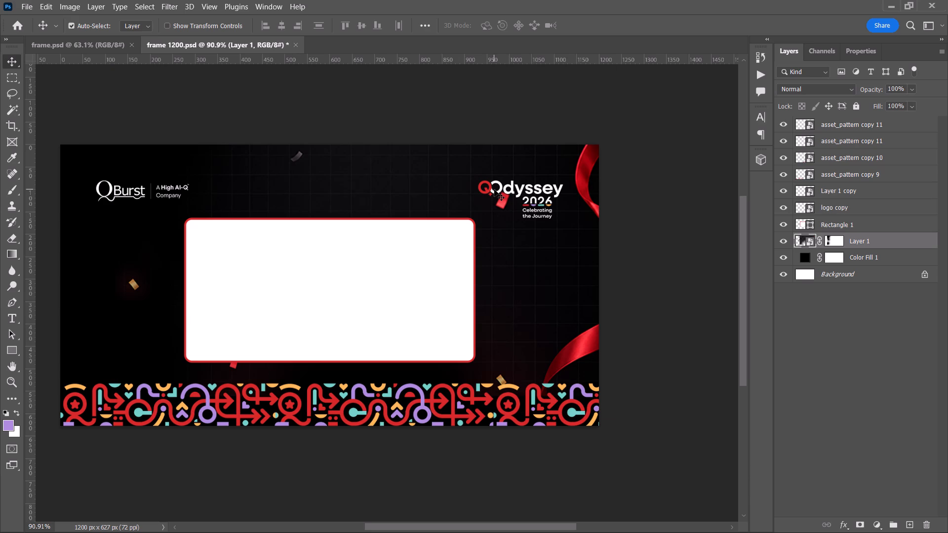
left_click(495, 193)
key("ctrl+t")
left_click_drag(478, 217, 497, 213)
left_click(604, 21)
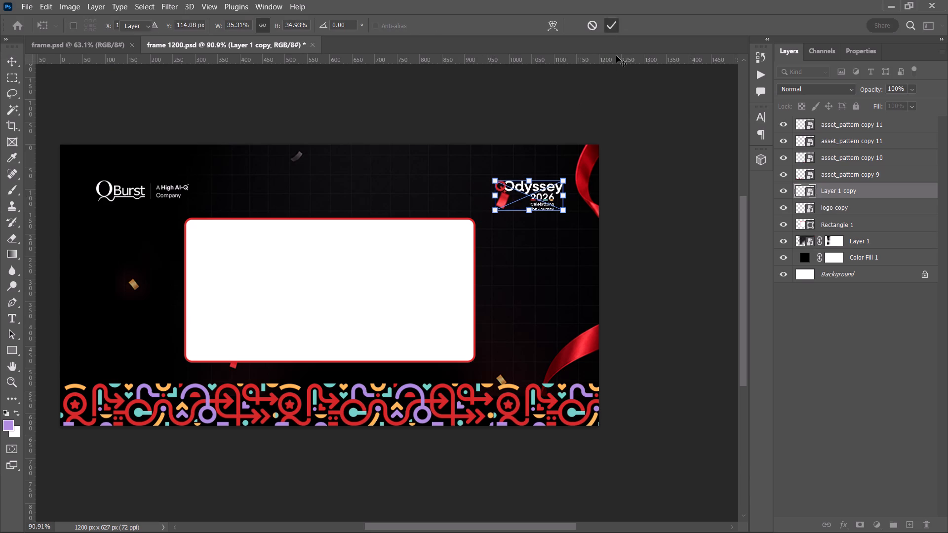
left_click(655, 173)
Move the ribbon and confetti background image down slightly, keeping its horizontal position.
left_click(543, 266)
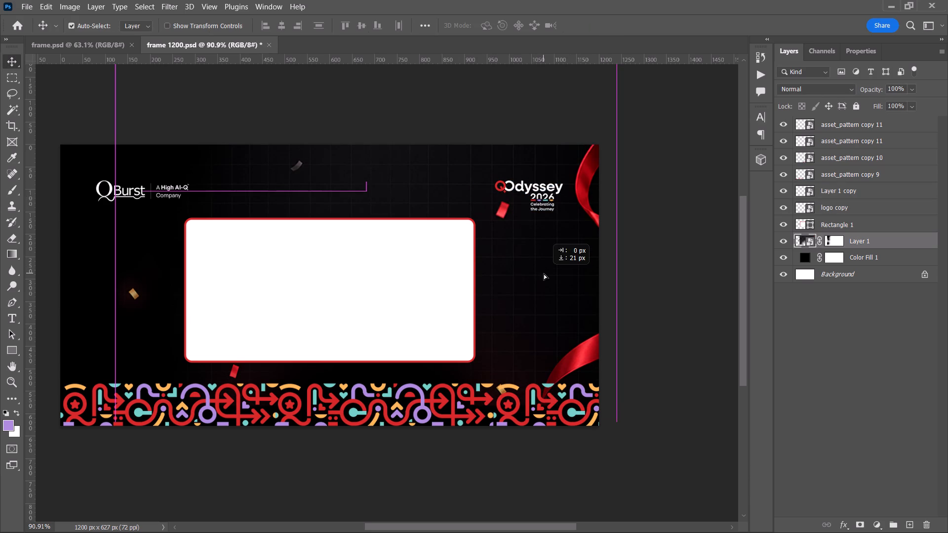
left_click(652, 155)
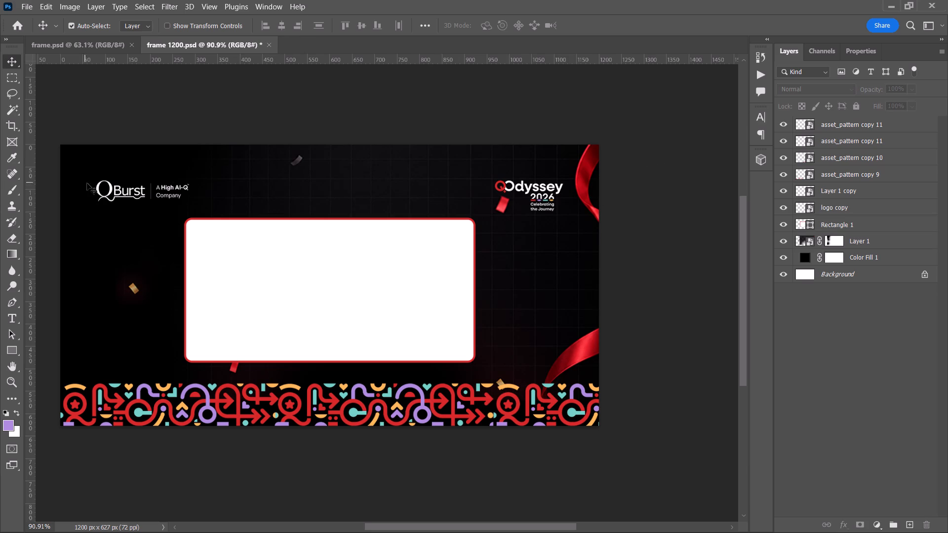
Scale the QBurst logo down to about 38%, keeping its top-left corner in place.
left_click(110, 190)
key("ctrl+t")
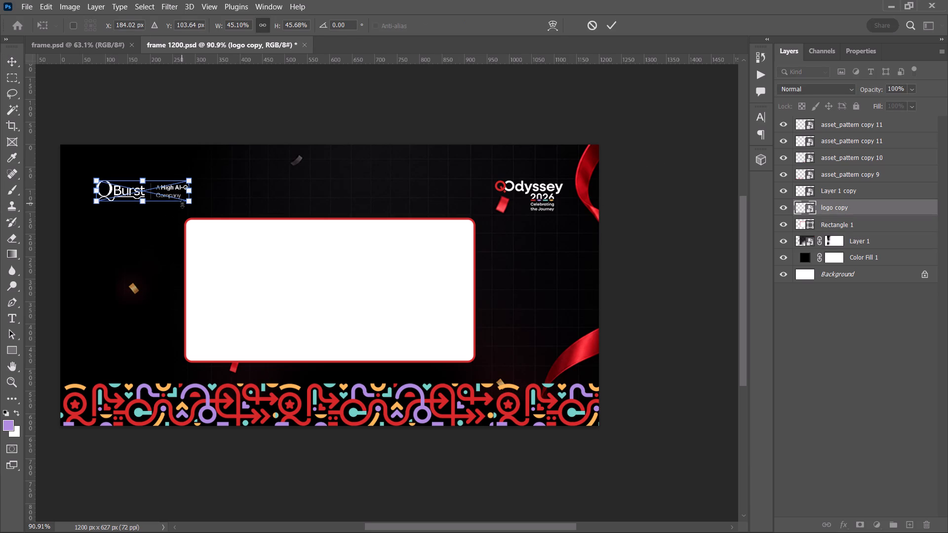
left_click_drag(188, 203, 172, 205)
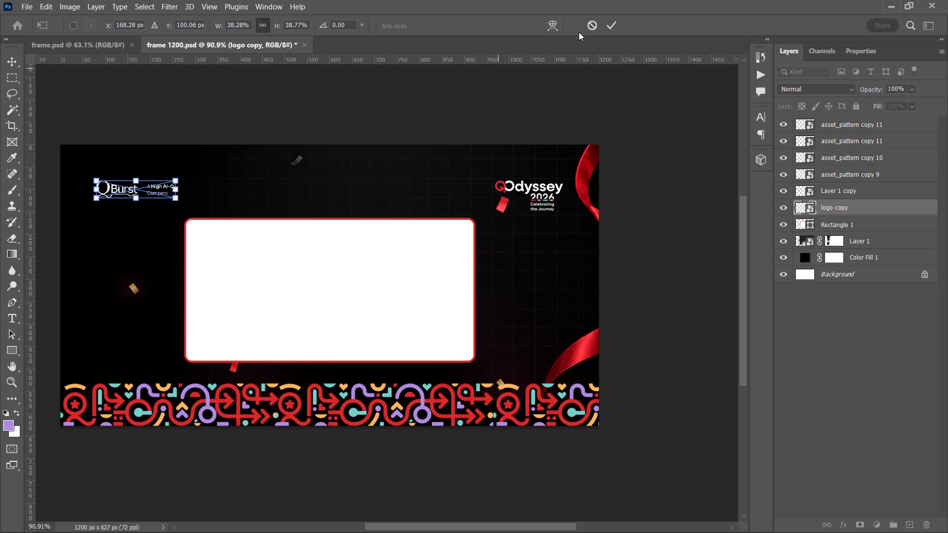
left_click(613, 21)
left_click(678, 152)
Move the ribbon and confetti background image down a little further.
left_click(577, 269)
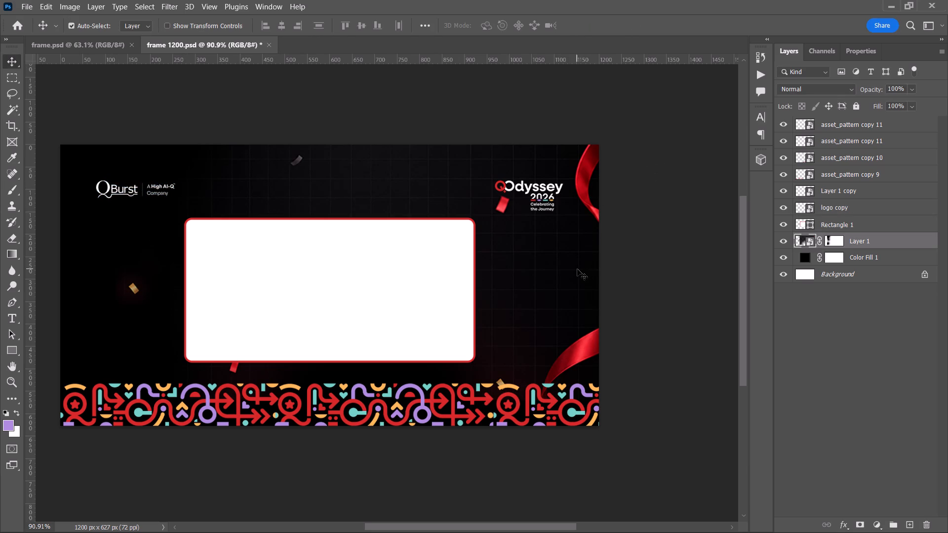
left_click(701, 190)
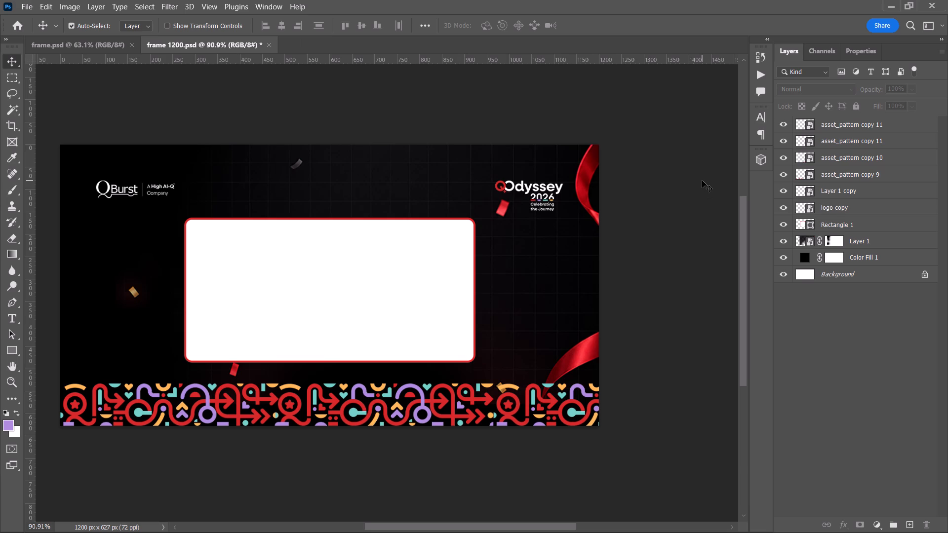
Resize the white photo rectangle to about 111% width and 96% height, and raise it clear of the pattern band.
left_click(384, 296)
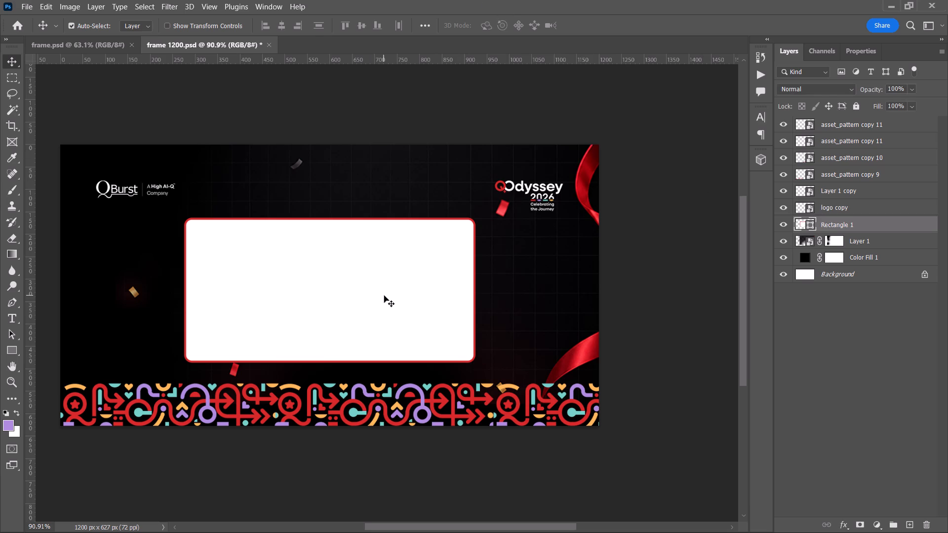
left_click(194, 292)
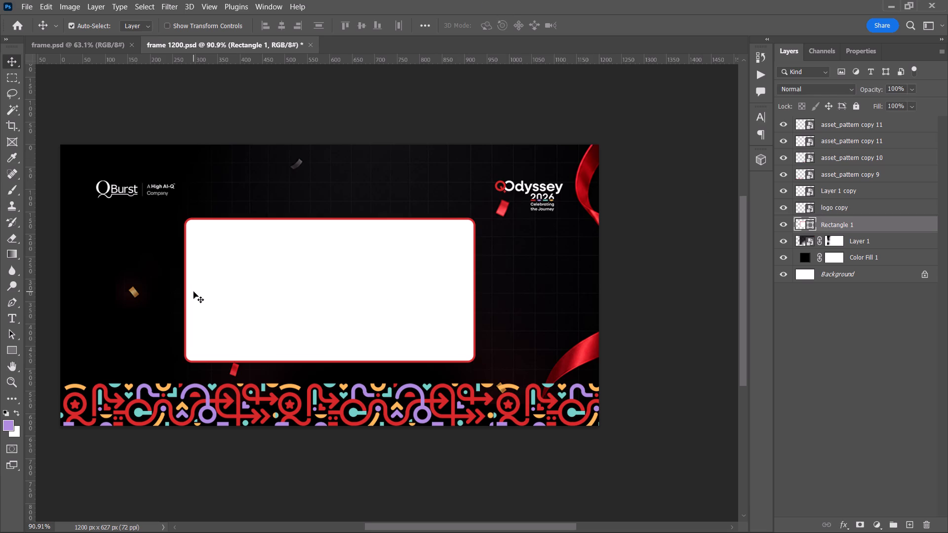
key("ctrl+t")
left_click_drag(474, 292, 548, 302)
key("ctrl+z")
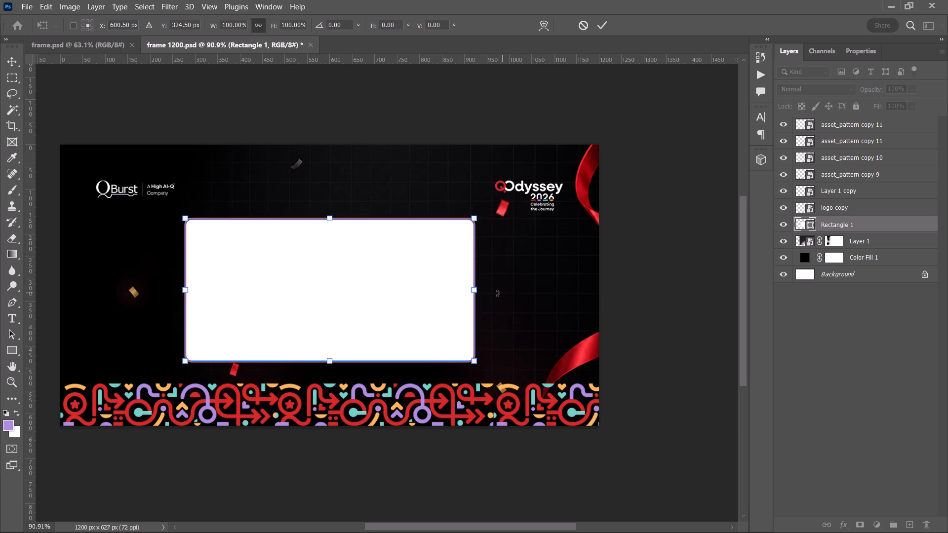
left_click_drag(471, 286, 516, 289, "shift")
left_click_drag(382, 289, 343, 289, "shift")
left_click_drag(310, 218, 310, 225)
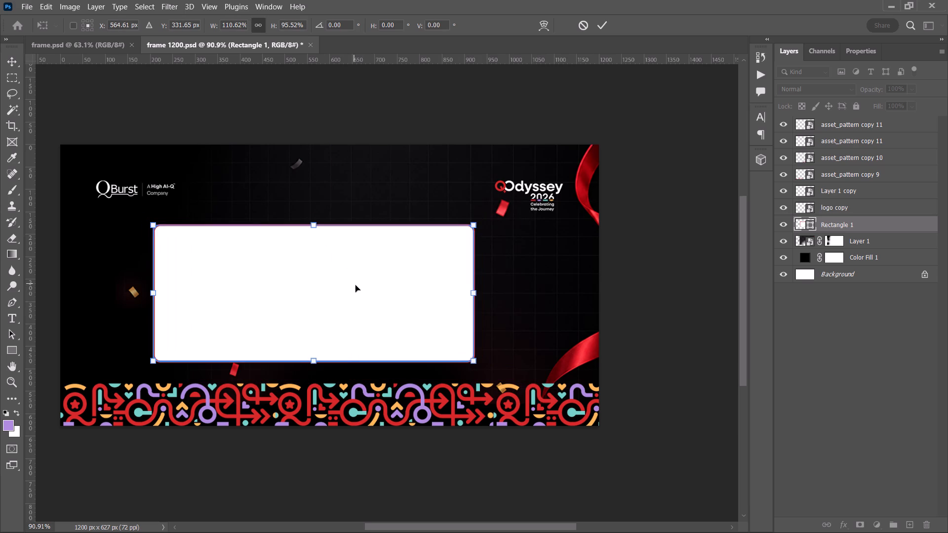
left_click_drag(355, 287, 357, 280)
left_click(600, 20)
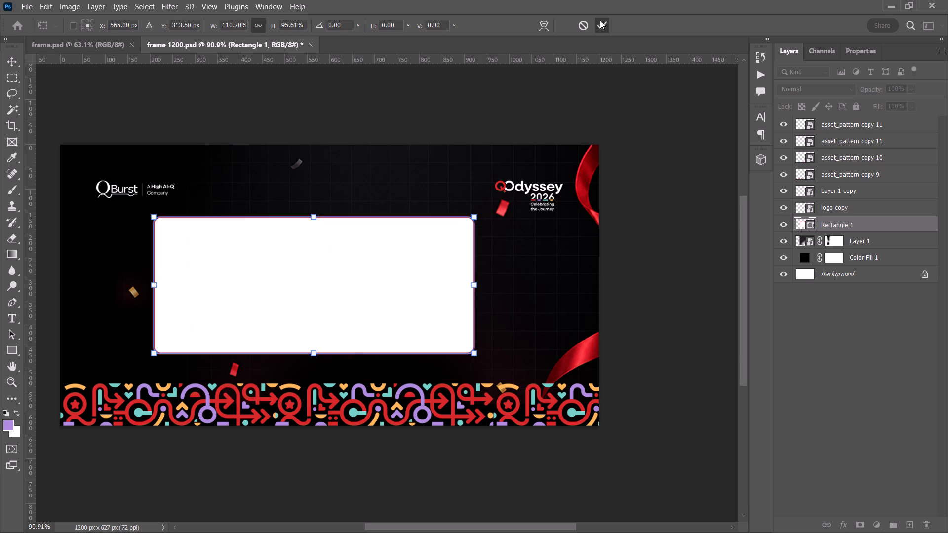
Centre the white photo rectangle horizontally on the canvas and clear the selection.
key("ctrl+a")
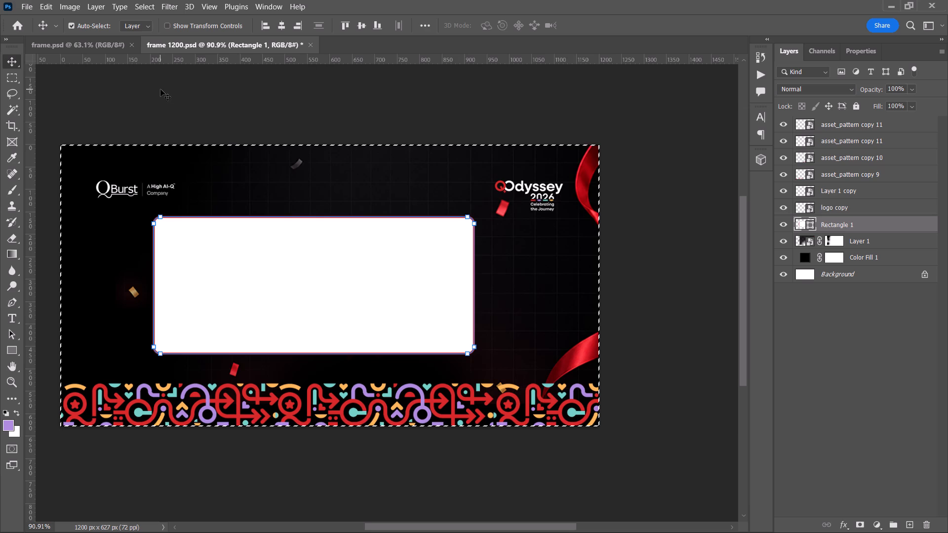
left_click(283, 29)
left_click(327, 69, "ctrl")
key("ctrl+d")
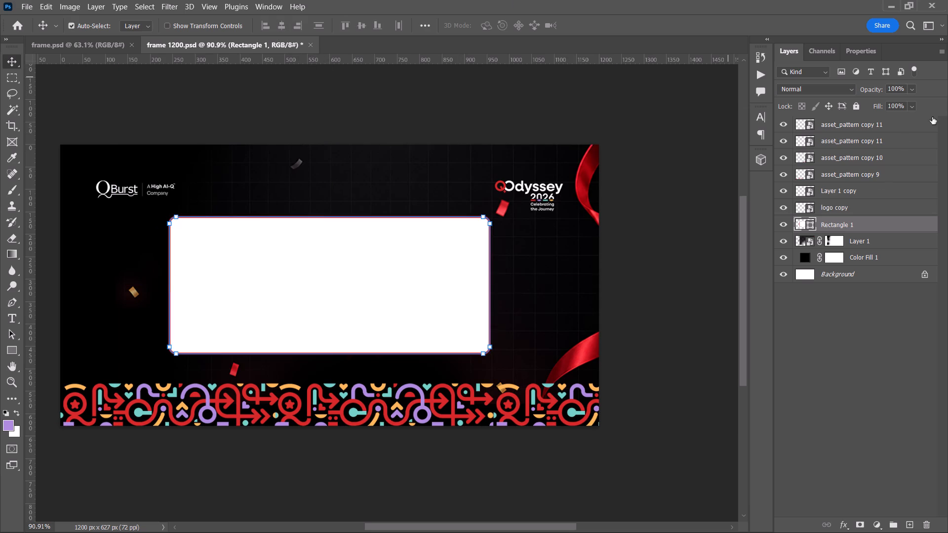
Hide the grey confetti piece near the canvas's top edge by painting black on the Layer 1 mask.
left_click(885, 242)
left_click(832, 239)
key("b")
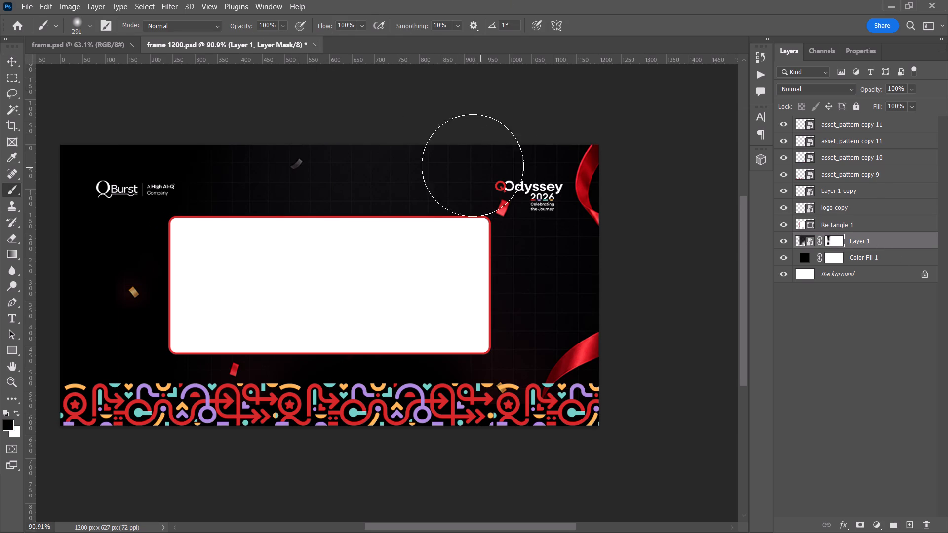
left_click(302, 158)
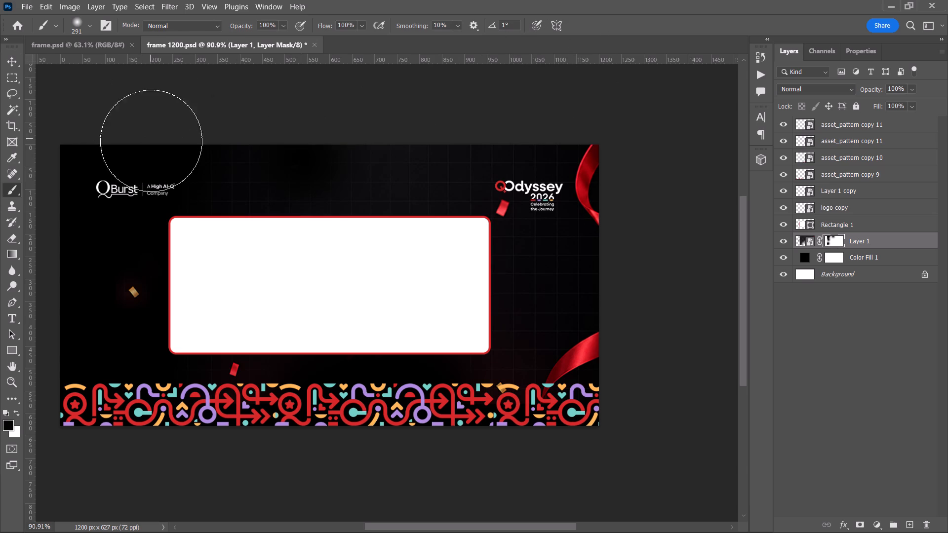
key("v")
Create an 80 x 80 px white square near the canvas's top-left corner as a margin spacer.
scroll(99, 185, "up", 4, "alt")
key("space")
left_click_drag(99, 185, 190, 199)
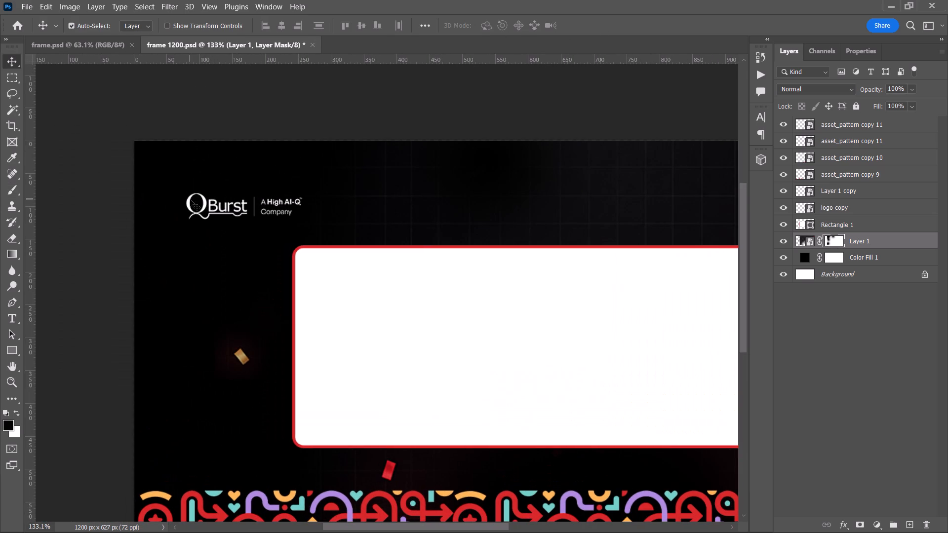
key("u")
left_click(149, 155)
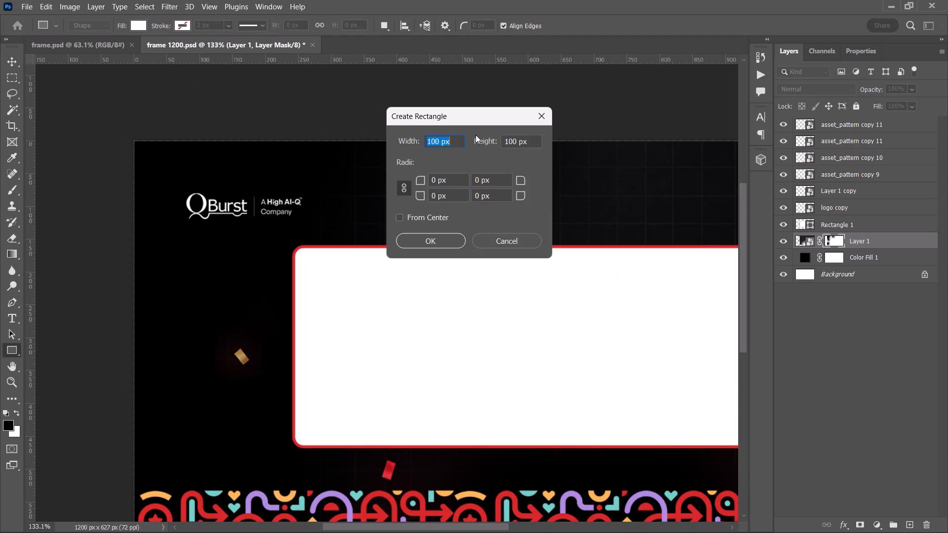
type("80")
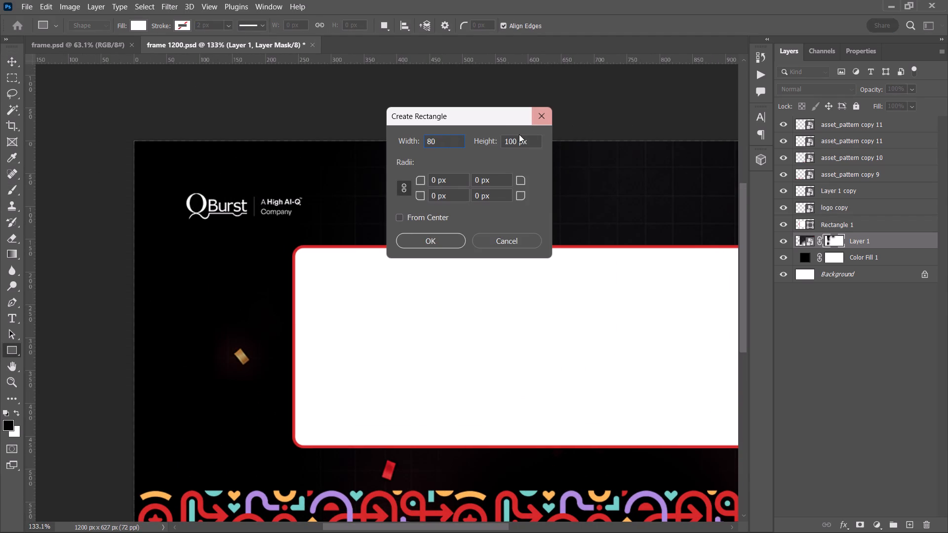
double_click(503, 139)
type("50")
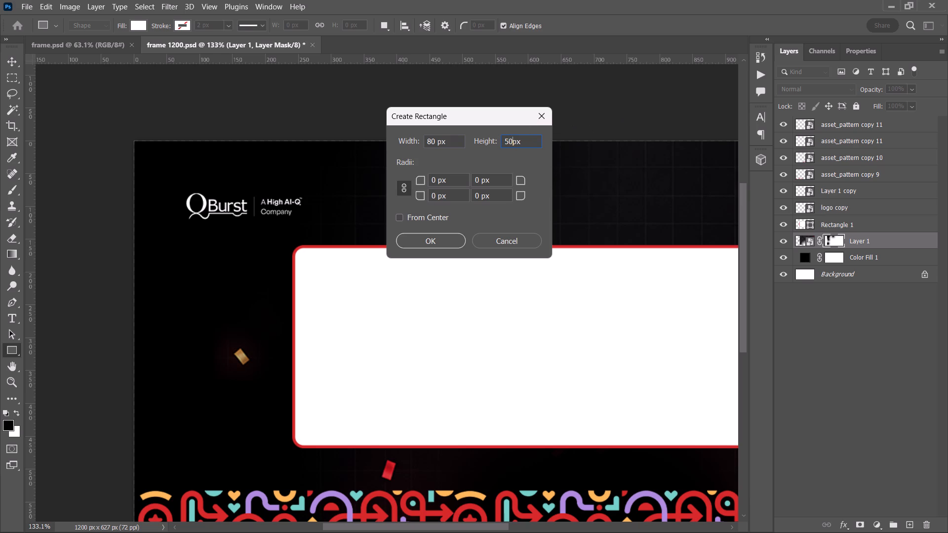
key("BackSpace")
key("BackSpace")
type("80")
key("Return")
Move the white spacer square flush into the canvas's top-left corner.
left_click(7, 58)
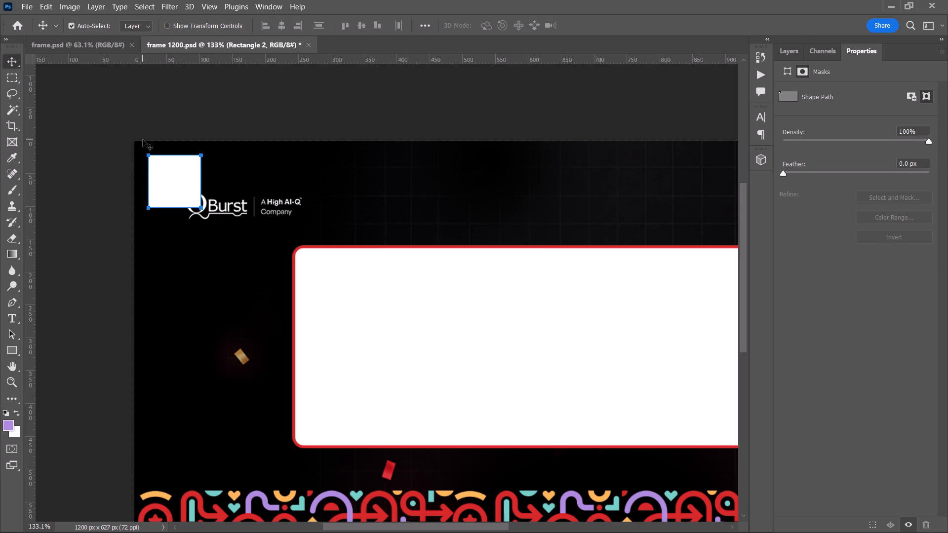
scroll(157, 174, "up", 4, "alt")
left_click_drag(176, 176, 159, 158)
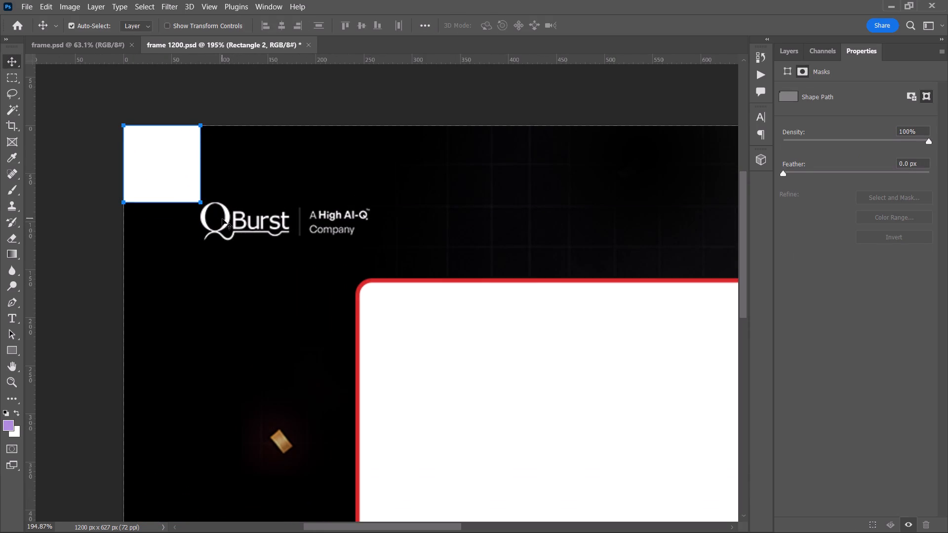
Check both logos' 80 px margins, moving the white spacer square from beside the QBurst logo flush into the canvas's top-right corner.
left_click(226, 213)
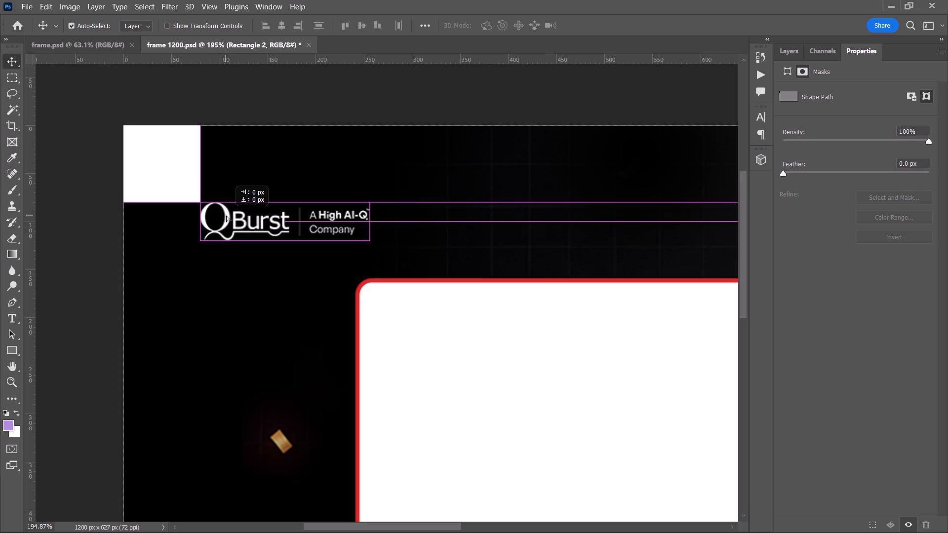
scroll(230, 215, "down", 6, "alt")
key("space")
left_click_drag(293, 205, 127, 236)
key("space")
left_click_drag(124, 232, 231, 231)
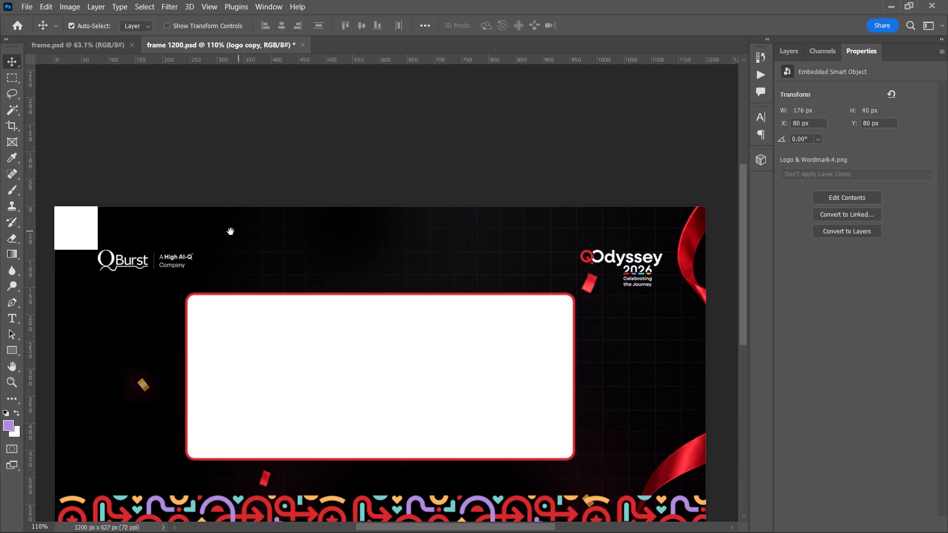
left_click_drag(231, 231, 236, 231)
left_click_drag(70, 220, 674, 219)
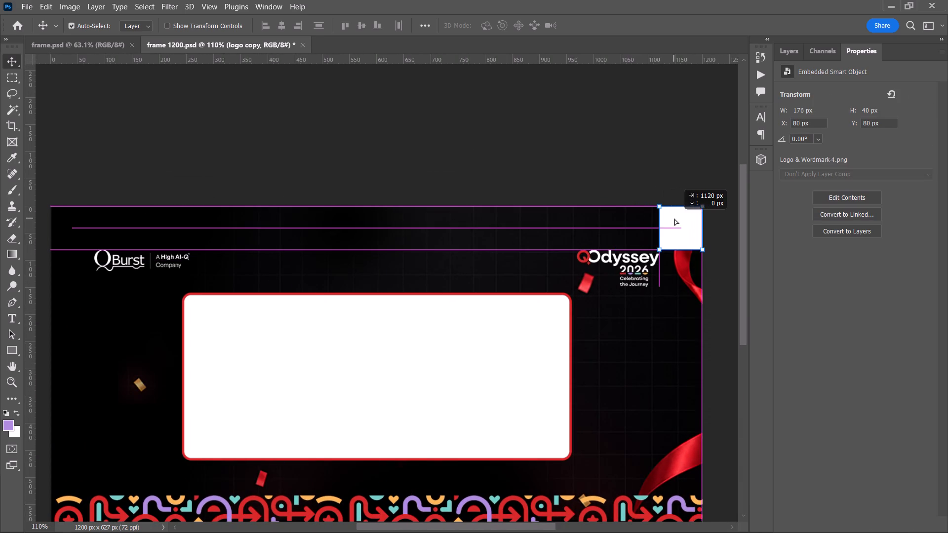
left_click(635, 259)
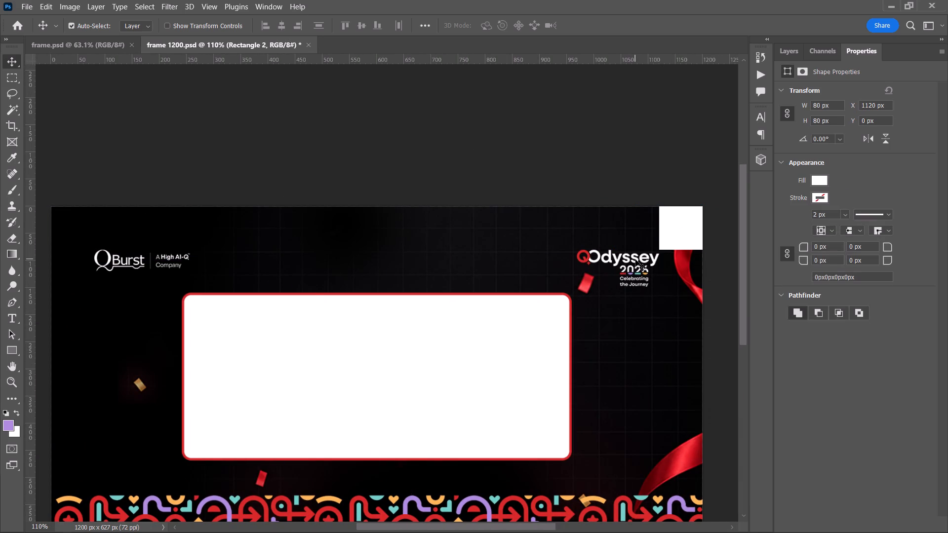
Delete the 80 px white spacer square from the canvas's top-right corner and clear the selection.
left_click(579, 165)
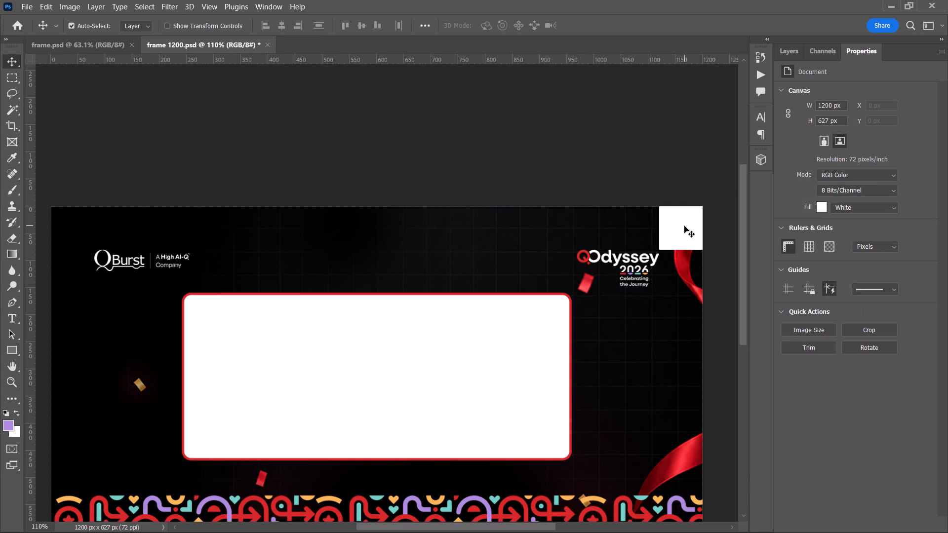
left_click(684, 226)
key("BackSpace")
left_click(593, 151)
Save the frame 1200 document.
scroll(593, 151, "down", 3, "alt")
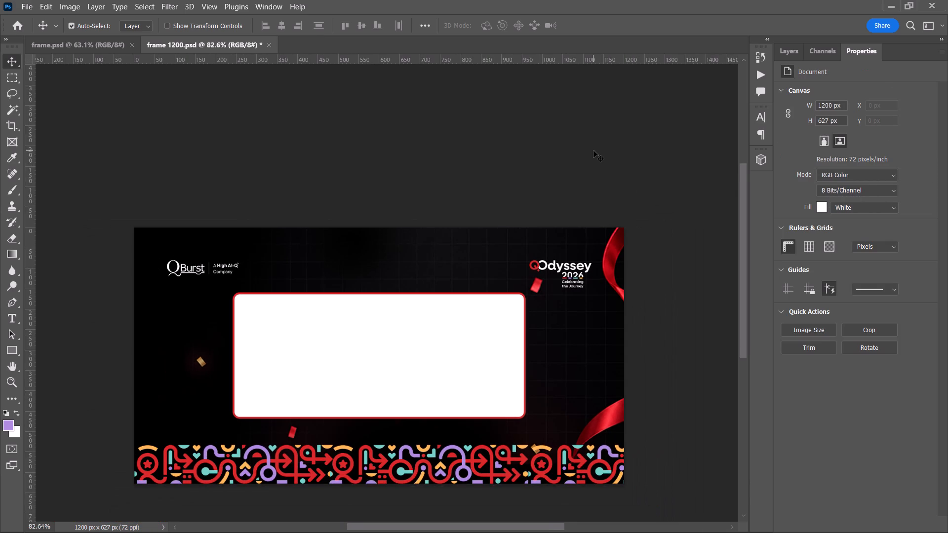
key("space")
left_click_drag(593, 151, 594, 126)
key("ctrl+s")
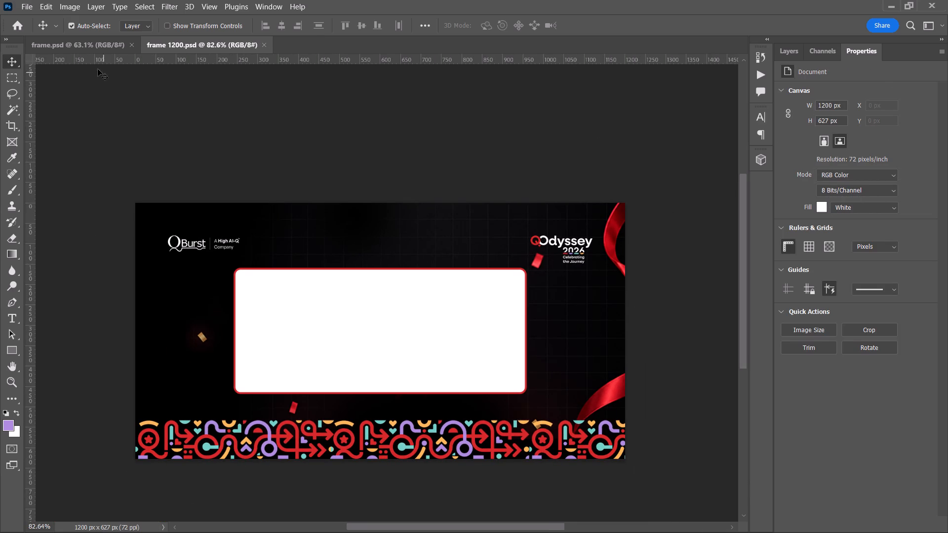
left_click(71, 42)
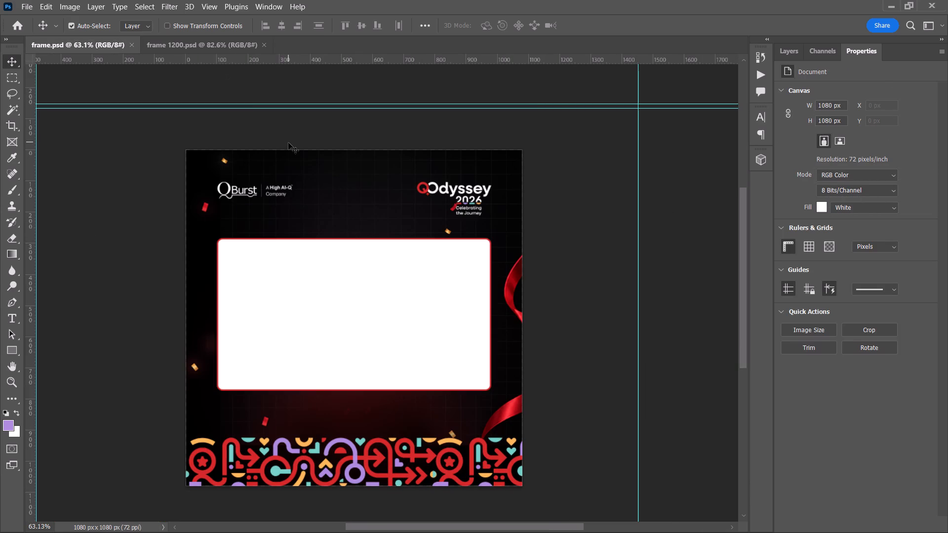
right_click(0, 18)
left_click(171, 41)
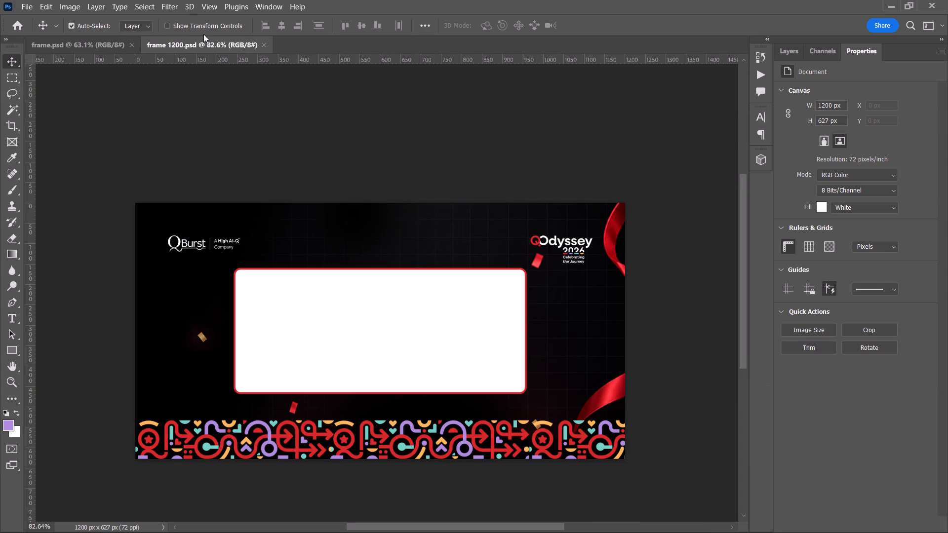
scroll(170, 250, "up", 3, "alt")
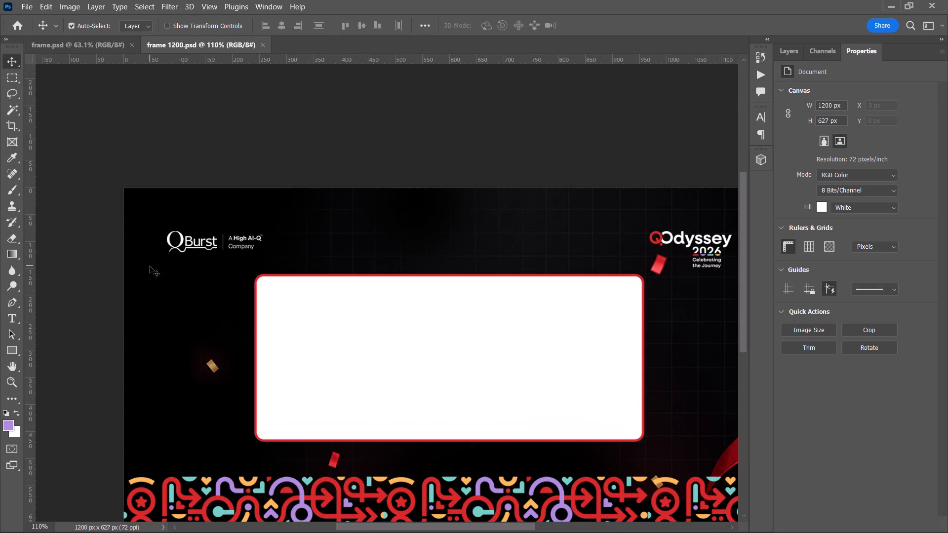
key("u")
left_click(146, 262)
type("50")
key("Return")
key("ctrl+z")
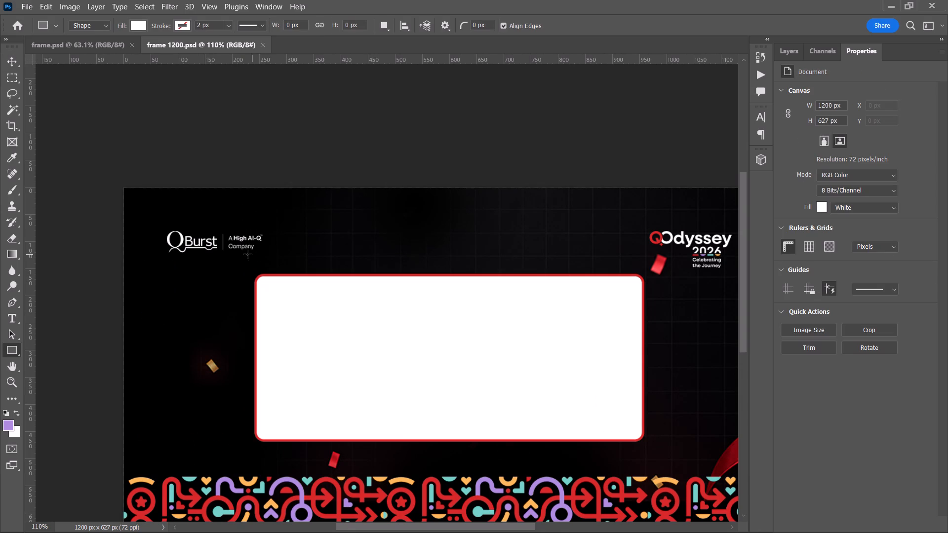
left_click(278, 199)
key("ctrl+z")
Create a 50 x 50 px white square near the QBurst logo as a new margin spacer.
left_click(260, 222)
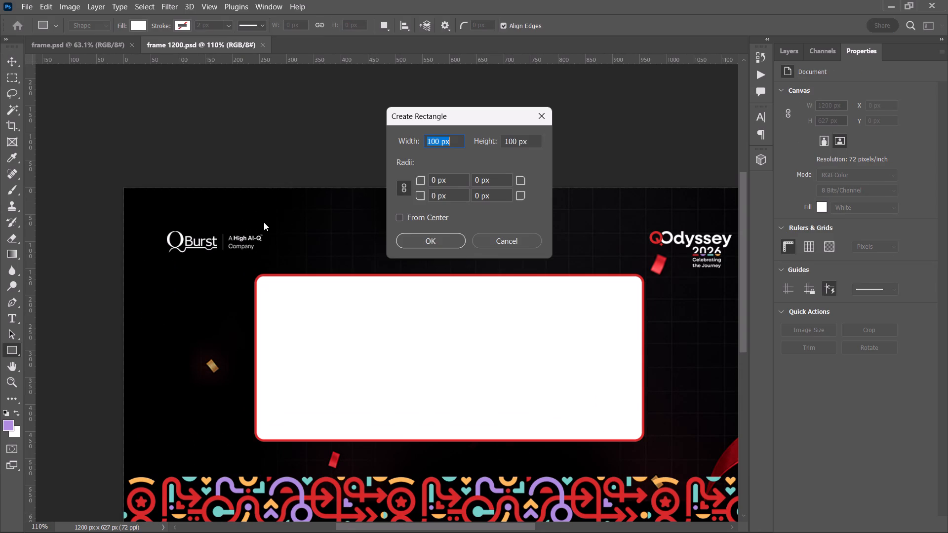
type("50")
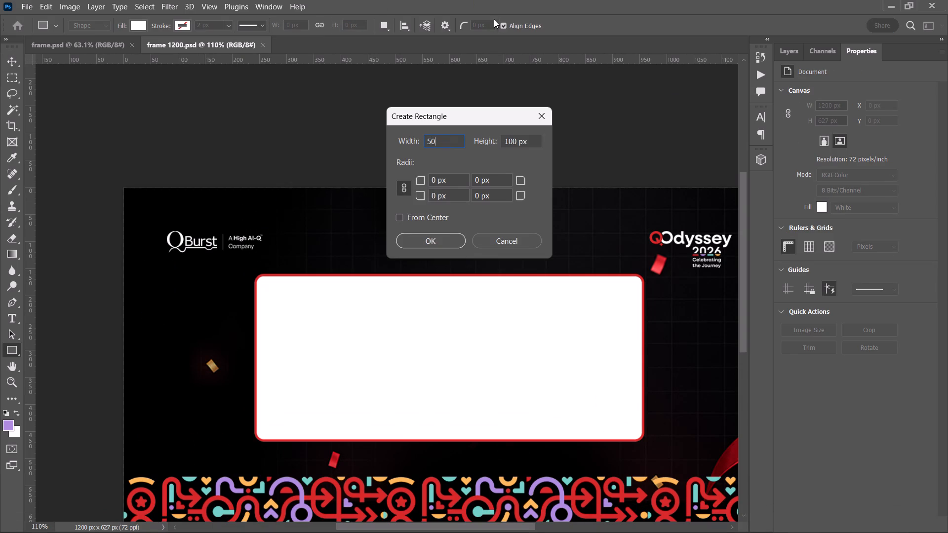
left_click(517, 136)
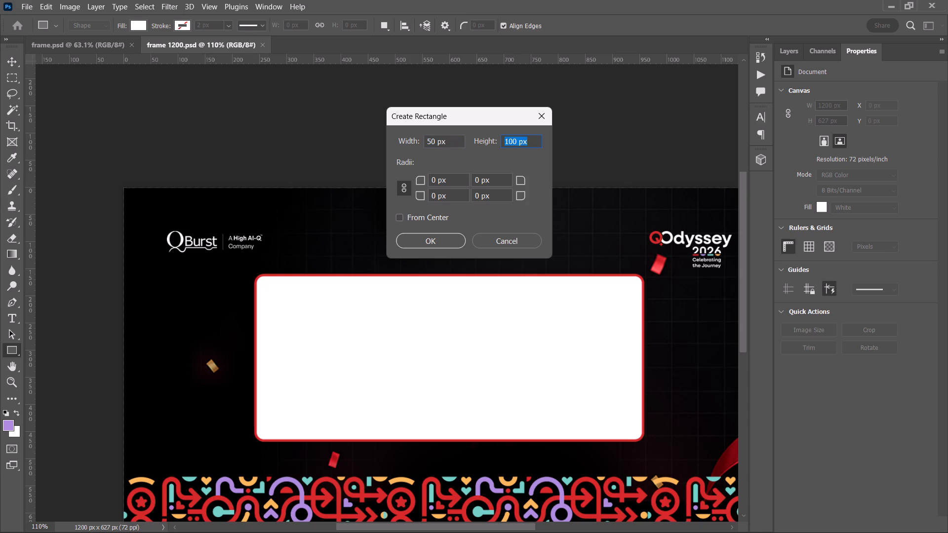
type("50")
key("Return")
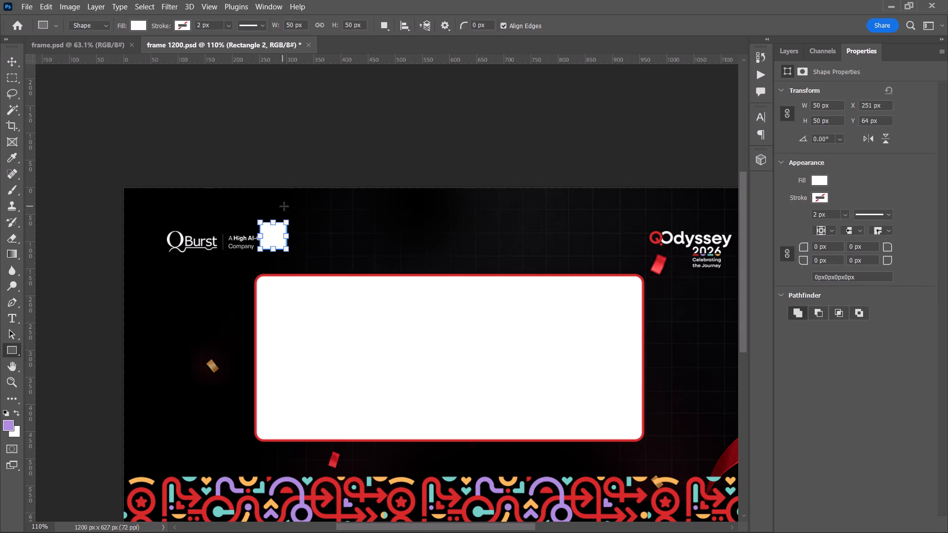
Move the 50 px spacer square flush into the canvas's top-left corner at X 0, Y 0 px.
key("v")
left_click_drag(275, 230, 145, 190)
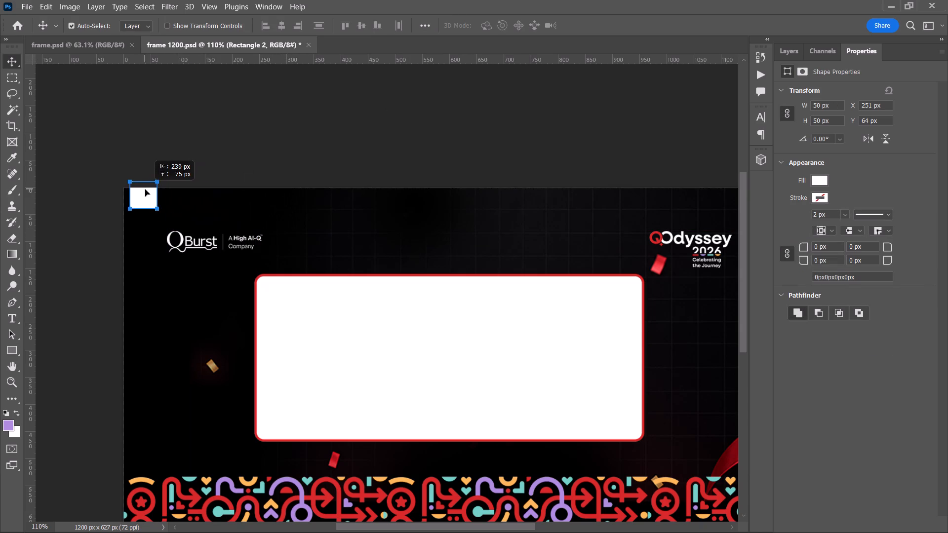
left_click_drag(145, 190, 143, 194)
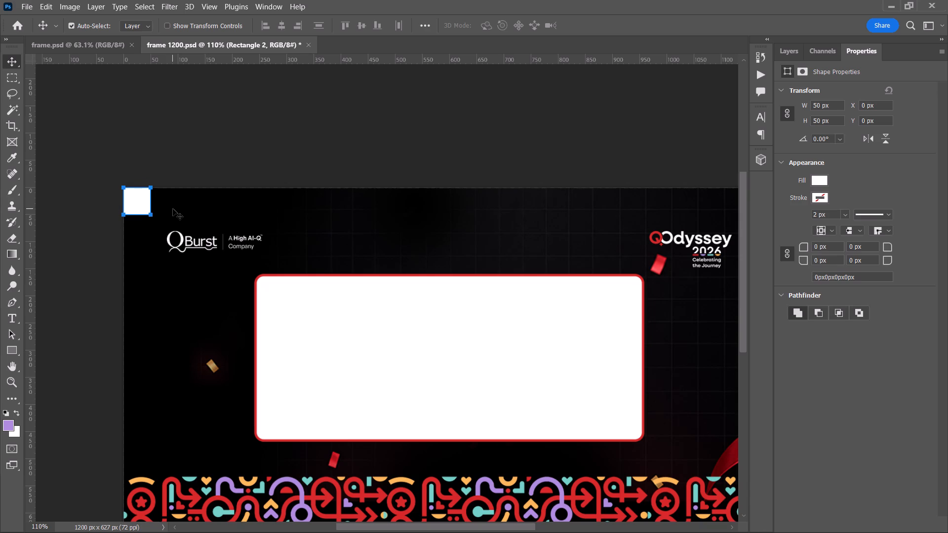
Move the QBurst logo to X 50 px, Y 50 px and raise the Odyssey 2026 logo to Y 50 px.
left_click_drag(182, 237, 166, 222)
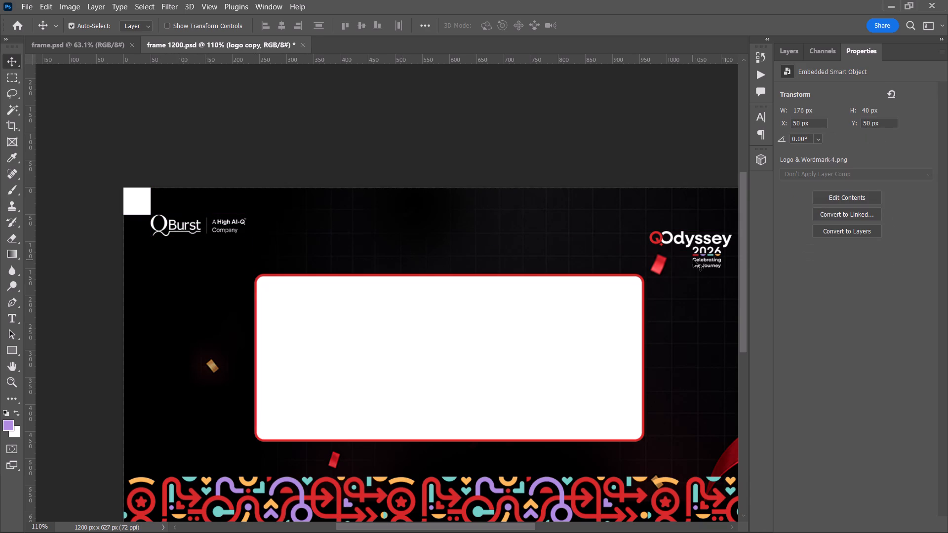
left_click_drag(693, 260, 699, 244)
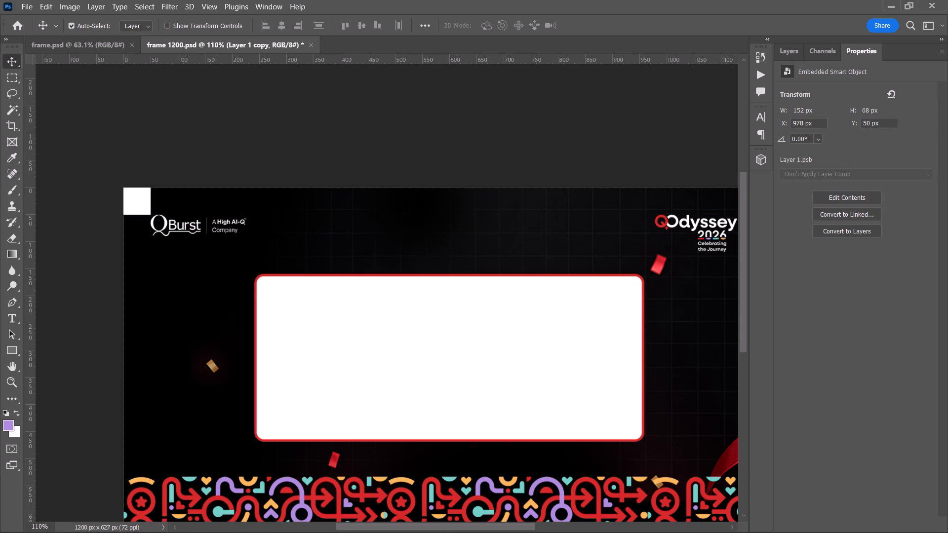
Move the 50 px spacer square flush into the canvas's top-right corner.
key("space")
key("space")
left_click_drag(310, 237, 213, 229)
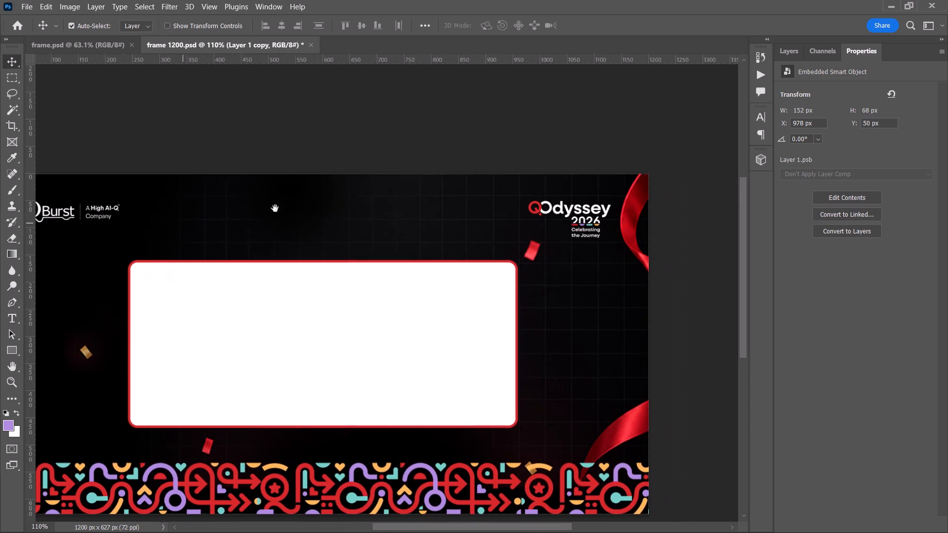
key("space")
left_click_drag(123, 207, 146, 219)
key("space")
left_click_drag(105, 213, 126, 216)
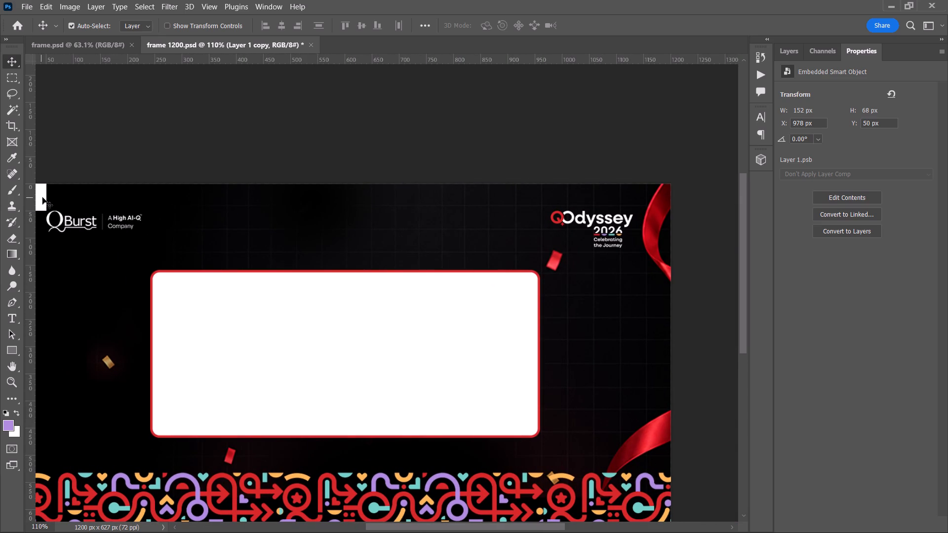
left_click_drag(43, 197, 581, 191, "alt")
key("ctrl+z")
left_click_drag(41, 199, 664, 200)
Shift the Odyssey 2026 logo horizontally to X 998 px, aligned with the spacer's inner edge, and clear the selection.
left_click_drag(627, 221, 636, 220)
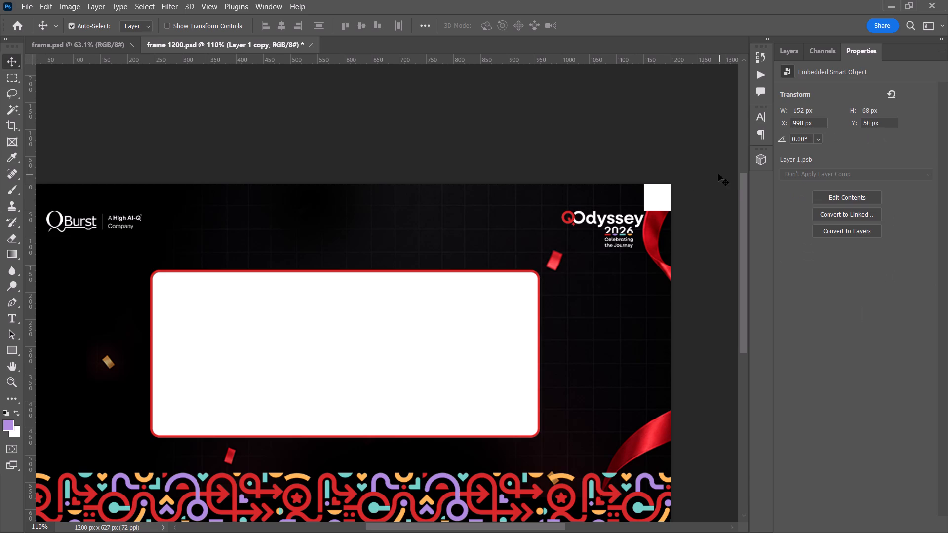
left_click(718, 174)
Delete the 50 px spacer square from the canvas's top-right corner and clear the selection.
left_click(656, 200)
key("BackSpace")
left_click(695, 137)
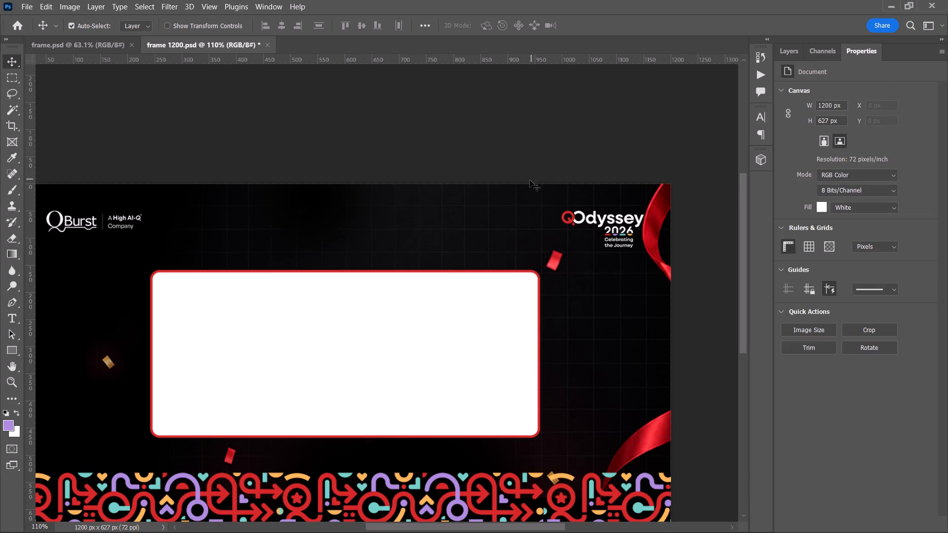
Start a free transform of the white photo rectangle with the red outline.
scroll(522, 183, "down", 2, "alt")
key("space")
left_click_drag(463, 209, 452, 191)
left_click(353, 321)
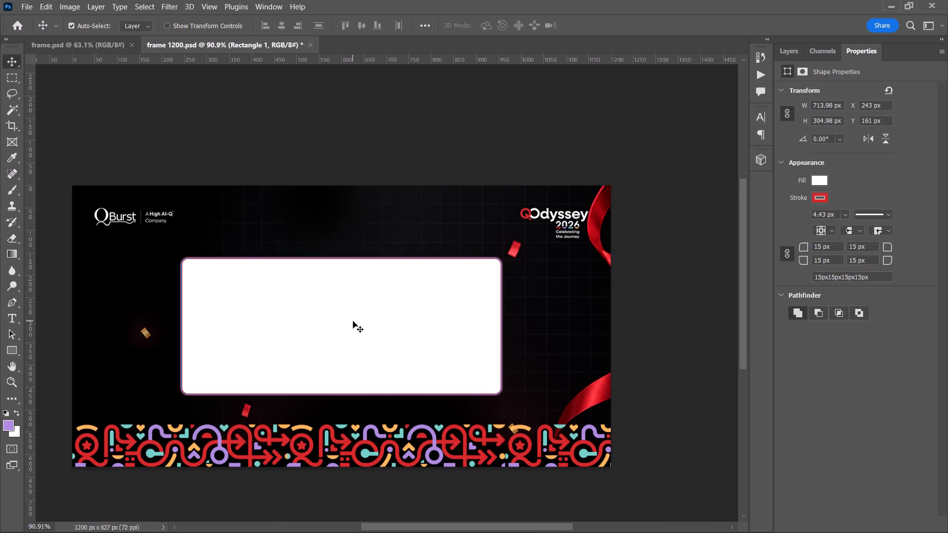
key("ctrl+t")
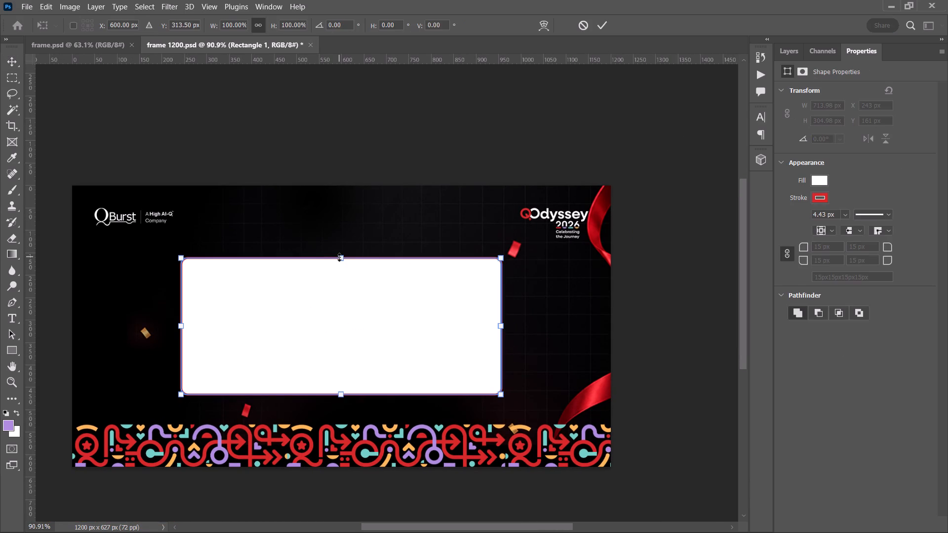
Enlarge the white photo rectangle to about 751 px wide and 353 px high, extending its top, bottom and left edges.
left_click_drag(339, 257, 339, 246)
left_click_drag(342, 393, 340, 408, "shift")
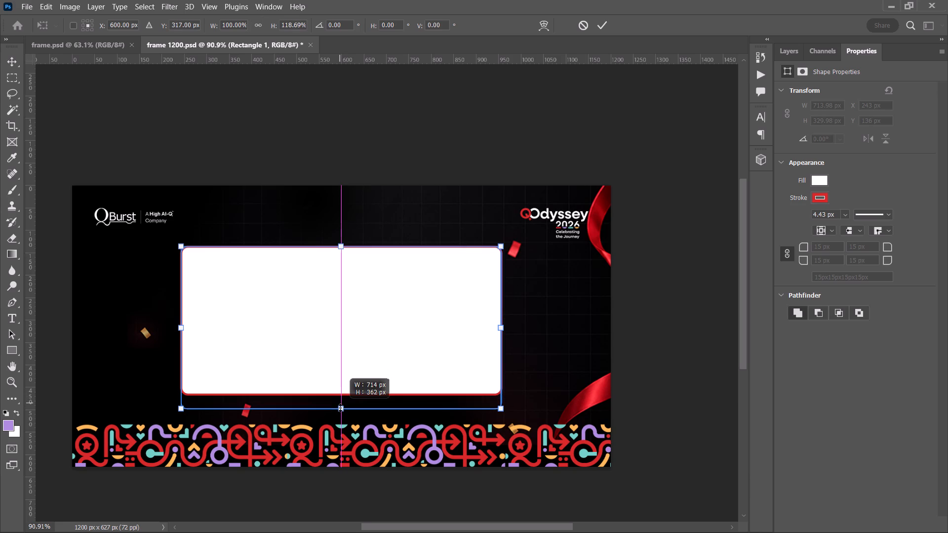
left_click_drag(340, 408, 341, 404, "shift")
left_click_drag(180, 328, 177, 328, "shift")
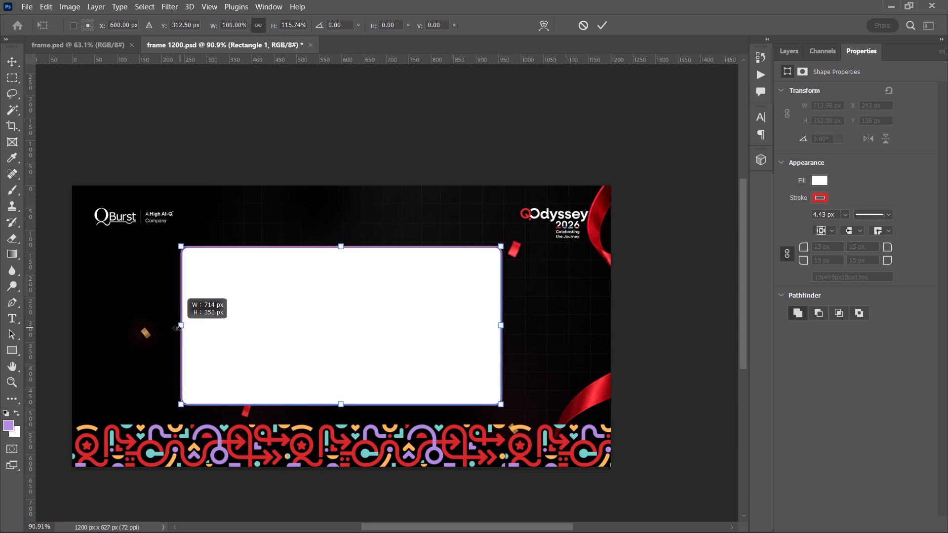
left_click_drag(177, 328, 163, 329, "shift")
left_click(604, 27)
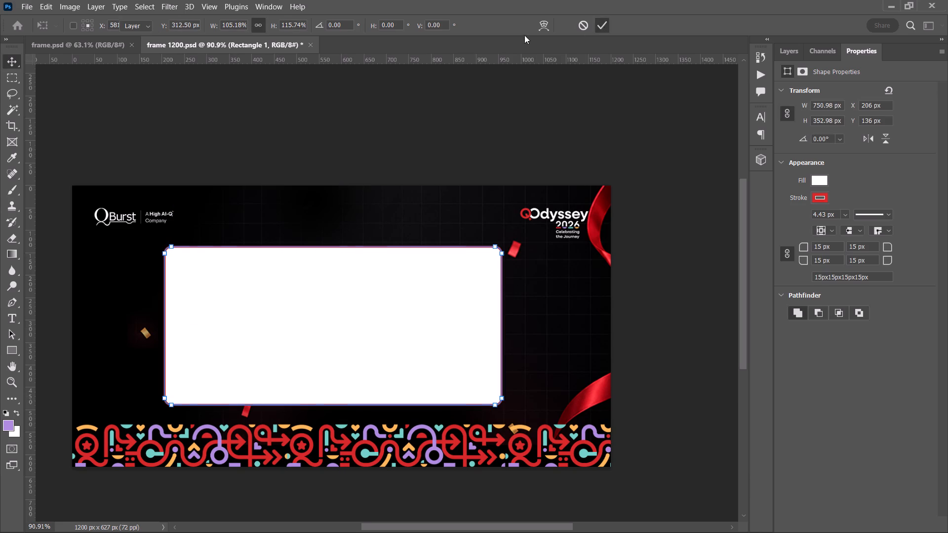
Centre the white photo rectangle horizontally on the canvas and clear the selection.
key("ctrl+a")
left_click(281, 21)
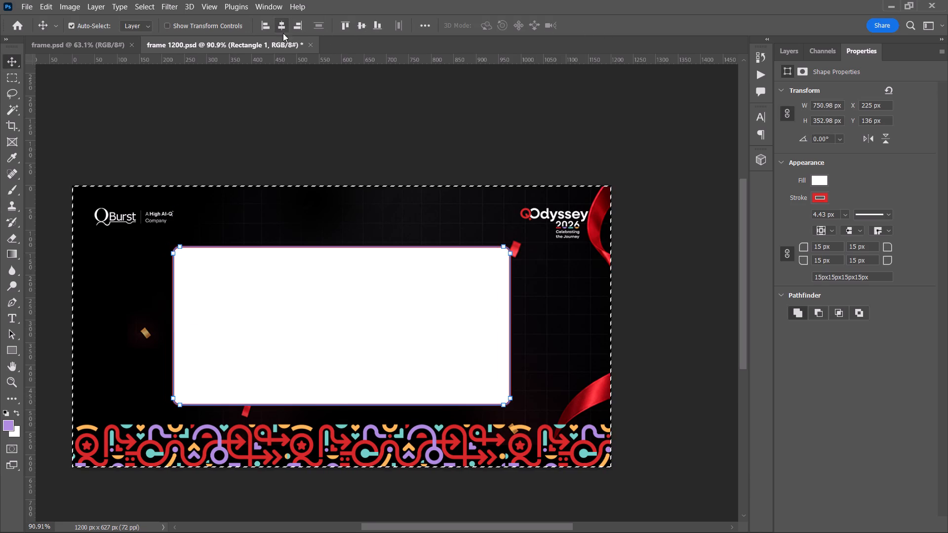
key("ctrl+d")
left_click(338, 115)
Nudge the white photo rectangle down by 5 px and deselect it.
scroll(338, 120, "down", 2, "alt")
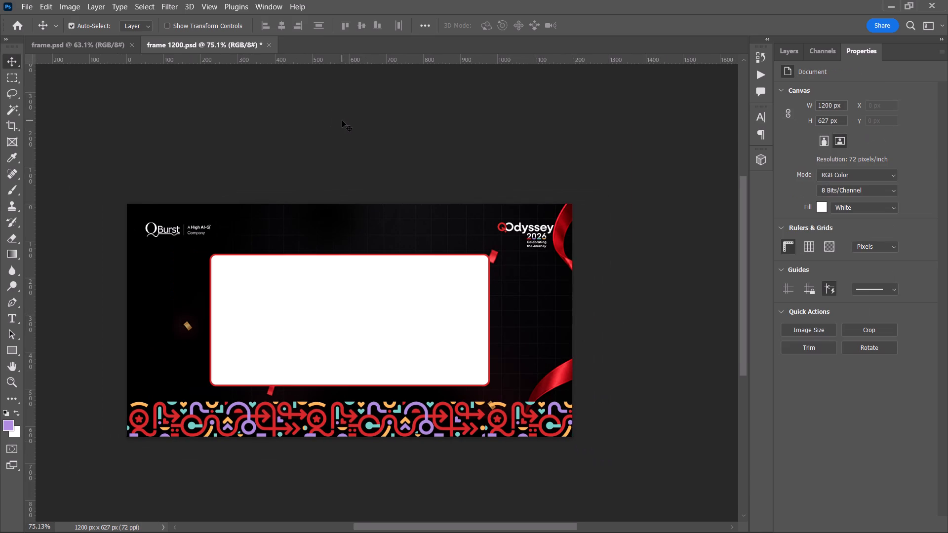
left_click(350, 270)
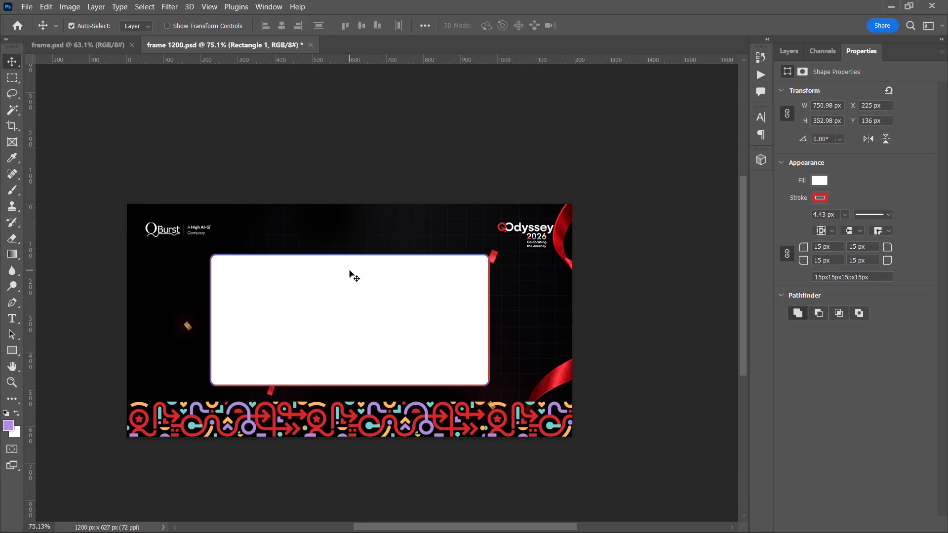
key("Down")
key("Down")
key("Down")
key("Down")
key("Down")
left_click(469, 141)
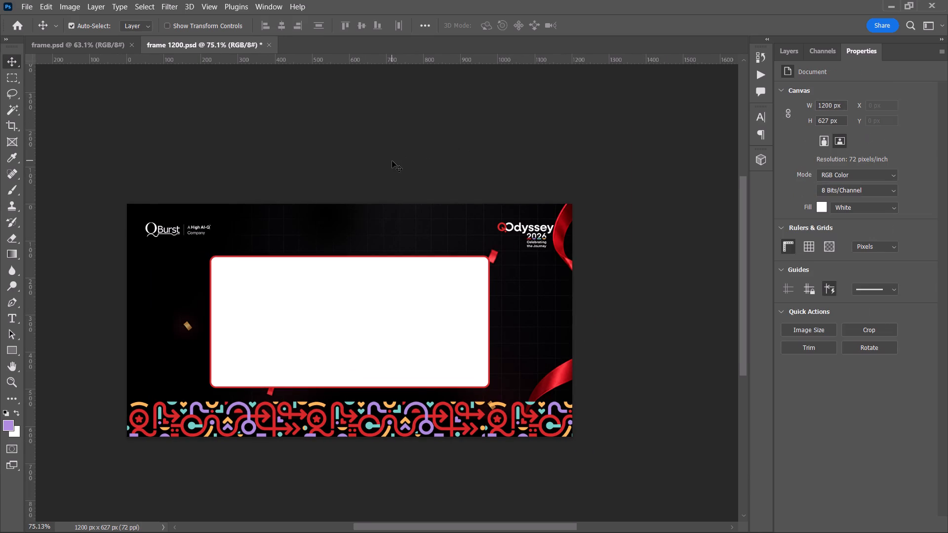
Export the 1200 x 627 px frame as a PNG named "frame 2" in the Qburst folder.
scroll(406, 149, "down", 2)
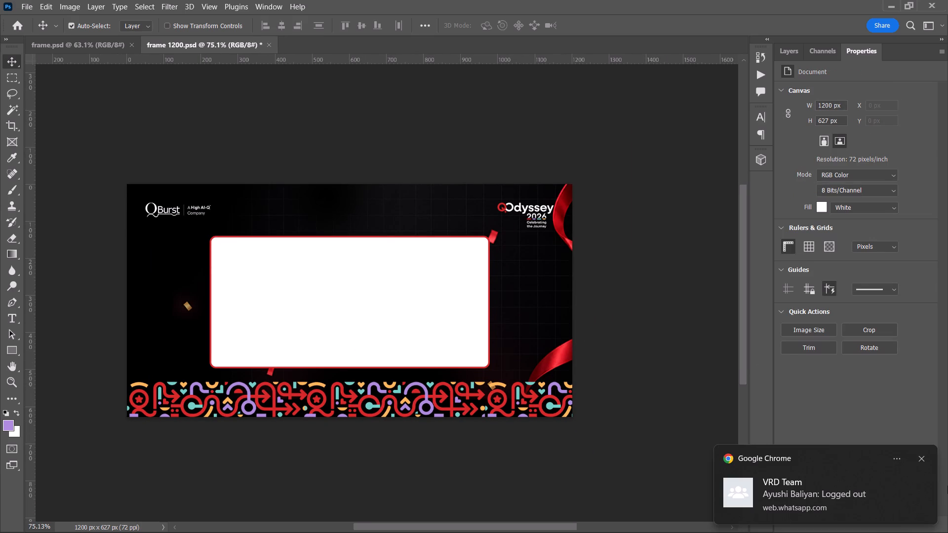
left_click(924, 458)
key("ctrl+alt+shift+w")
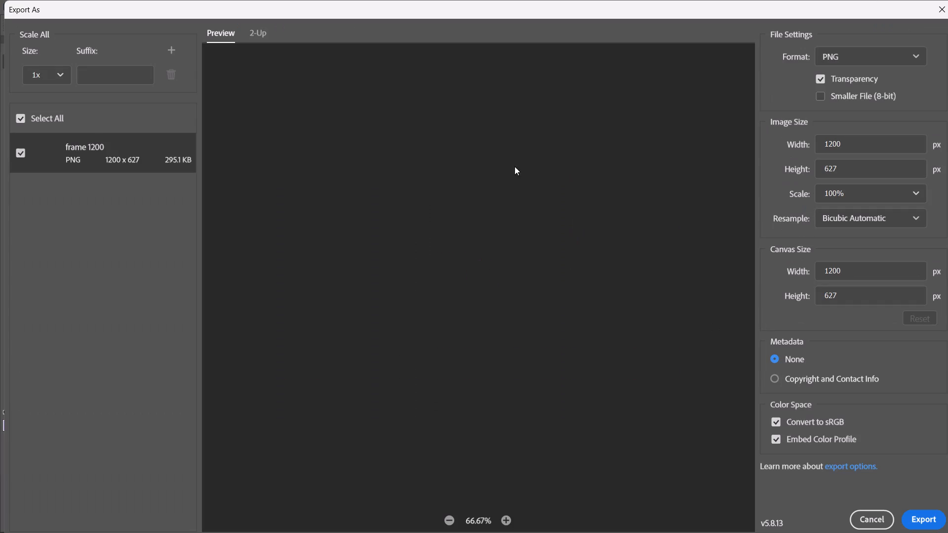
left_click(935, 519)
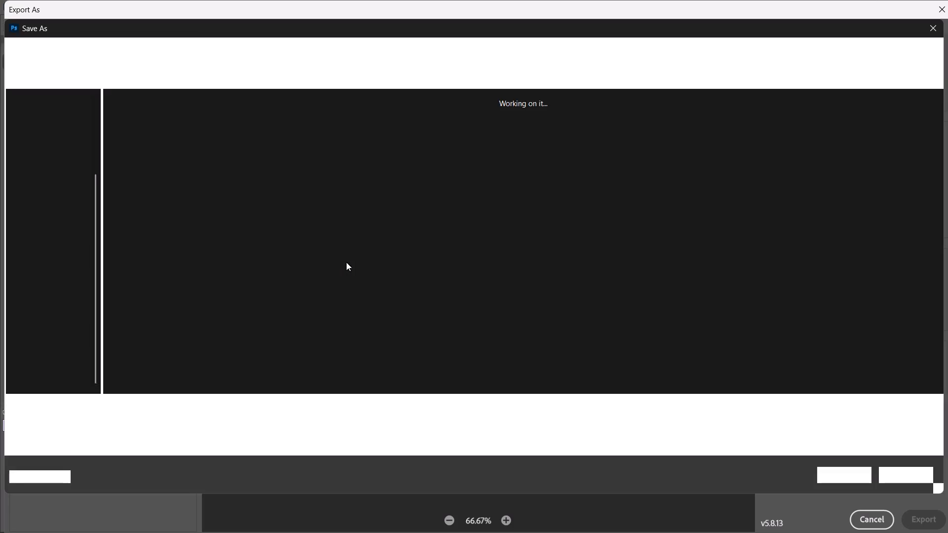
left_click(613, 136)
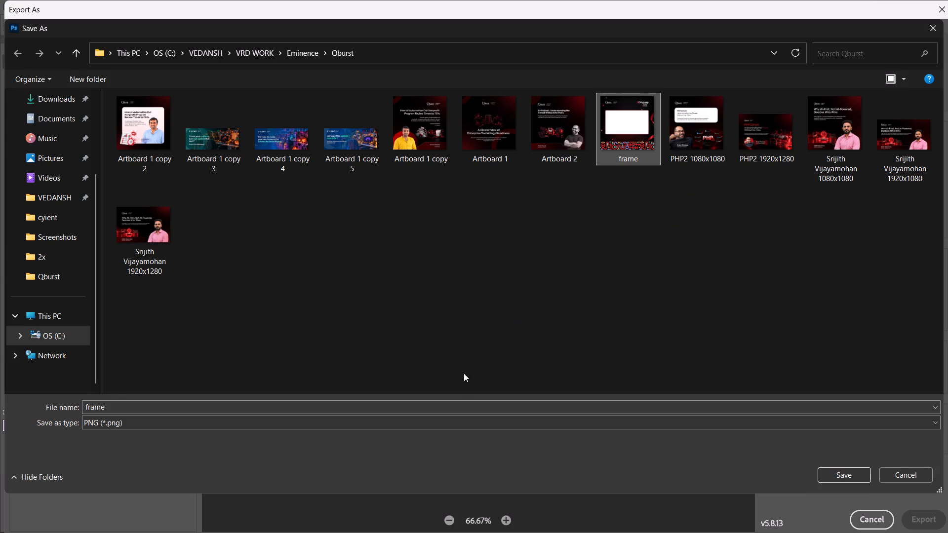
left_click(471, 402)
key("Right")
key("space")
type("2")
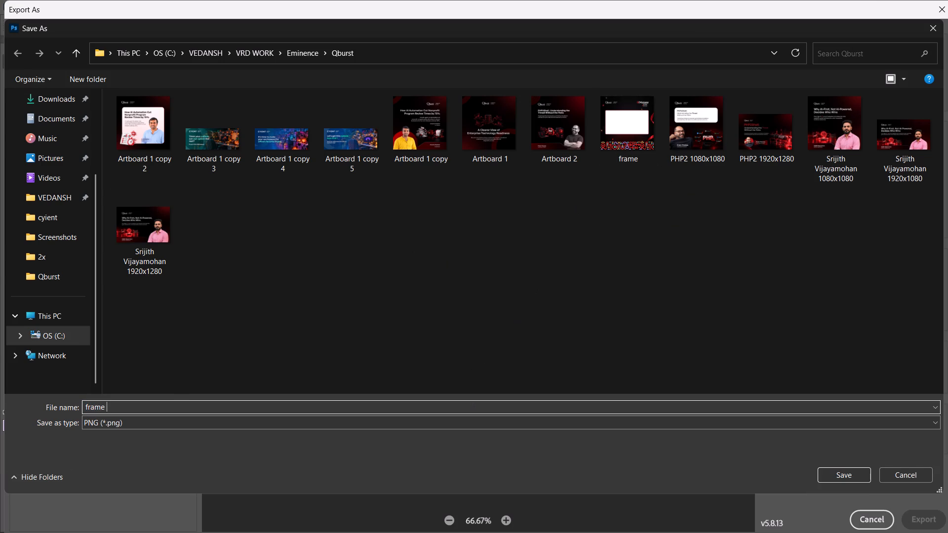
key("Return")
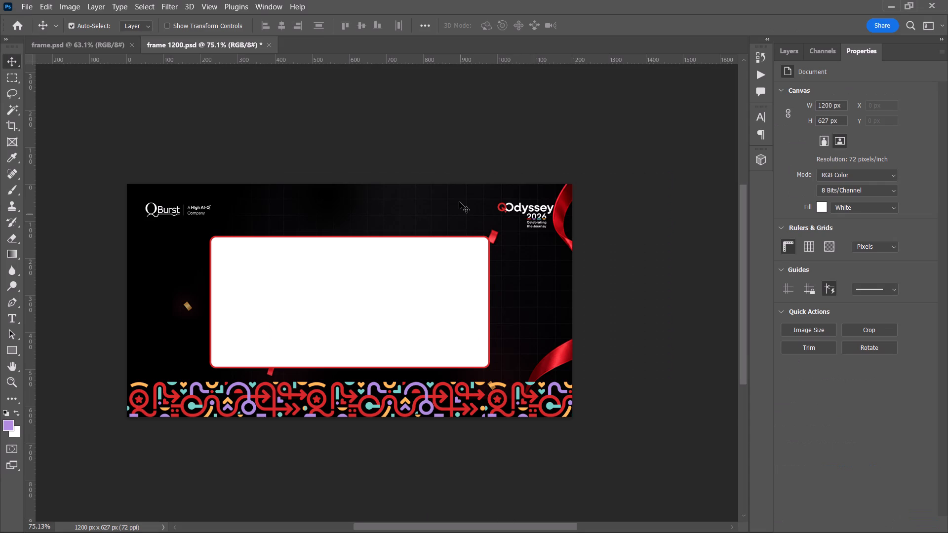
Save frame 1200.psd, then close it and frame.psd.
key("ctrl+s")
left_click(265, 45)
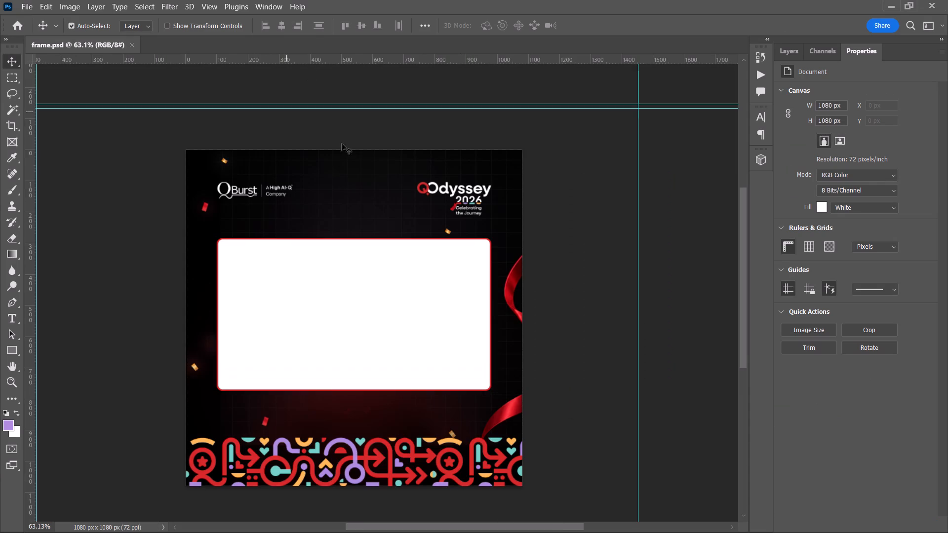
left_click(132, 47)
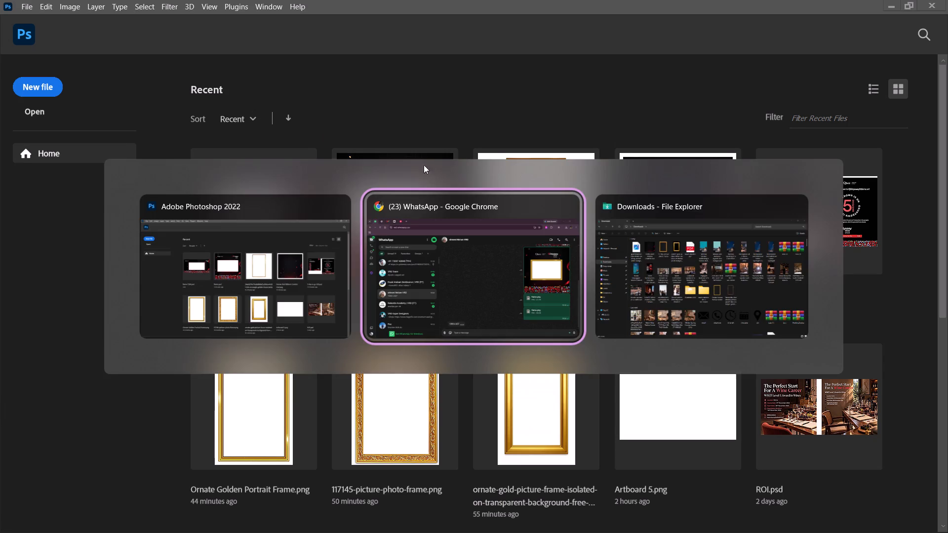